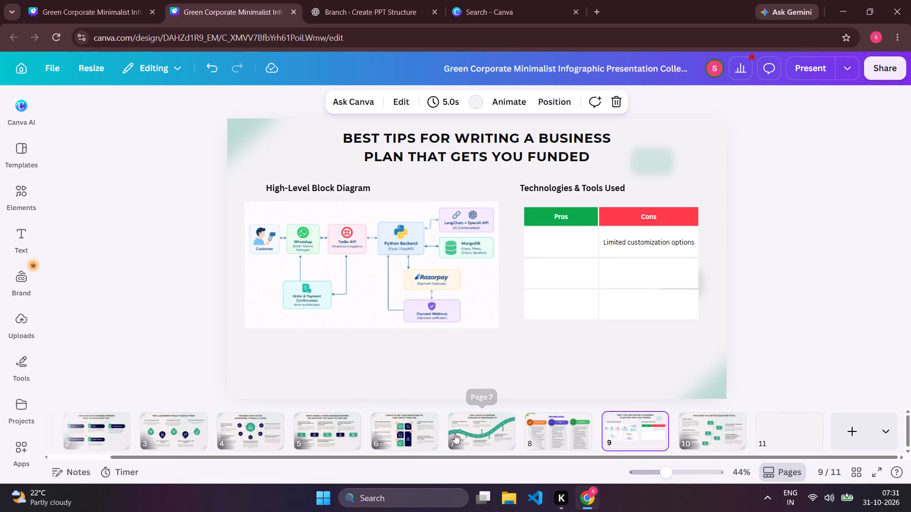
Review the layouts of slides 7 and 10, and return to slide 9 with the block diagram.
click(488, 437)
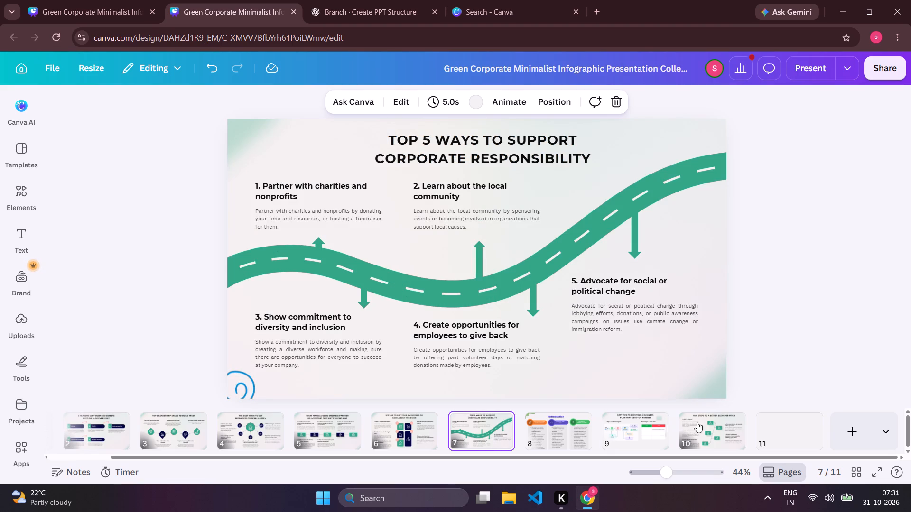
click(727, 437)
double_click(649, 446)
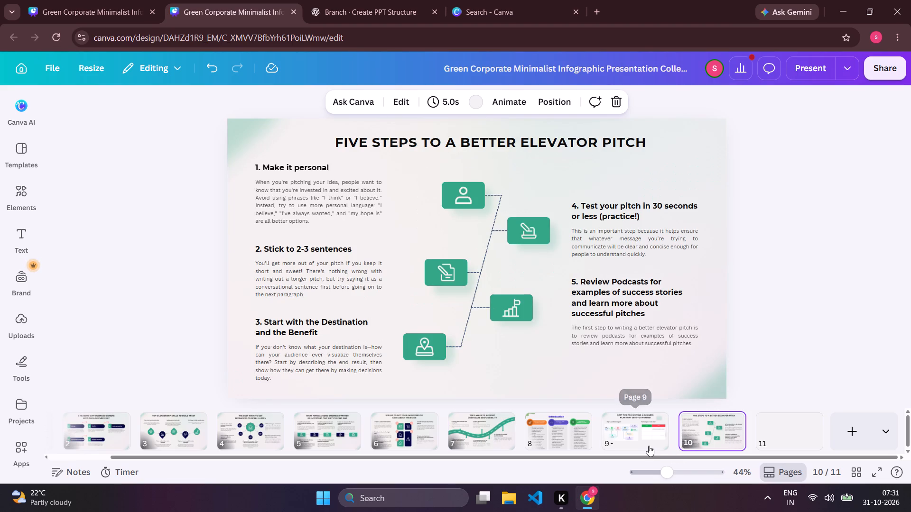
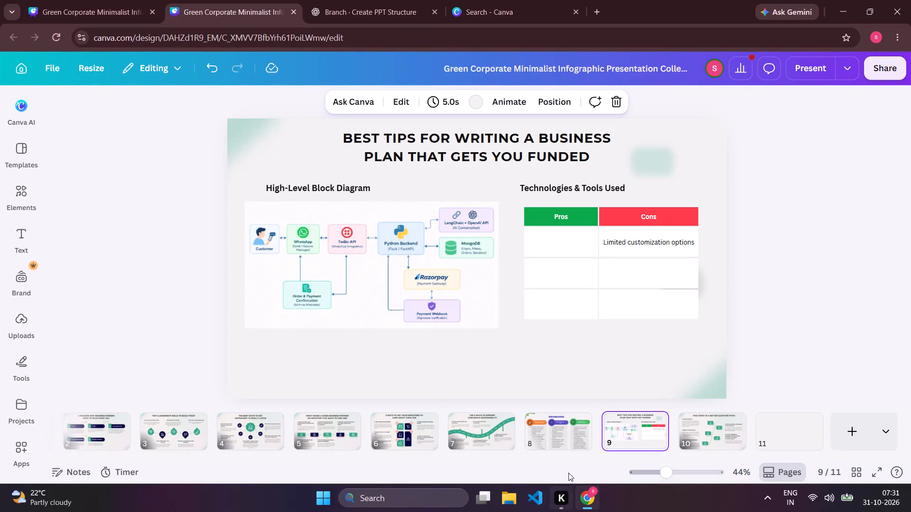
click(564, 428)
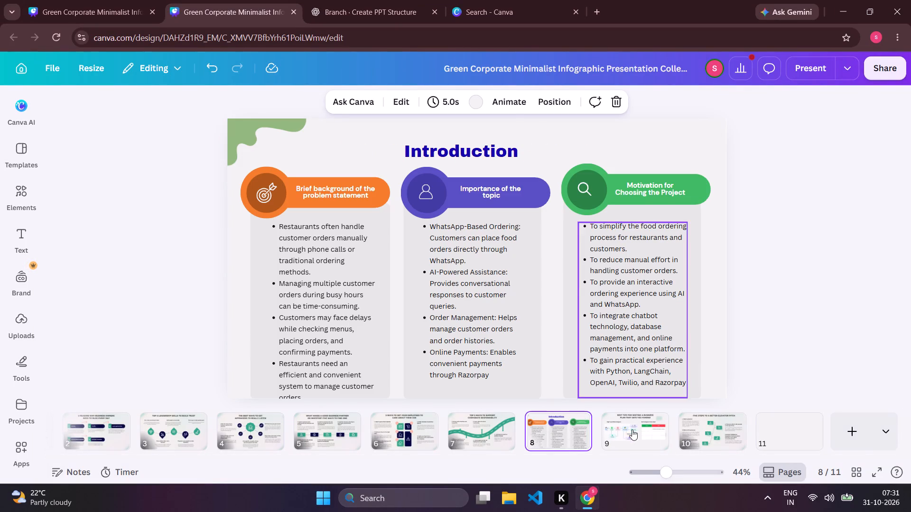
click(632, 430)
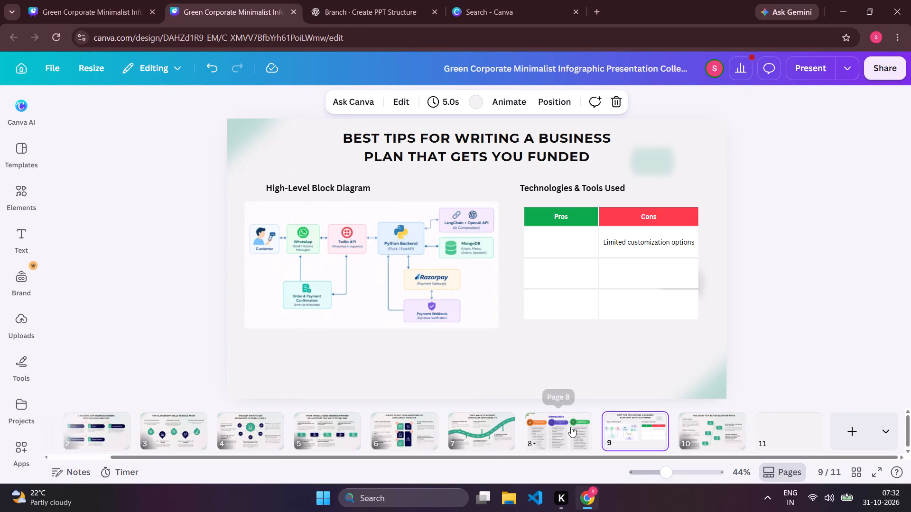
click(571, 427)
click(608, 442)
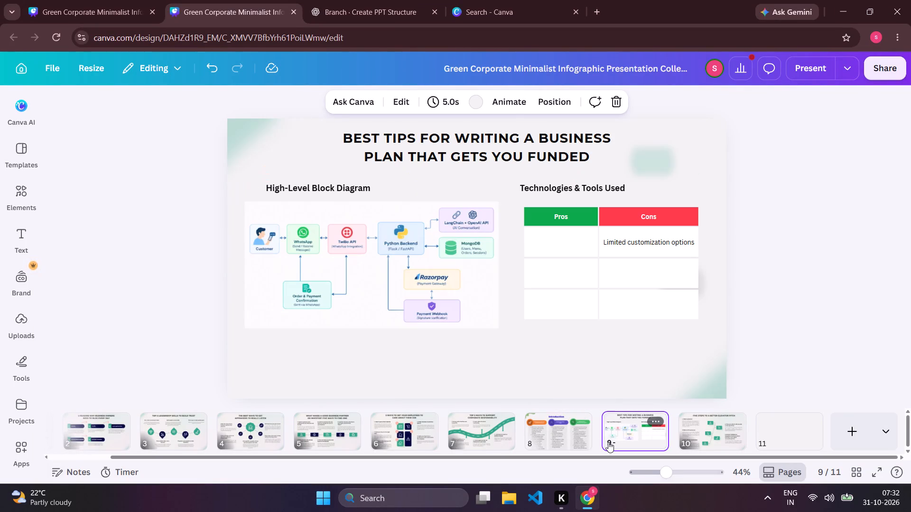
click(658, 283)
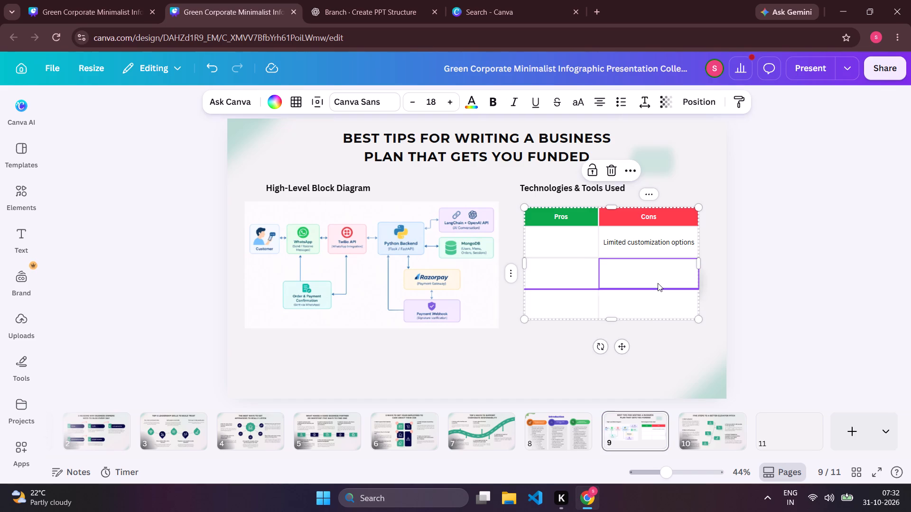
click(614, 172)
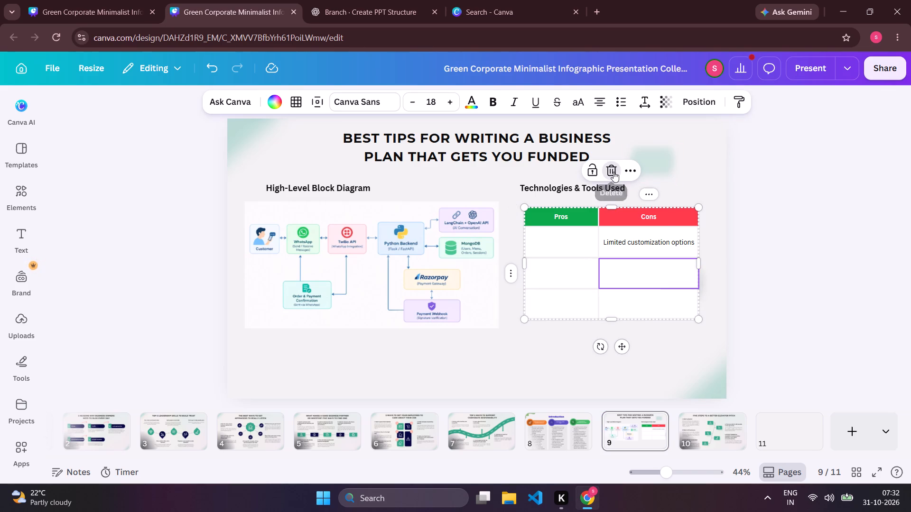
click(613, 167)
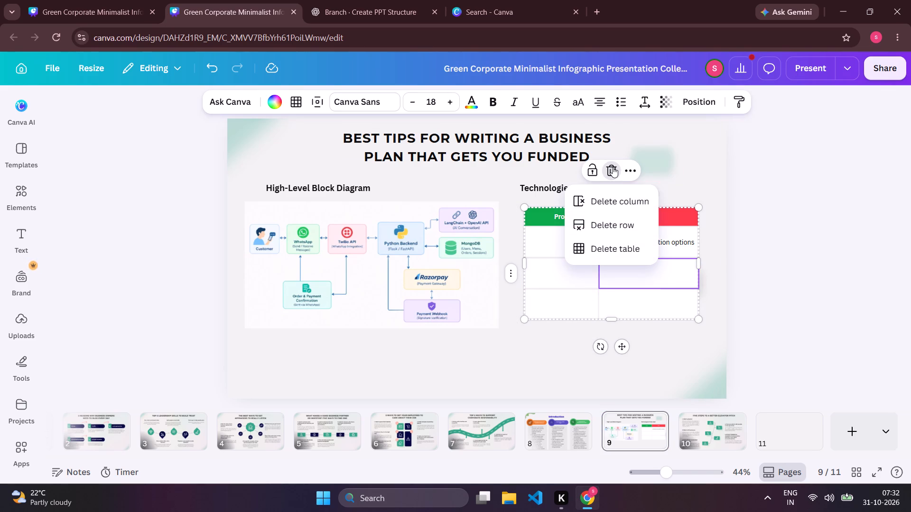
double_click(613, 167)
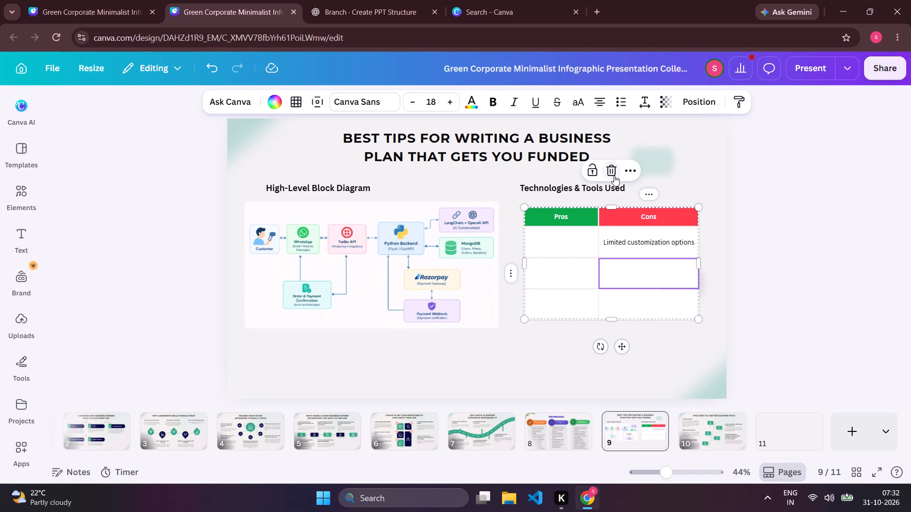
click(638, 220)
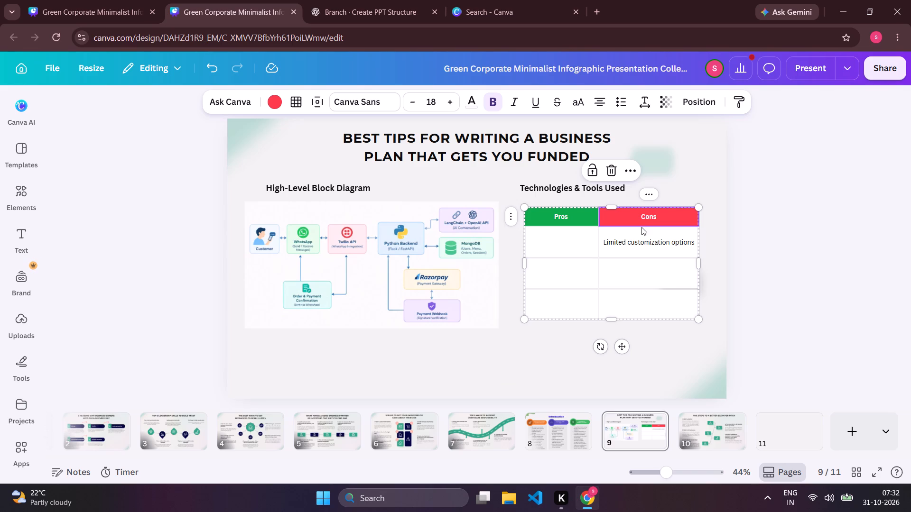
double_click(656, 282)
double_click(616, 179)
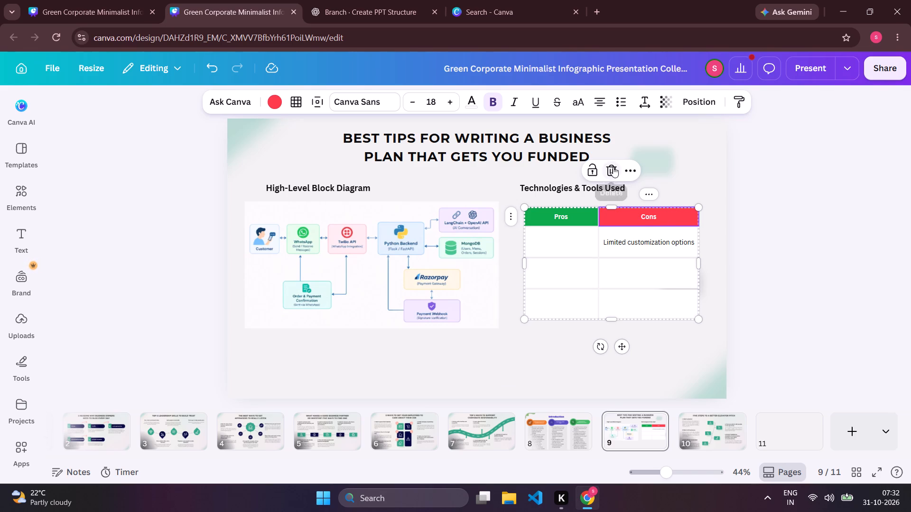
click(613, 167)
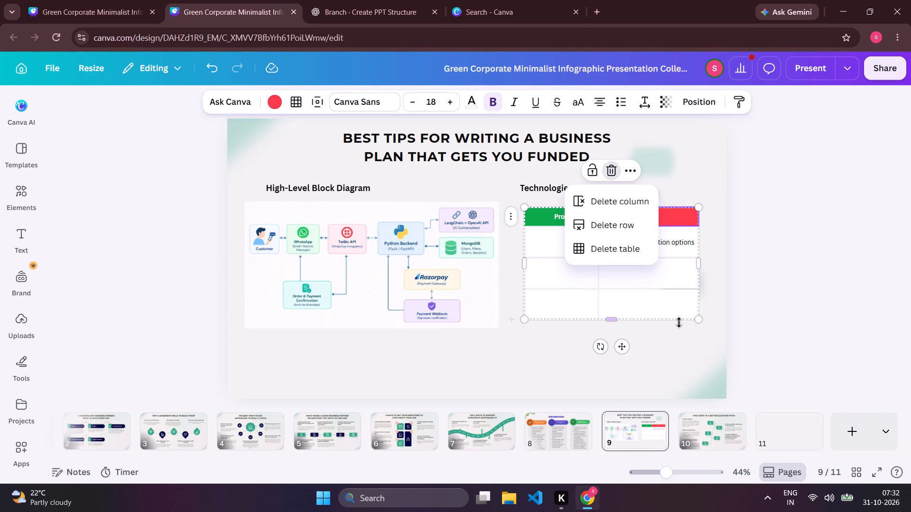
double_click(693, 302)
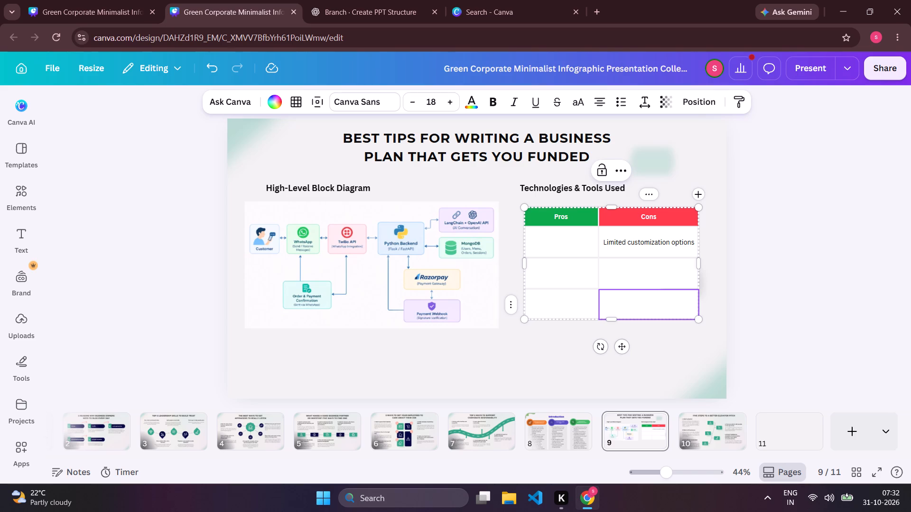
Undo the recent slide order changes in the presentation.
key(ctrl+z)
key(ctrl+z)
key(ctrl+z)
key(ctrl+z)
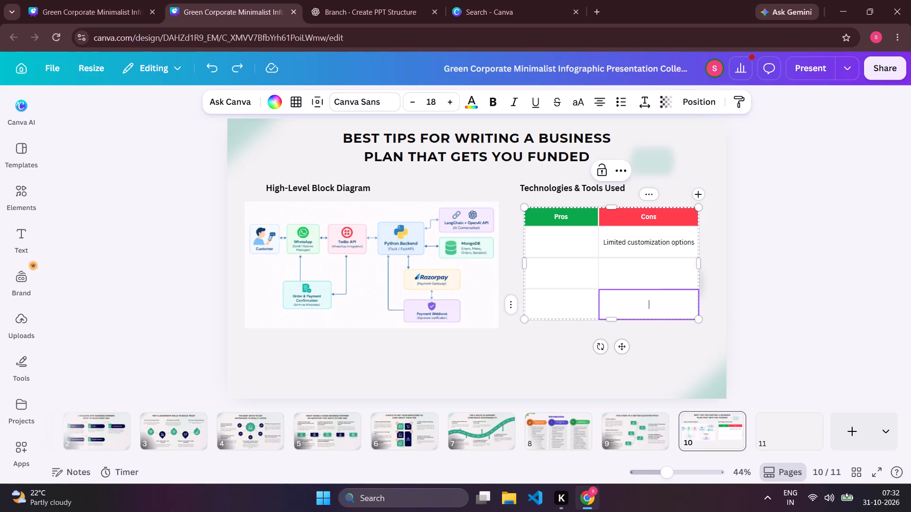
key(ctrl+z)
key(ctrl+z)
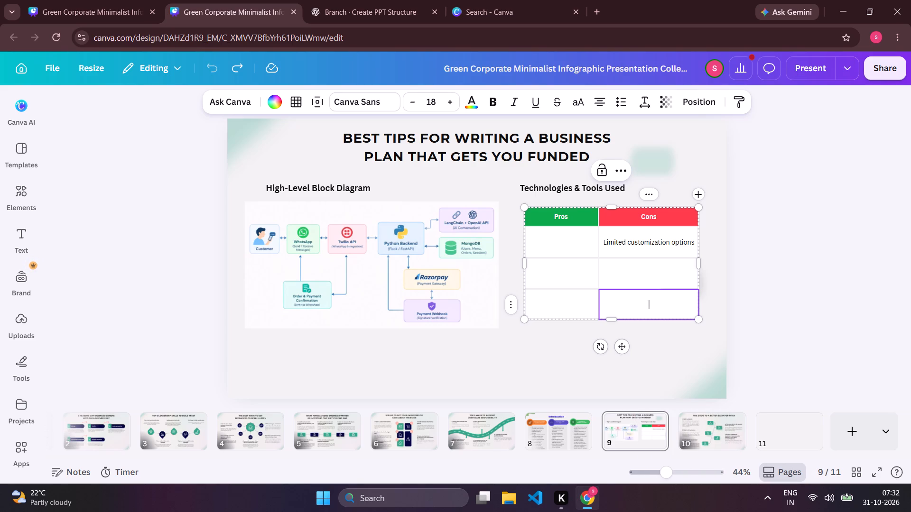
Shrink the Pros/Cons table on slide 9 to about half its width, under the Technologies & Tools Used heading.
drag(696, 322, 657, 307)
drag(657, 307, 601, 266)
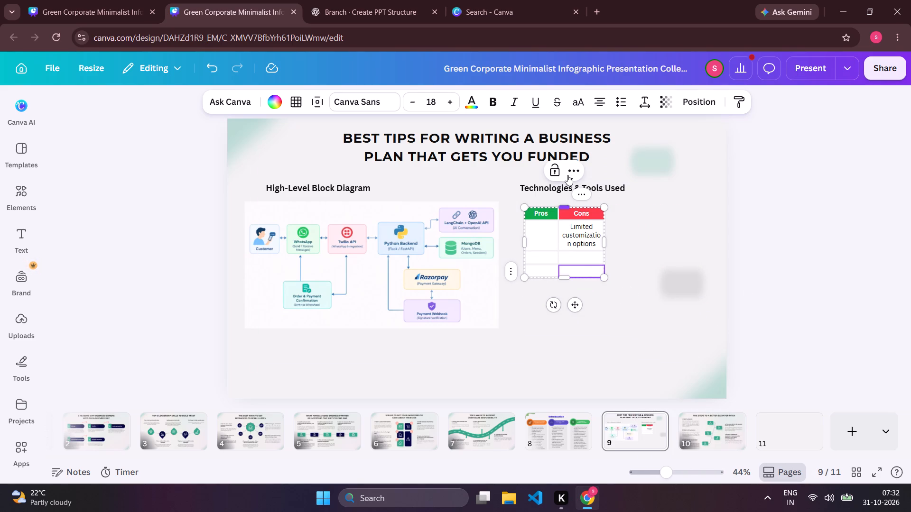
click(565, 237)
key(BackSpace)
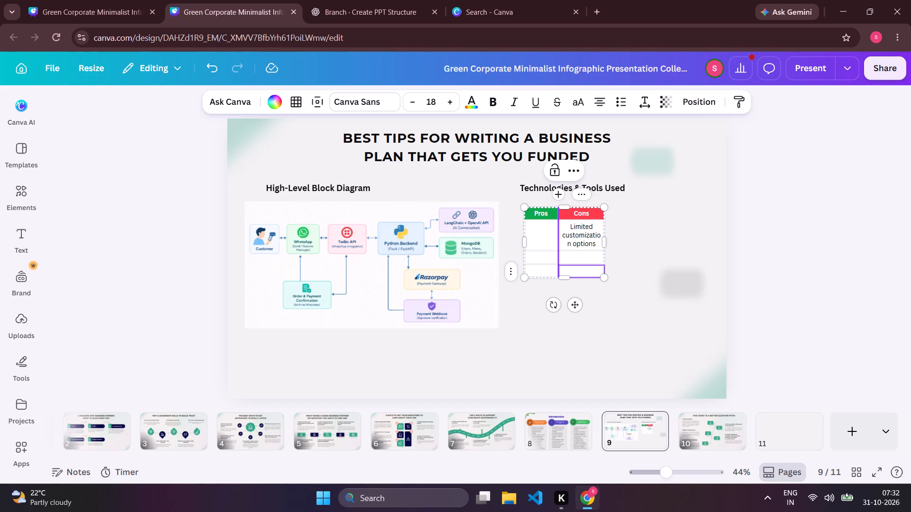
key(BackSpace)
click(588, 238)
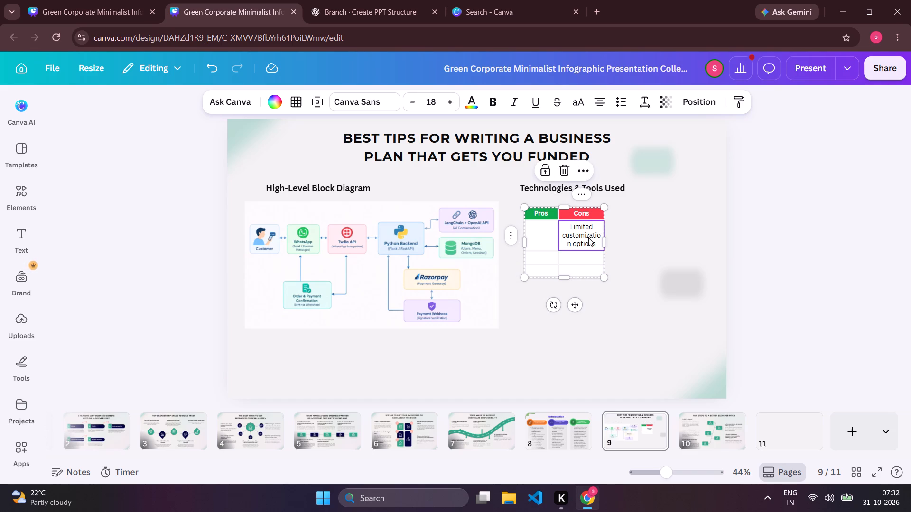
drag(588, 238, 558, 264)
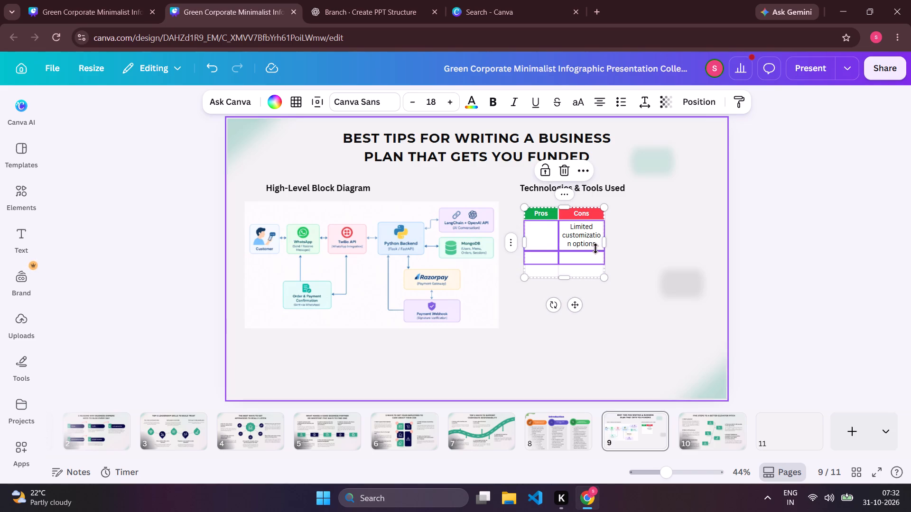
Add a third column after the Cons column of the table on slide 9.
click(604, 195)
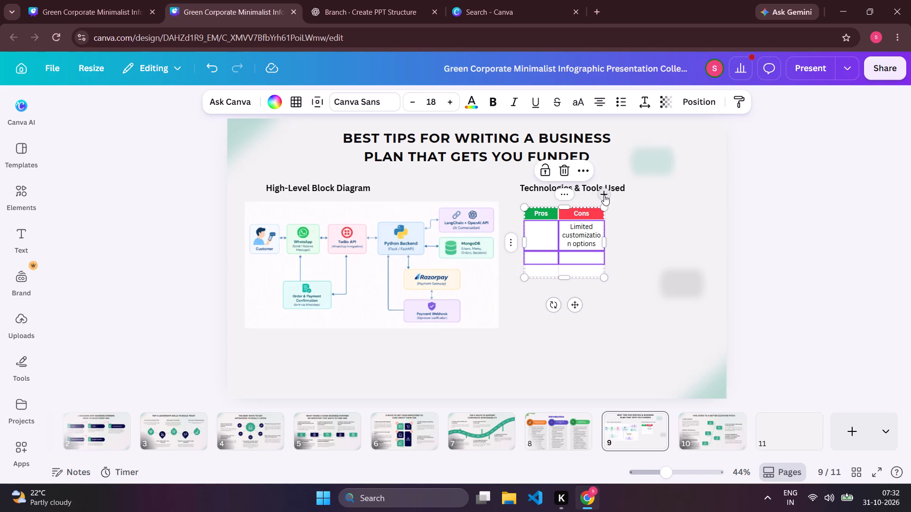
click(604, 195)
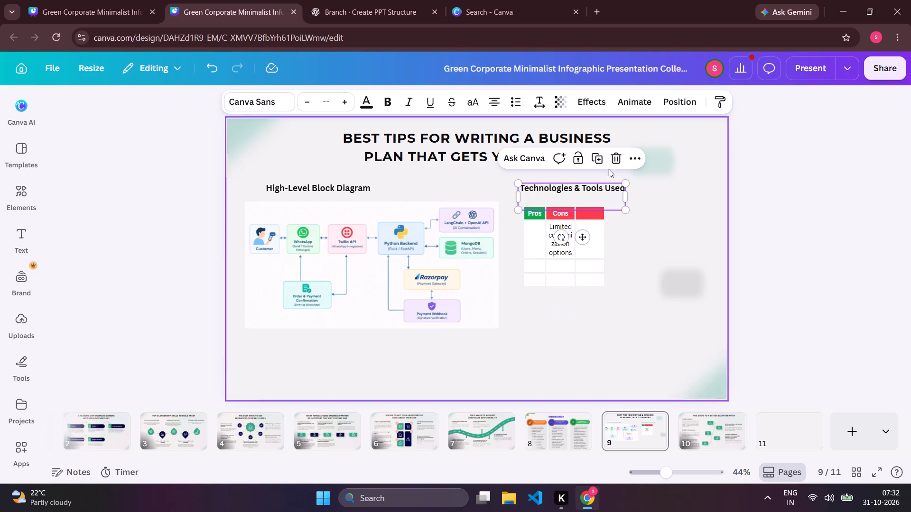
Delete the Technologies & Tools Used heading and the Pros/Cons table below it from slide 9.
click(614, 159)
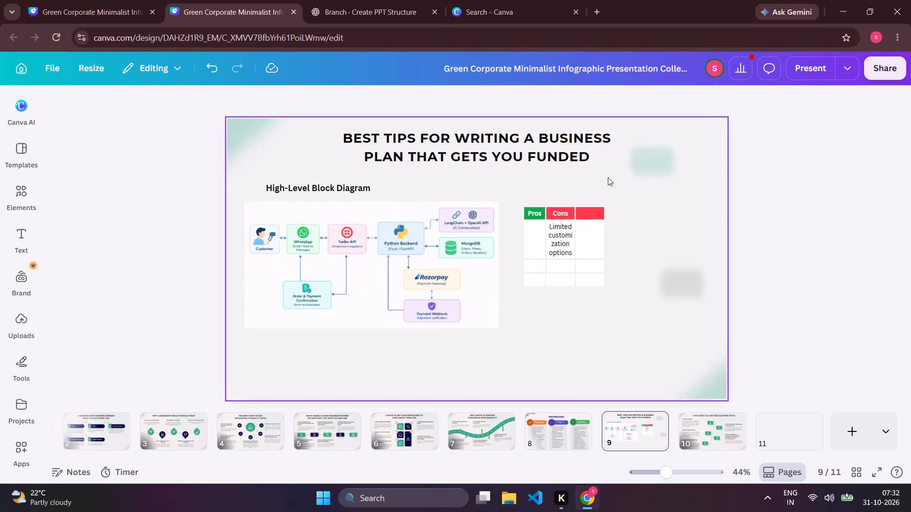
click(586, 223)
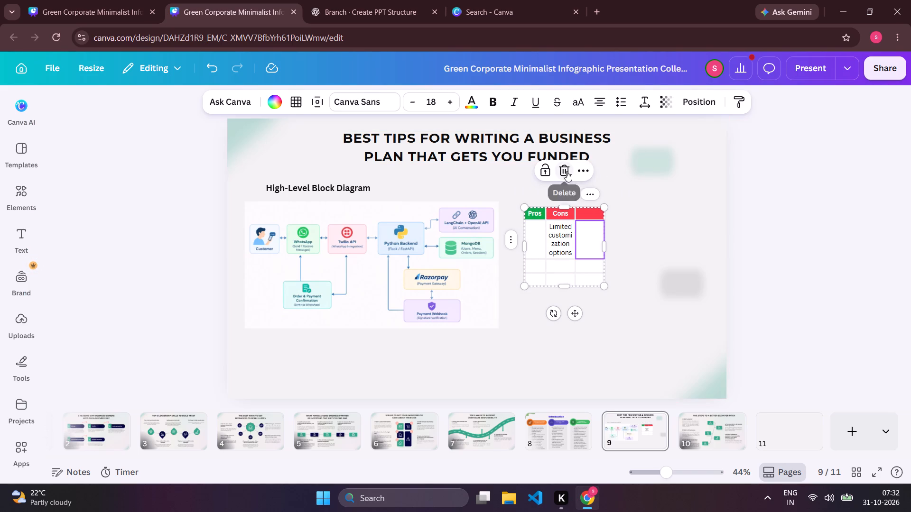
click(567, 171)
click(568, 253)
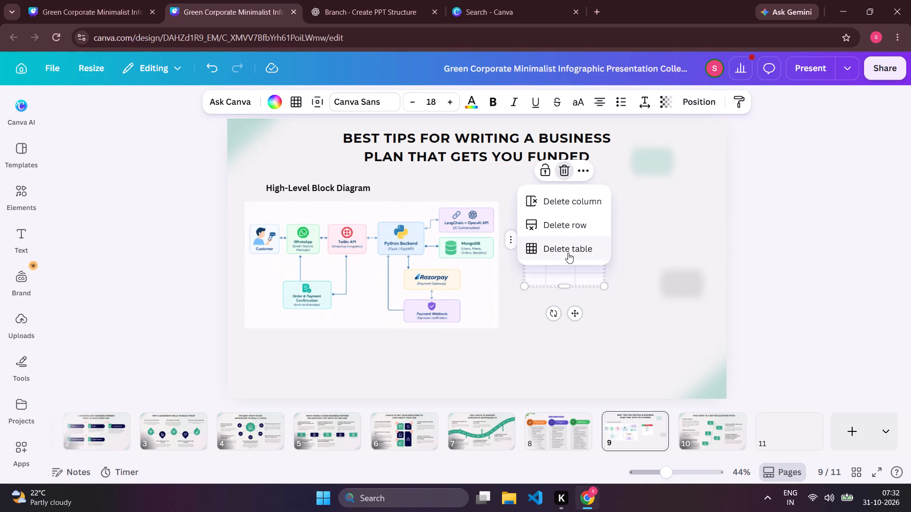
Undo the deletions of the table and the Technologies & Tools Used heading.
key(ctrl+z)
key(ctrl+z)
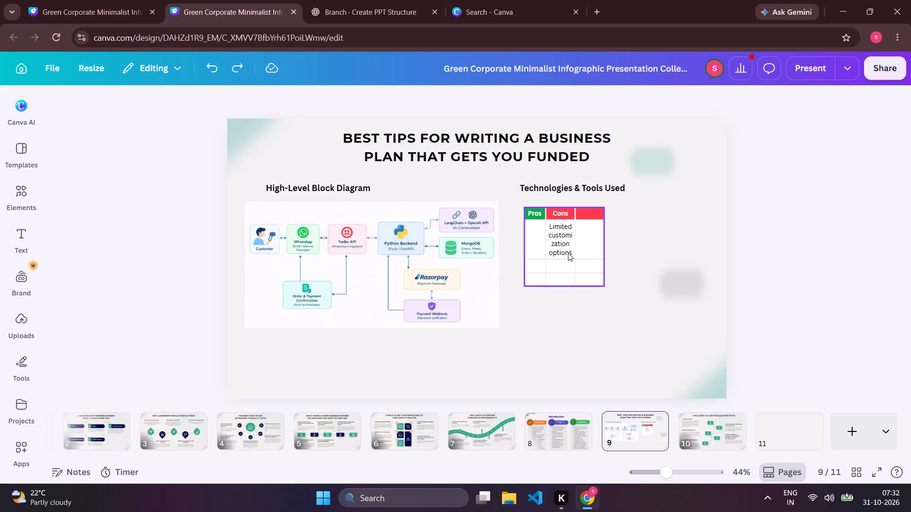
Delete the entire Pros/Cons table from slide 9, keeping the Technologies & Tools Used heading.
click(568, 253)
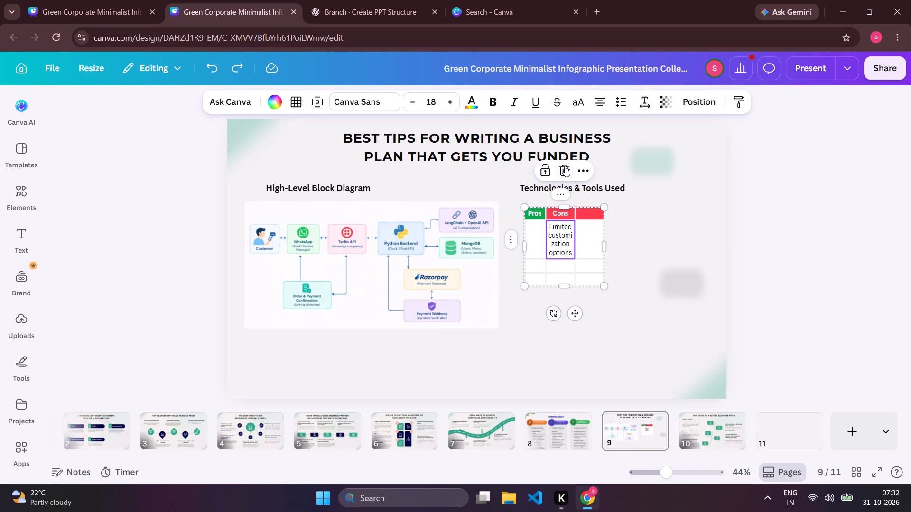
click(565, 166)
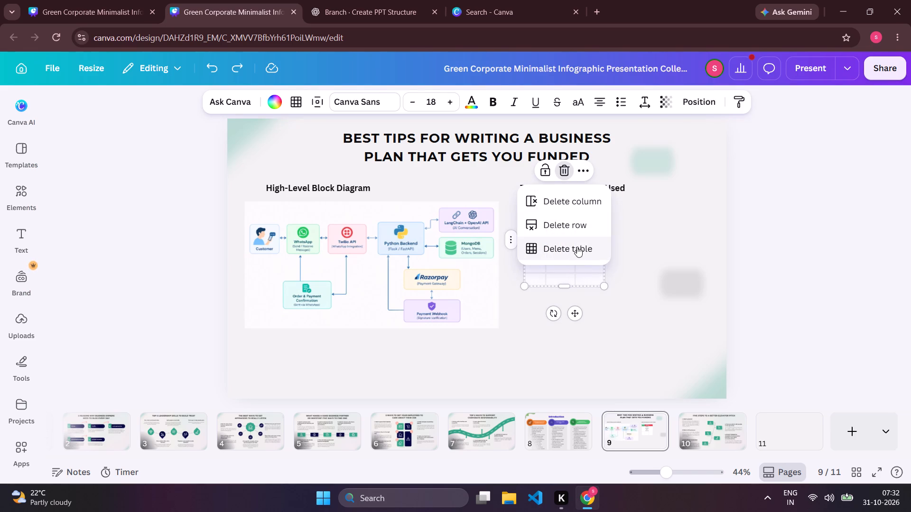
click(577, 247)
Copy the grey panel behind the Importance of the topic text on slide 8 onto slide 9, beneath the Technologies & Tools Used heading.
click(563, 440)
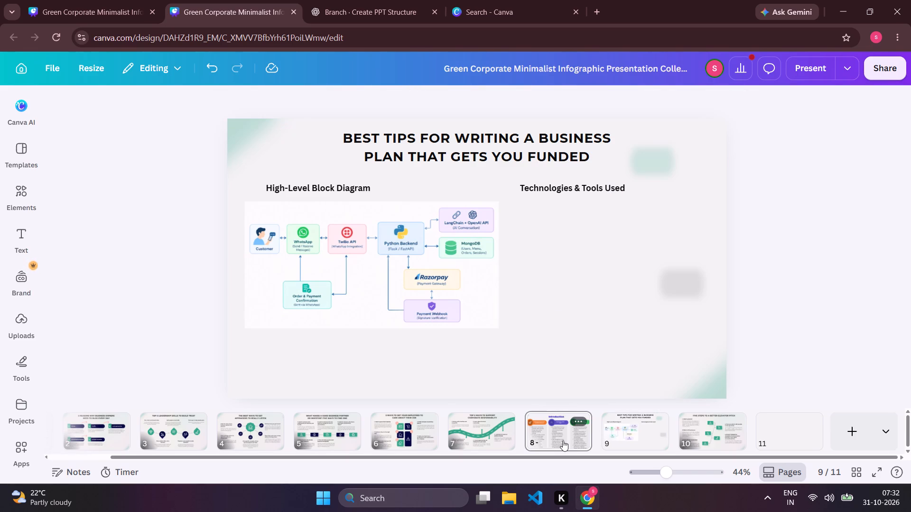
click(526, 373)
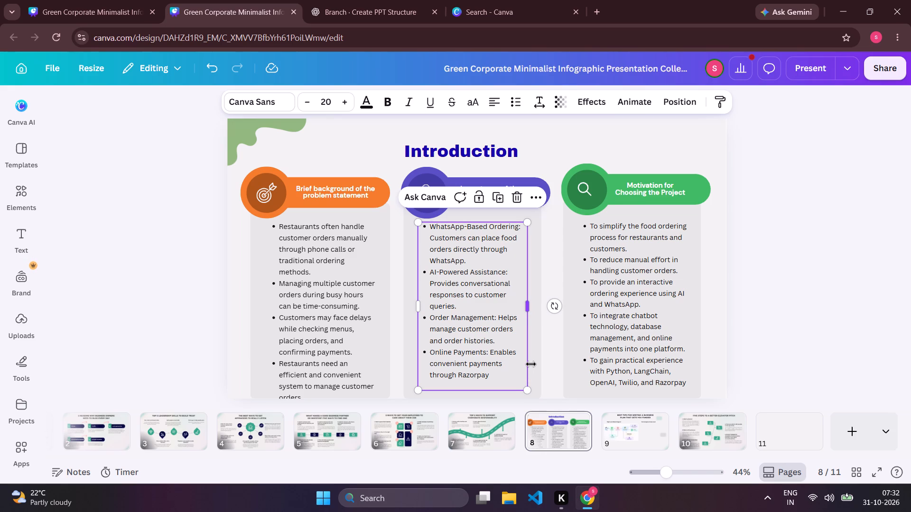
click(531, 364)
click(539, 369)
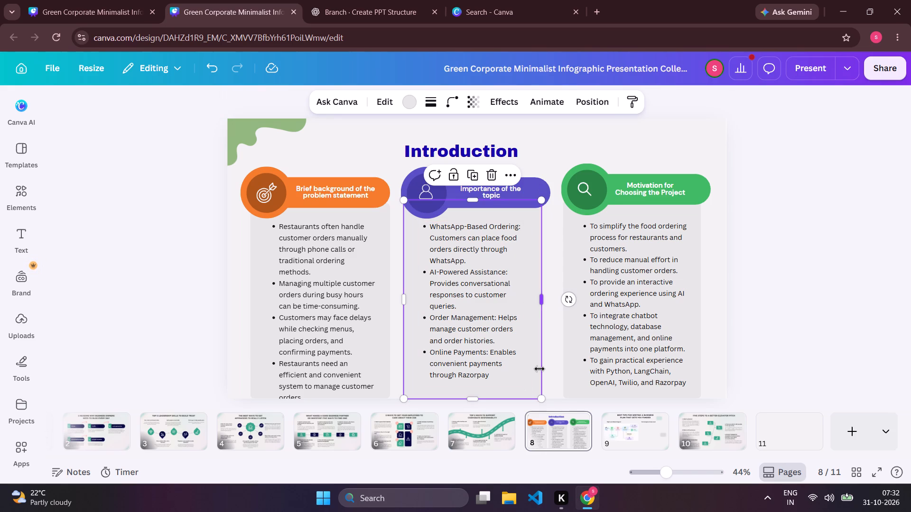
key(ctrl+c)
click(629, 436)
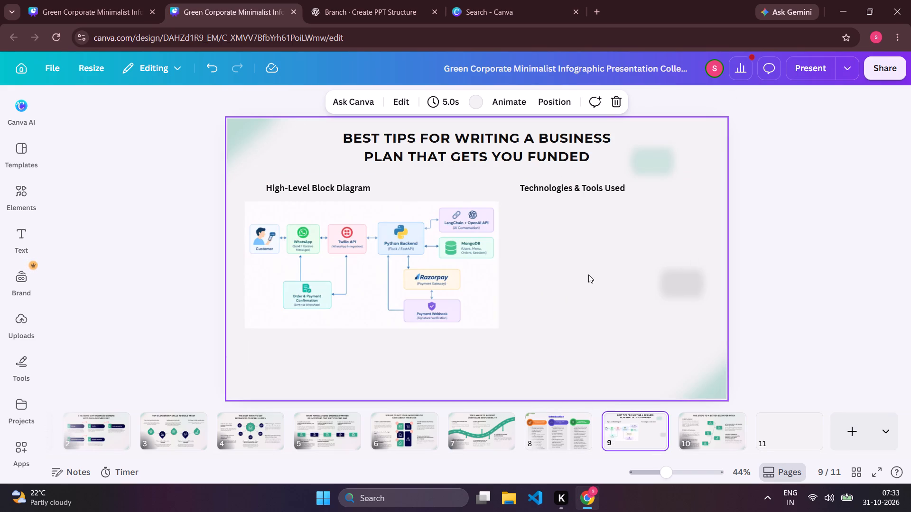
click(588, 274)
key(ctrl+v)
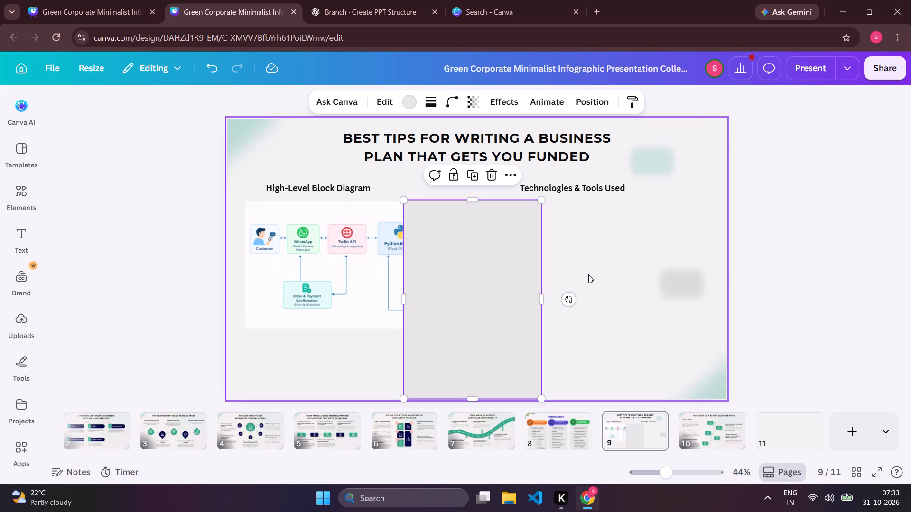
drag(523, 289, 606, 301)
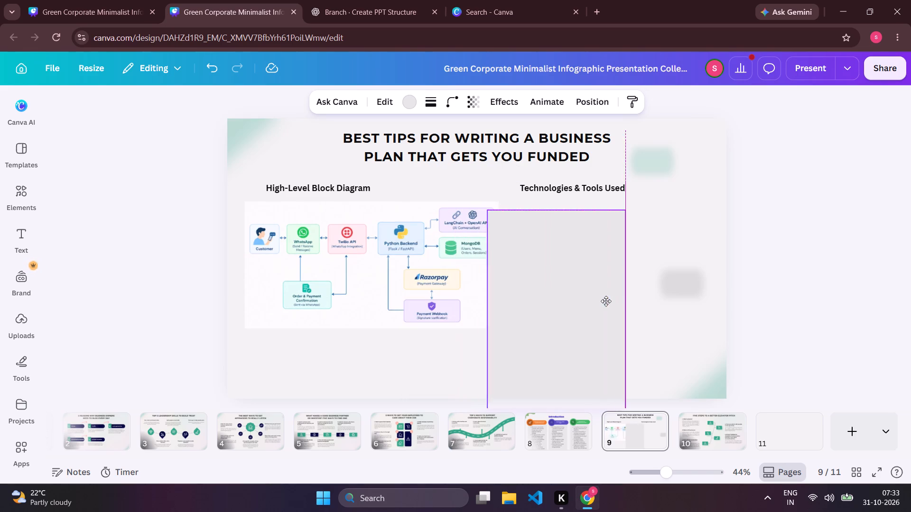
drag(606, 301, 648, 285)
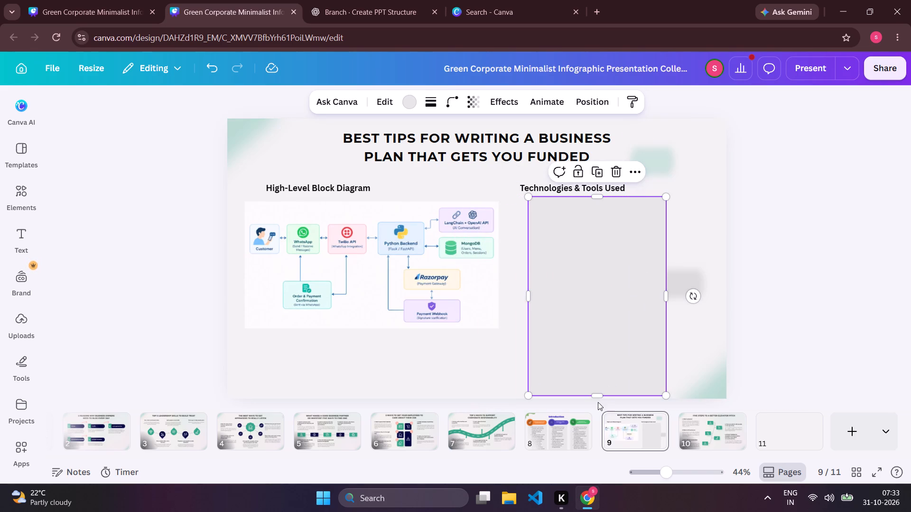
Shift the Technologies & Tools Used heading on slide 9 sideways so it sits centred above the grey panel.
click(598, 402)
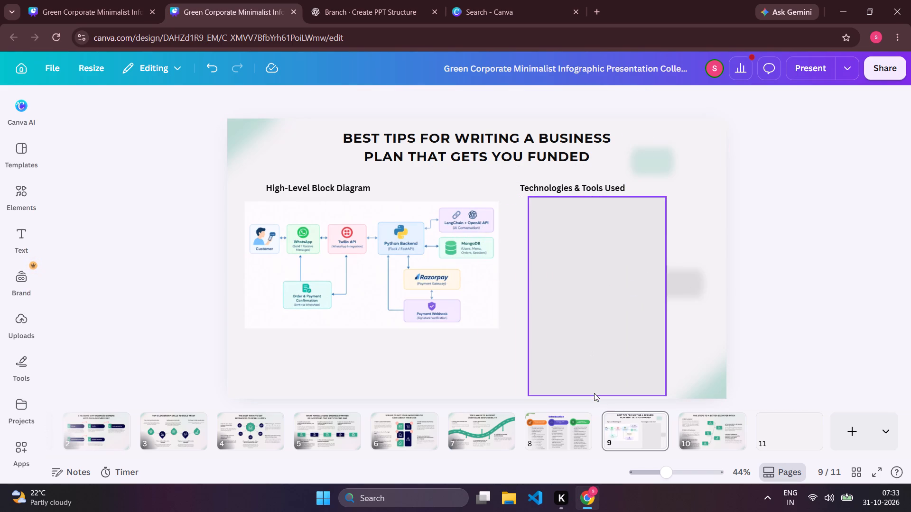
click(595, 397)
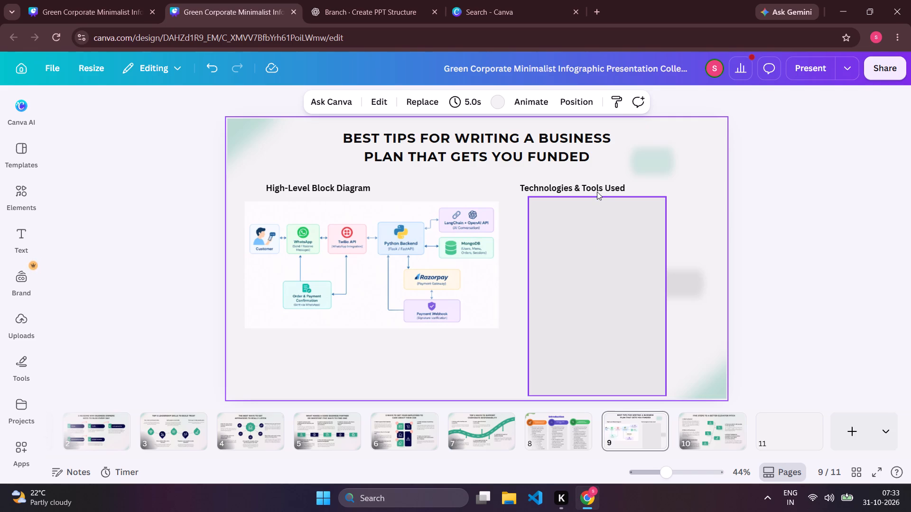
drag(597, 190, 613, 190)
Shorten the grey panel under Technologies & Tools Used from its bottom edge to about half its height, ending just below the Razorpay box's level.
click(611, 396)
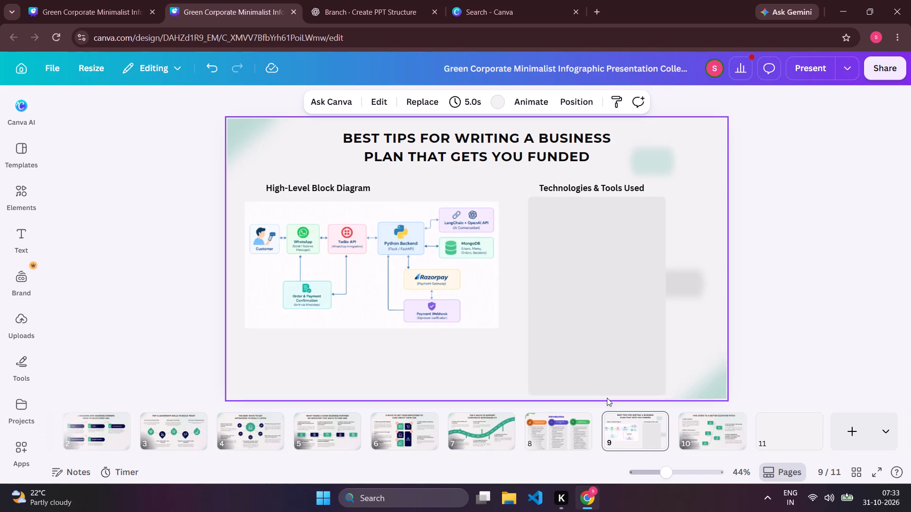
click(607, 394)
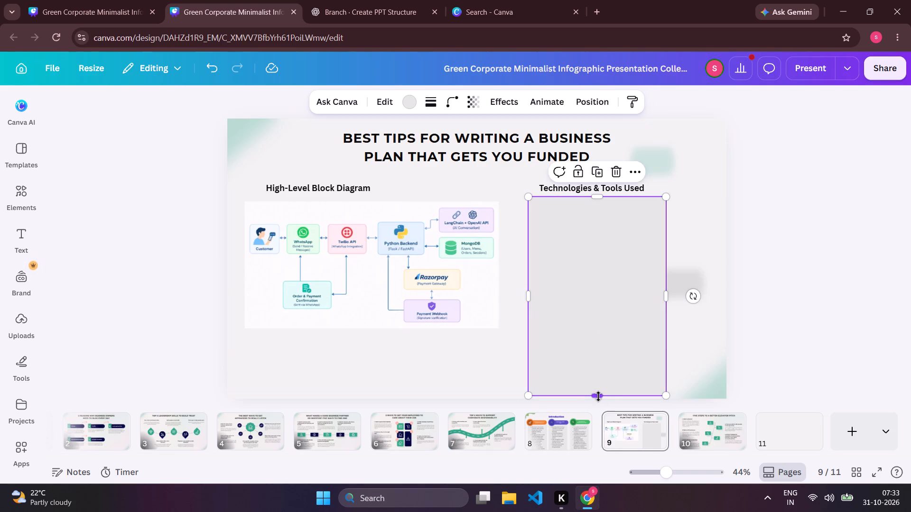
drag(598, 396, 591, 287)
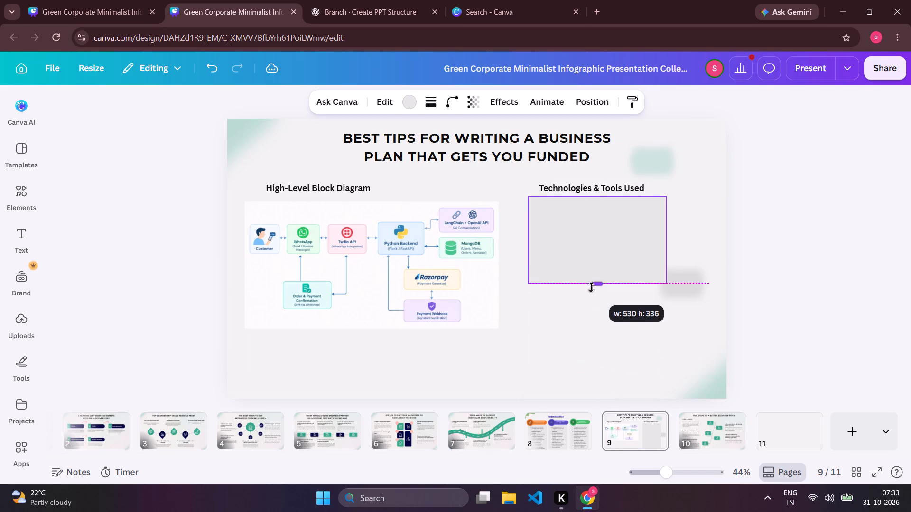
drag(591, 287, 593, 299)
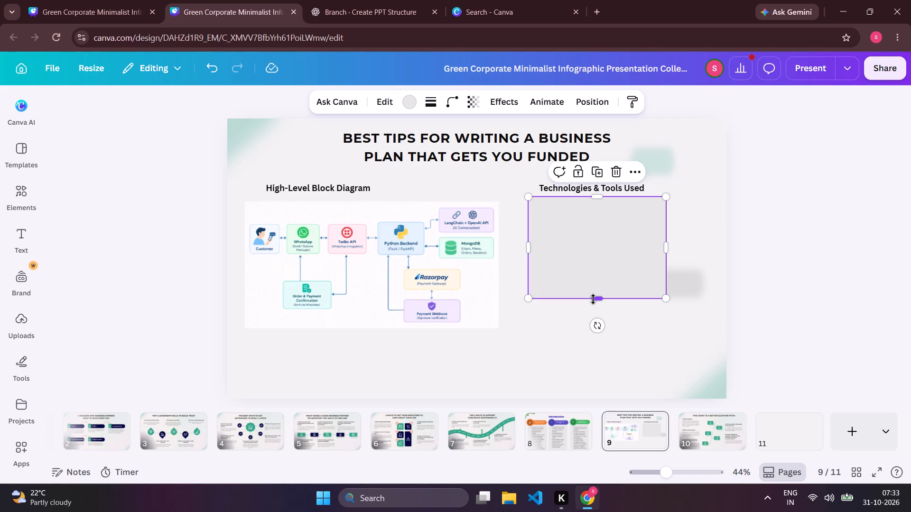
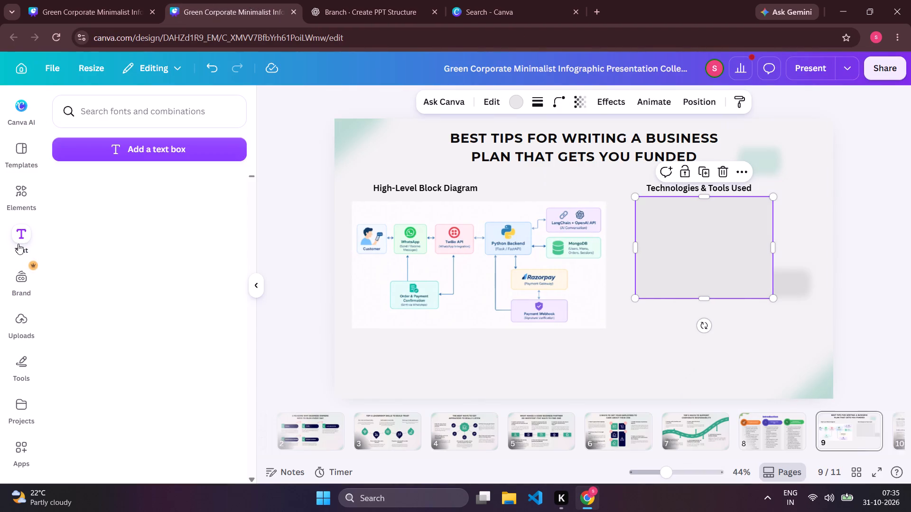
click(102, 348)
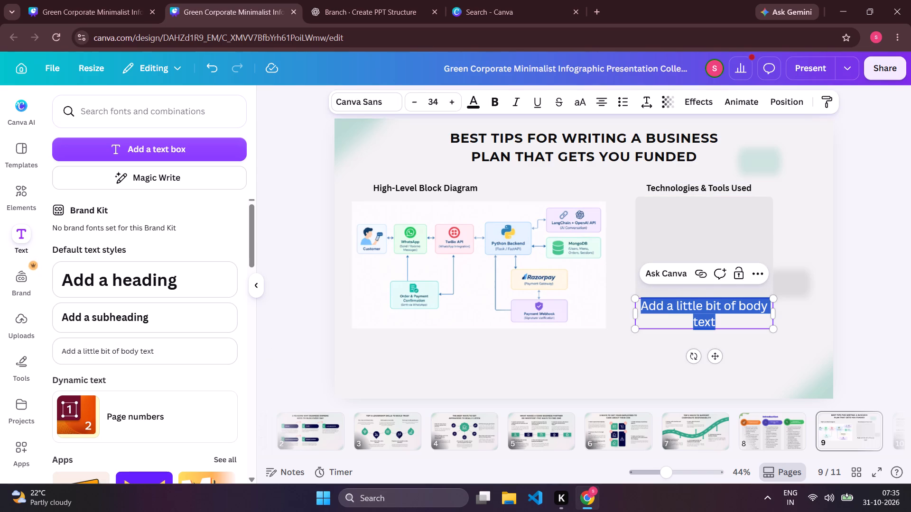
key(ctrl+v)
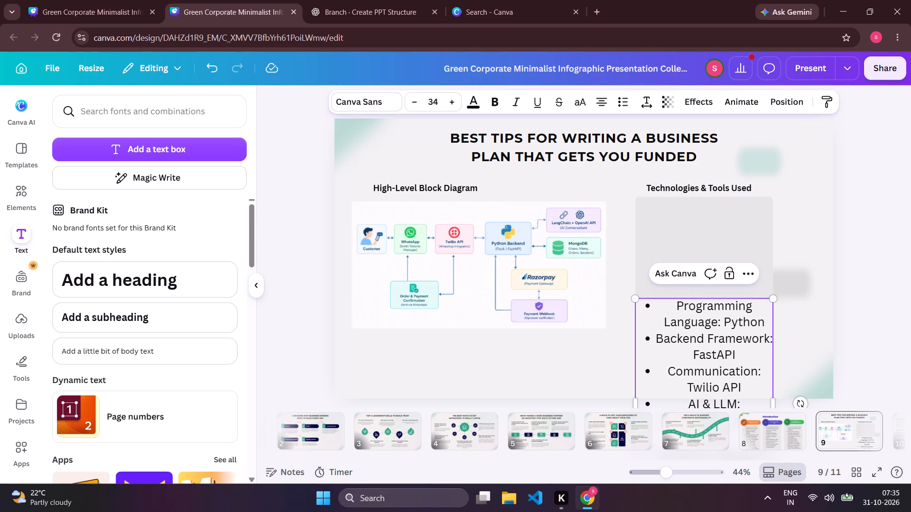
Reduce the text of the whole technology categories list to about size 18, so each entry fits on one line.
triple_click(414, 97)
triple_click(414, 97)
click(414, 97)
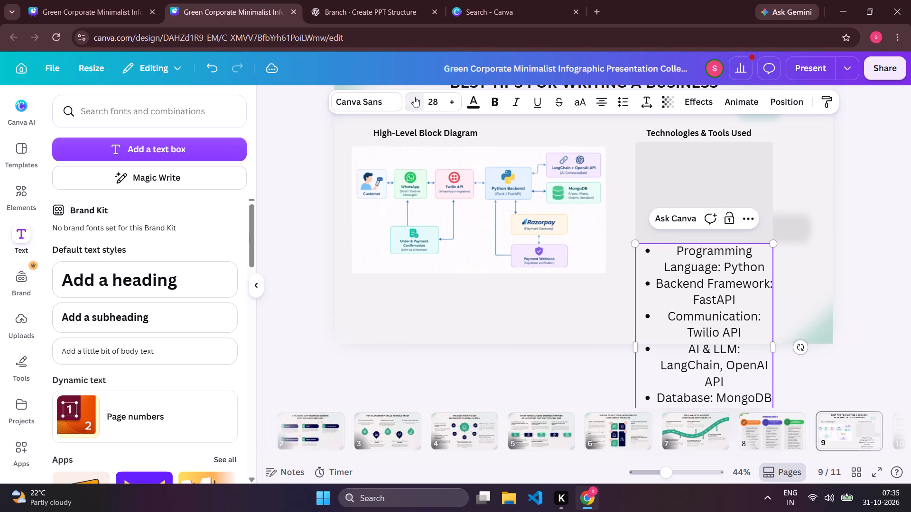
triple_click(414, 97)
click(682, 316)
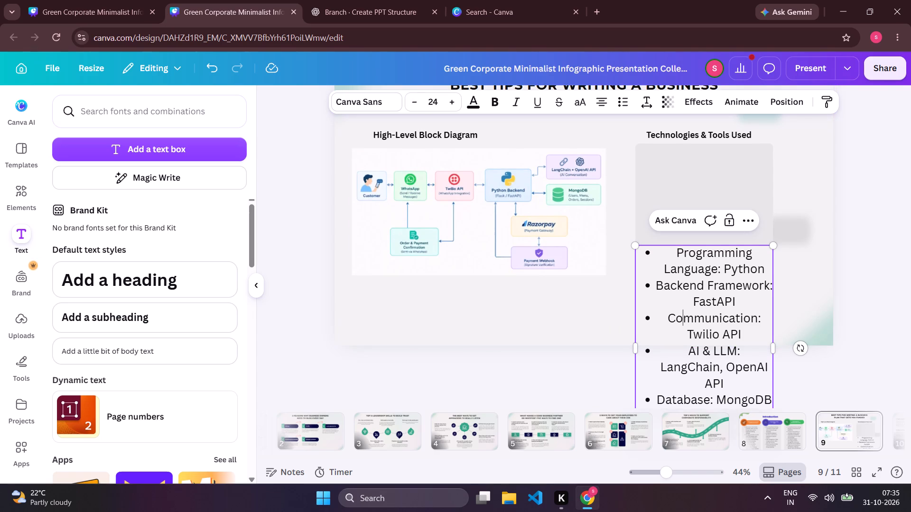
double_click(682, 316)
key(ctrl+a)
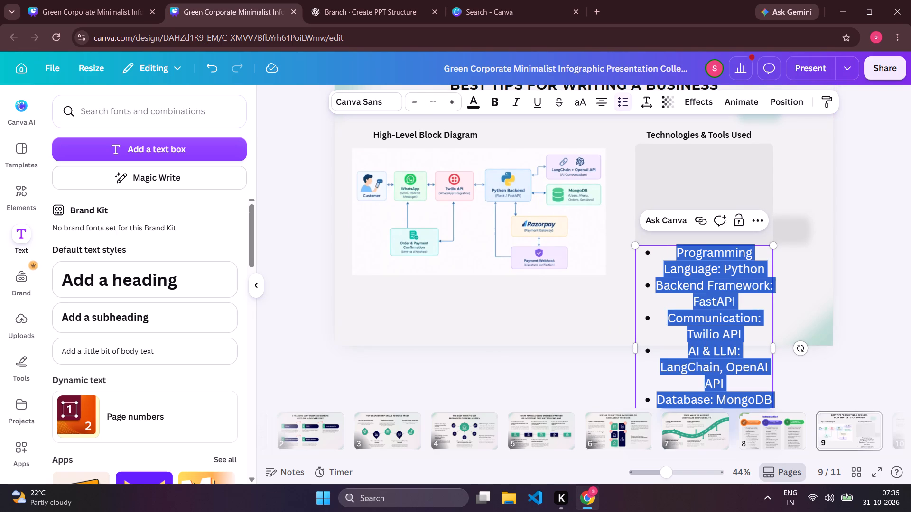
triple_click(417, 101)
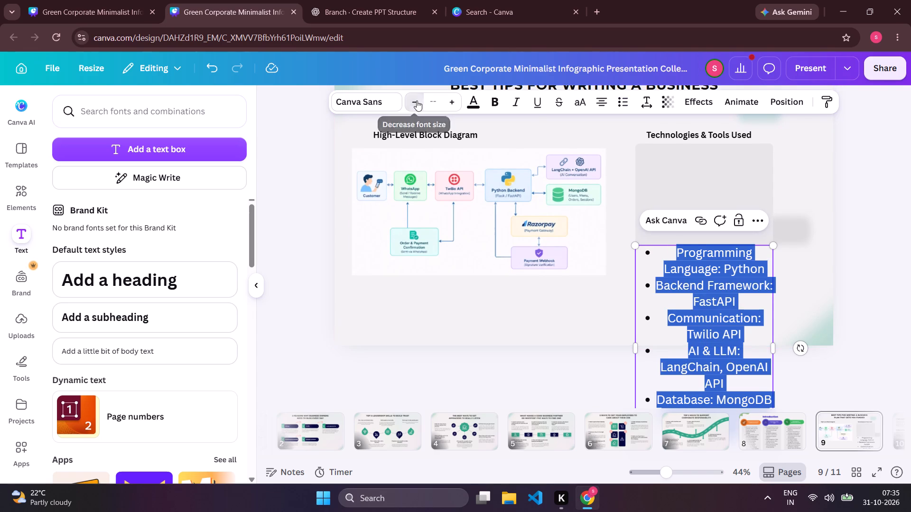
triple_click(417, 101)
triple_click(417, 101)
triple_click(417, 101)
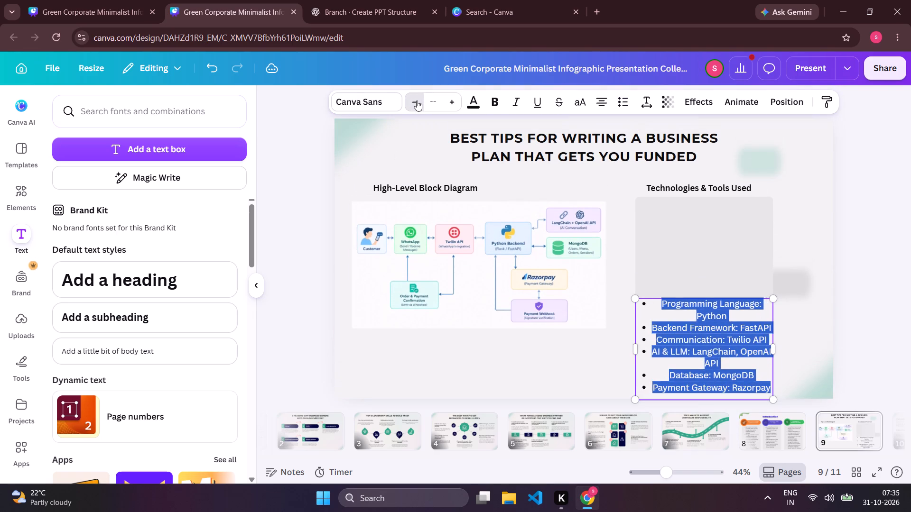
double_click(417, 101)
click(417, 101)
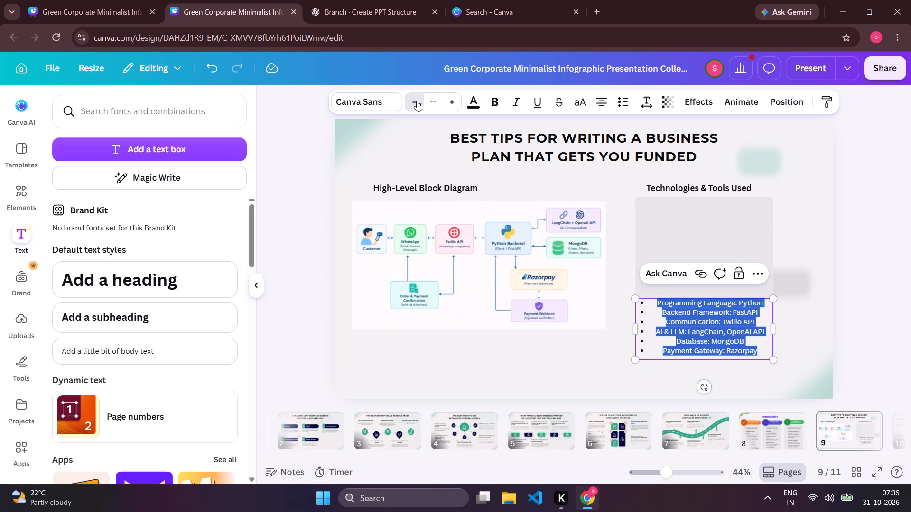
click(417, 101)
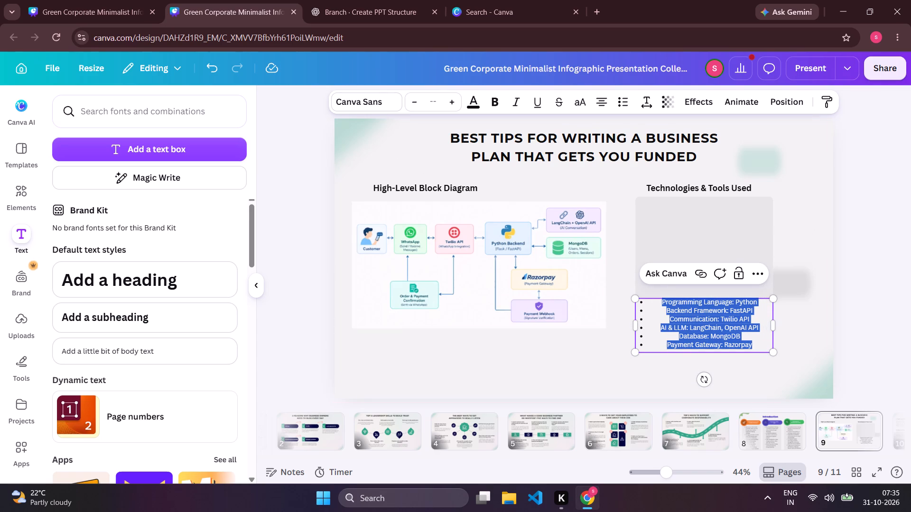
Move the technologies list text box up onto the grey panel beneath the Technologies & Tools Used heading.
click(696, 320)
drag(696, 320, 696, 316)
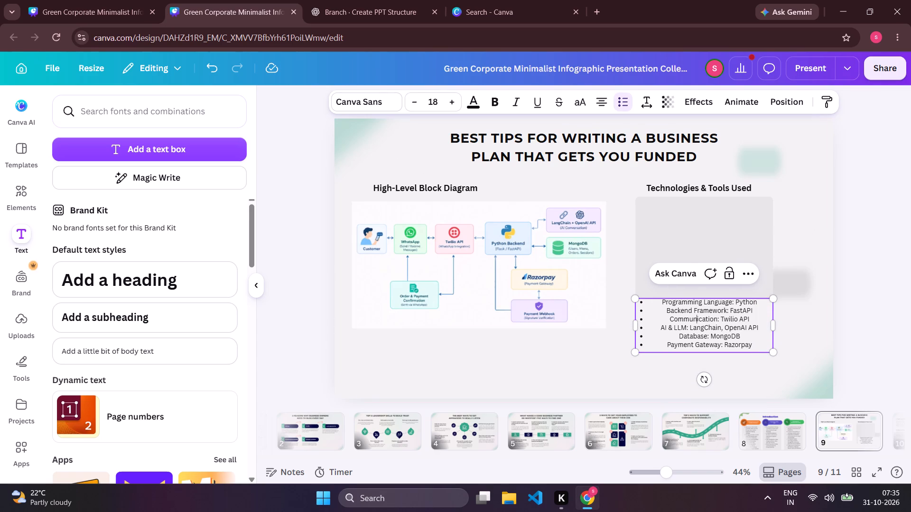
drag(696, 316, 689, 260)
click(740, 375)
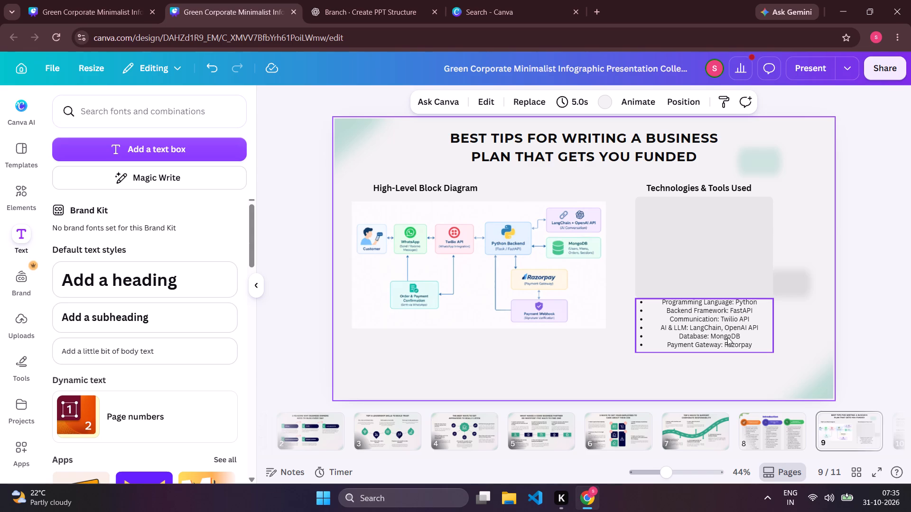
drag(730, 328, 722, 267)
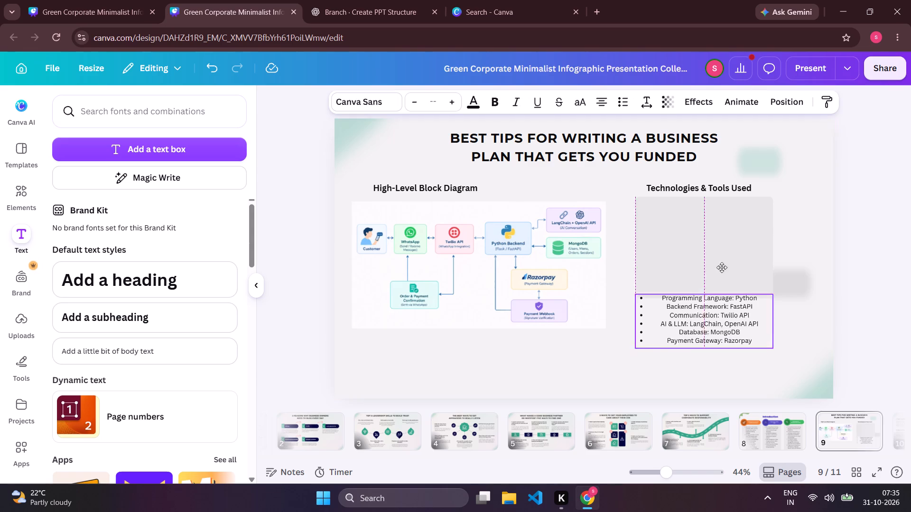
drag(722, 267, 739, 246)
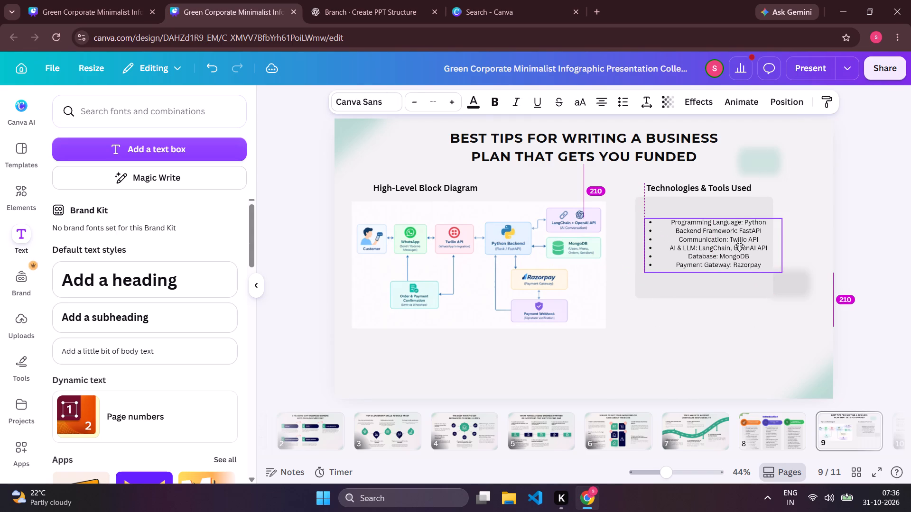
drag(739, 246, 736, 239)
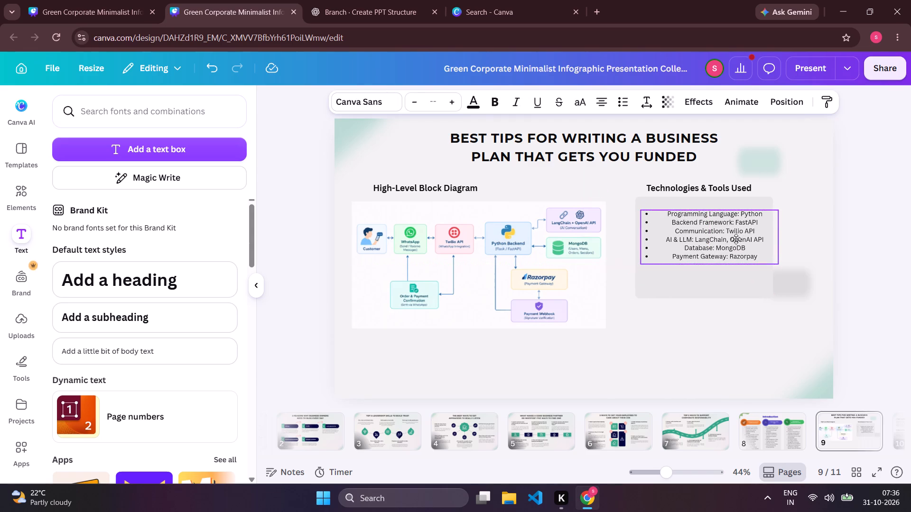
drag(736, 239, 736, 246)
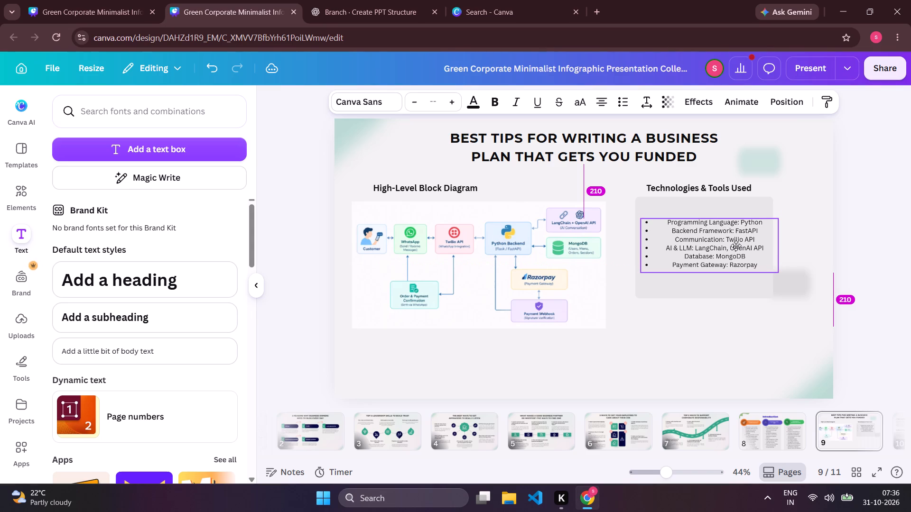
drag(736, 246, 734, 236)
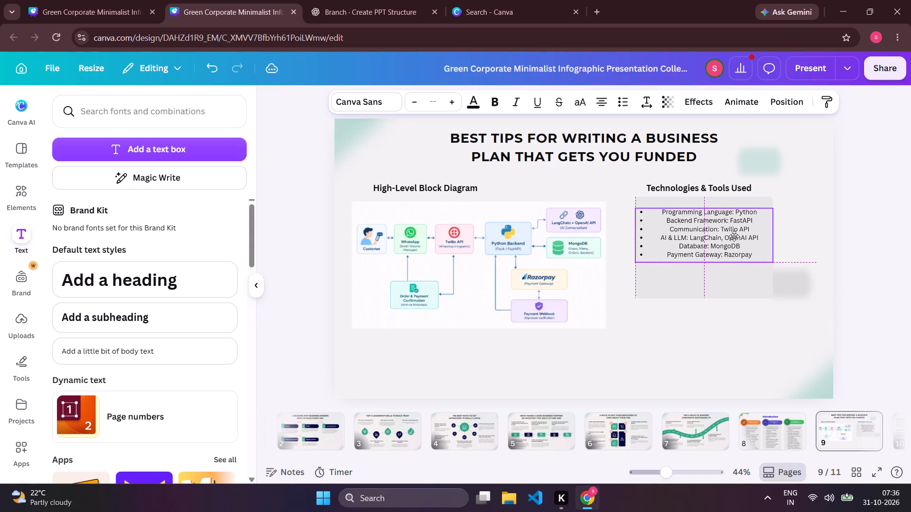
drag(734, 236, 734, 232)
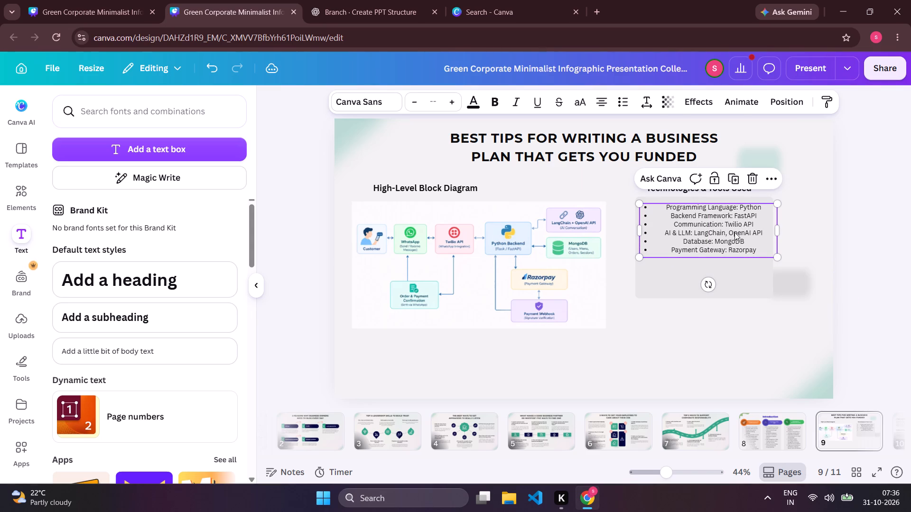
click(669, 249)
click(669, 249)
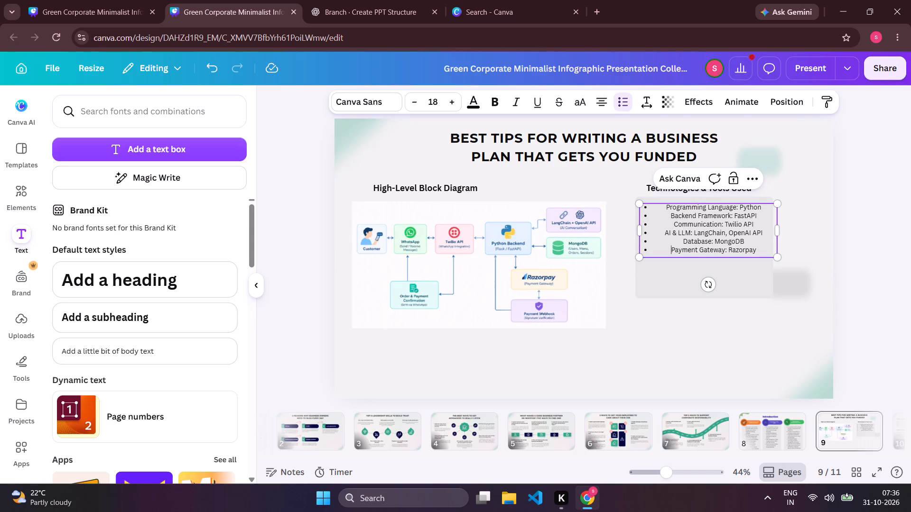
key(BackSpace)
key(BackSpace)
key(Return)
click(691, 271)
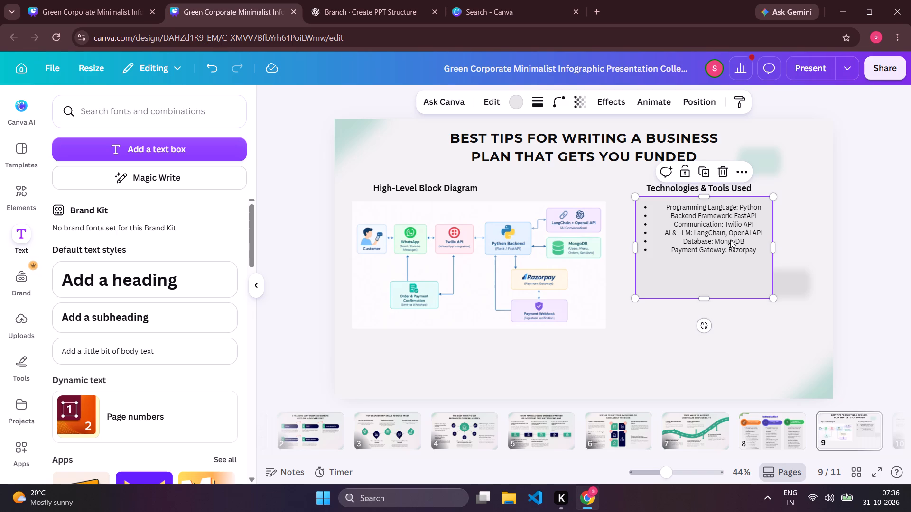
Set the line spacing of the technologies list to 1.65.
click(718, 228)
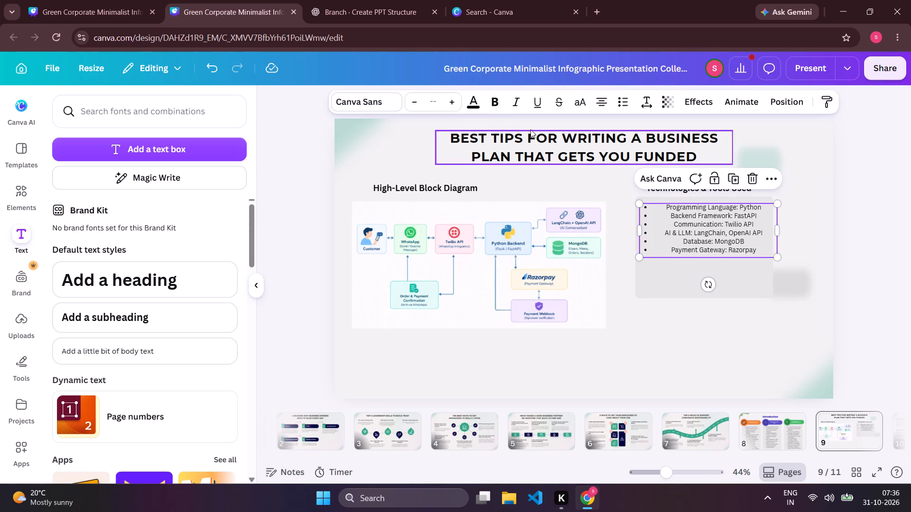
click(648, 103)
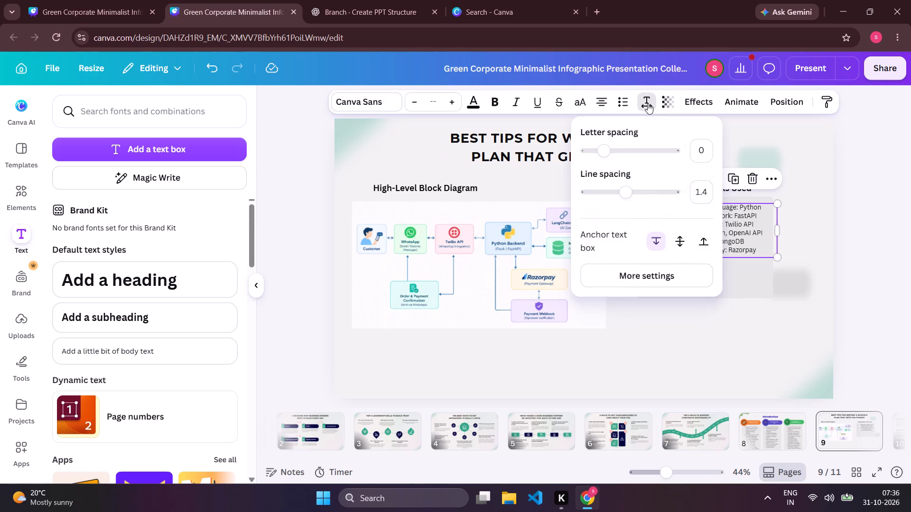
click(698, 194)
key(BackSpace)
text(1.65)
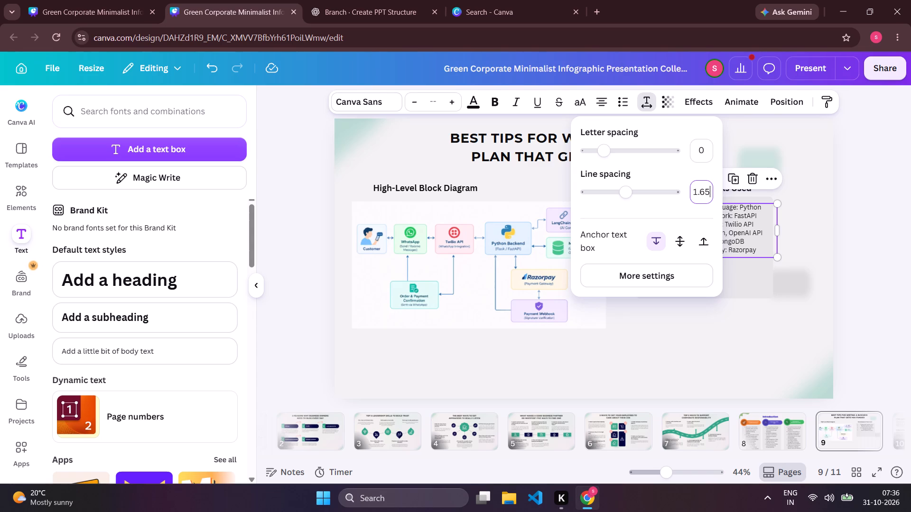
key(Return)
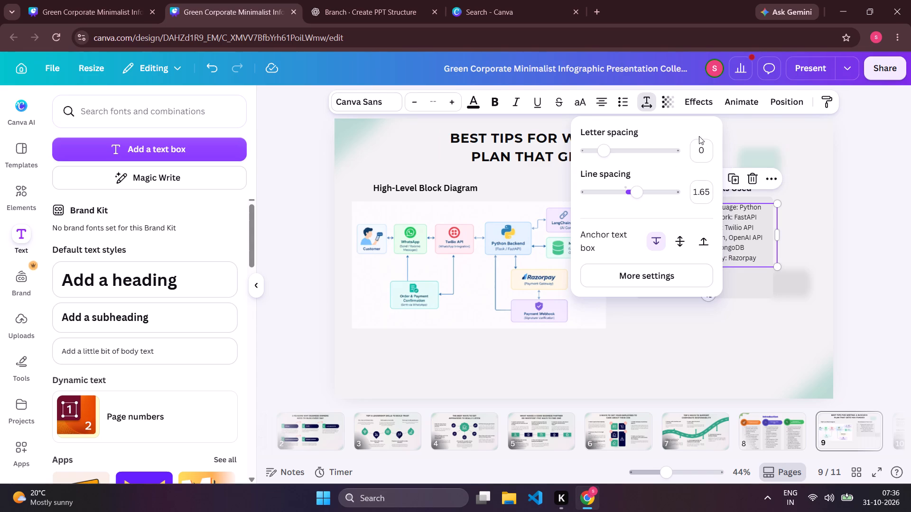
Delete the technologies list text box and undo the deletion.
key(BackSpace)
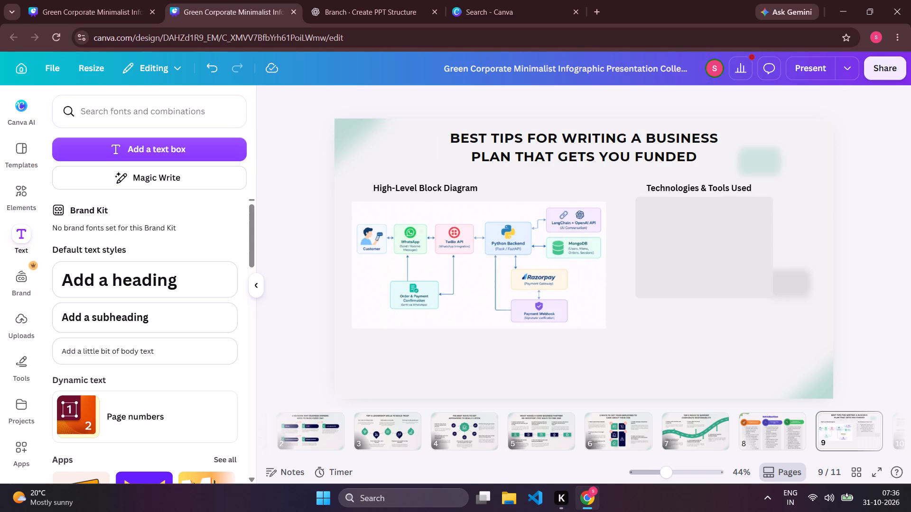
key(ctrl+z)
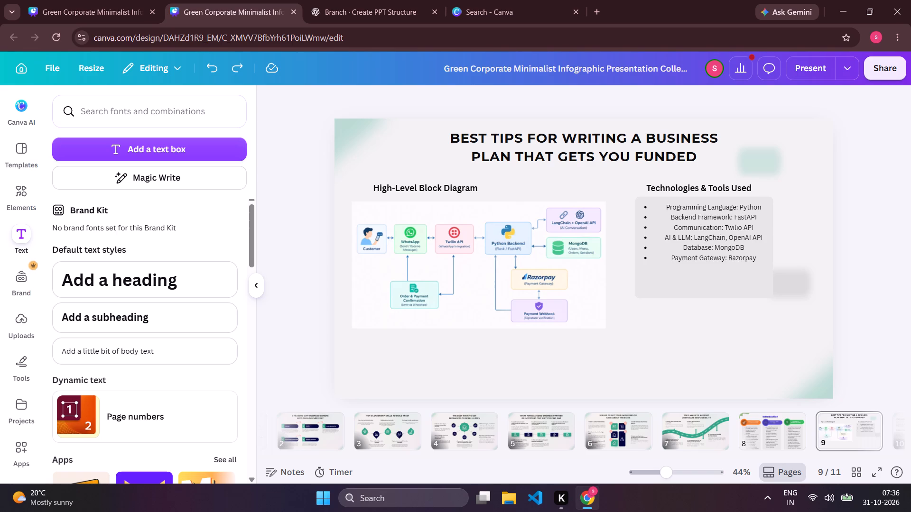
Set the letter spacing of the technologies list to 1.
click(707, 222)
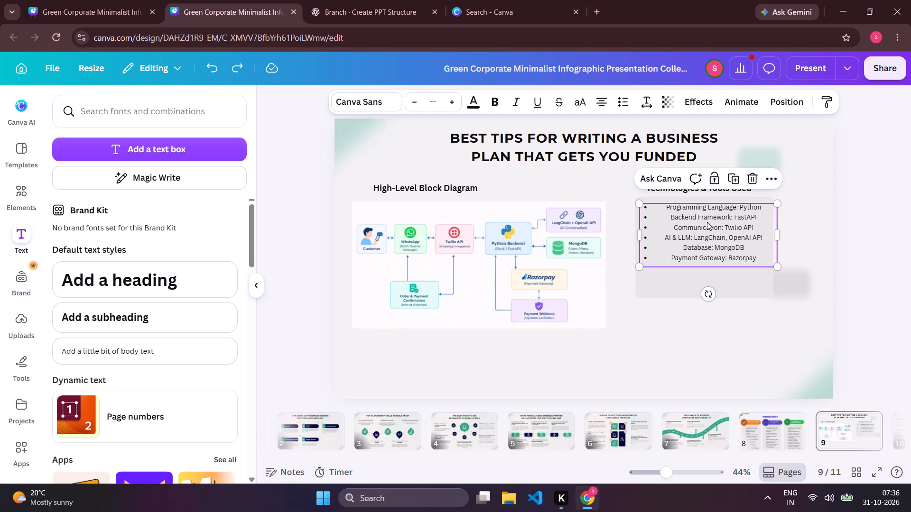
click(649, 91)
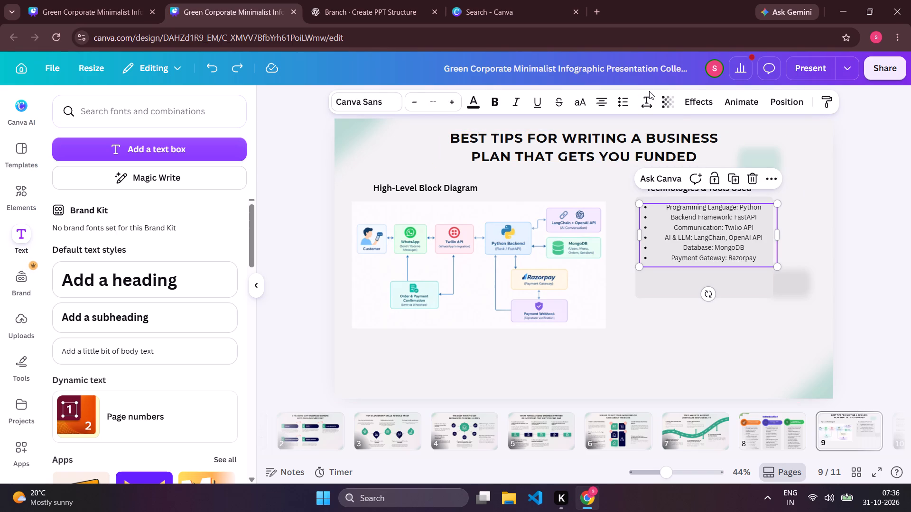
click(644, 101)
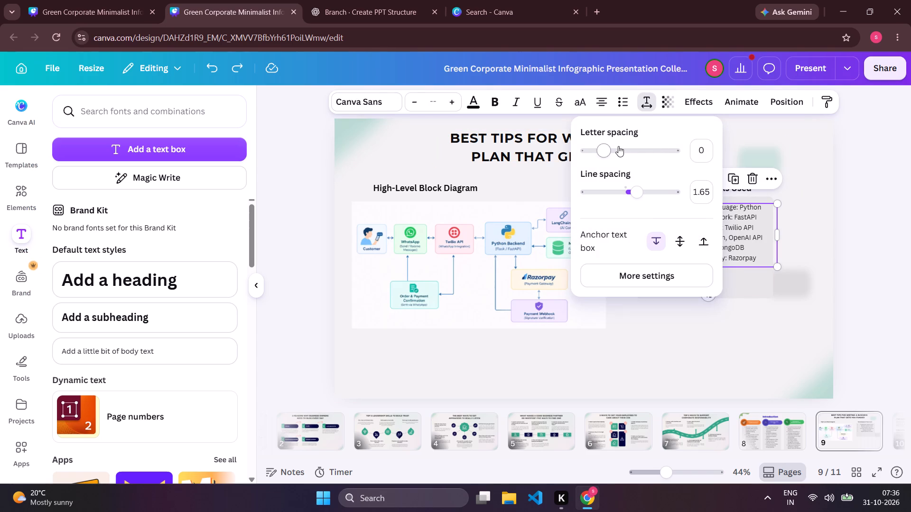
click(612, 150)
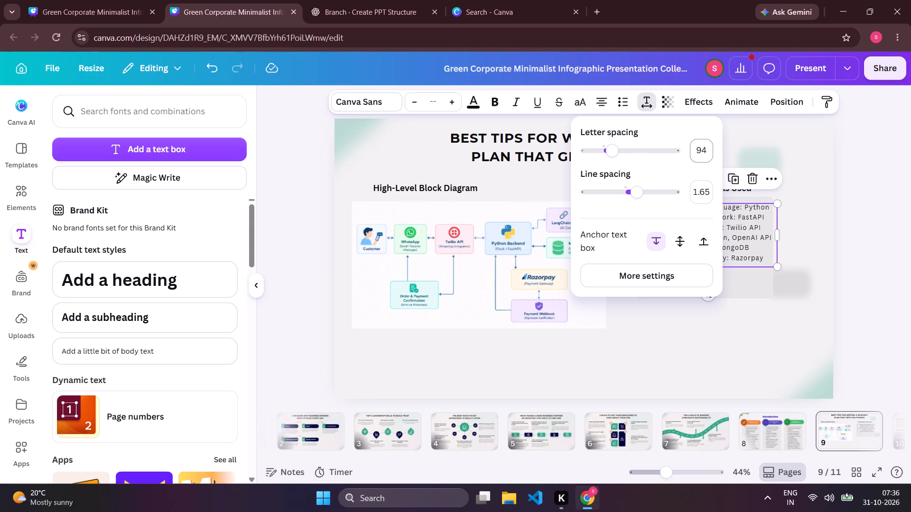
click(699, 147)
key(BackSpace)
key(1)
key(Return)
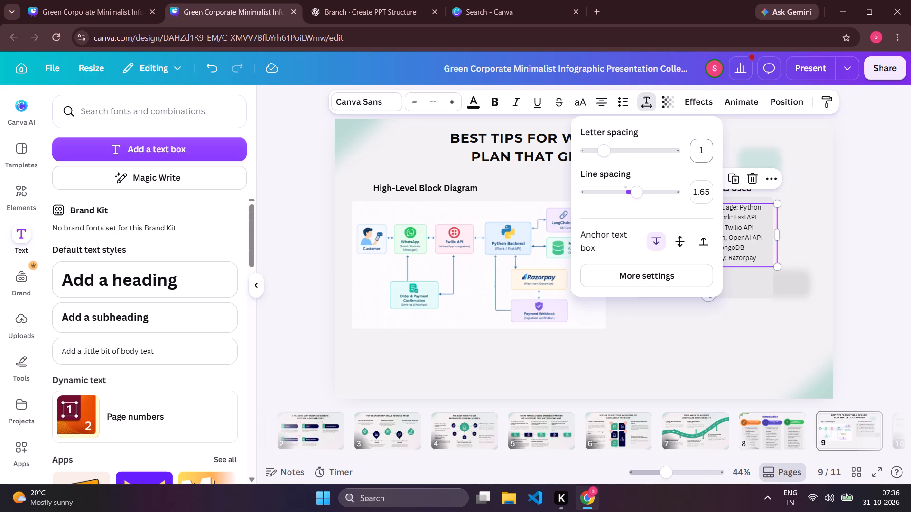
click(778, 338)
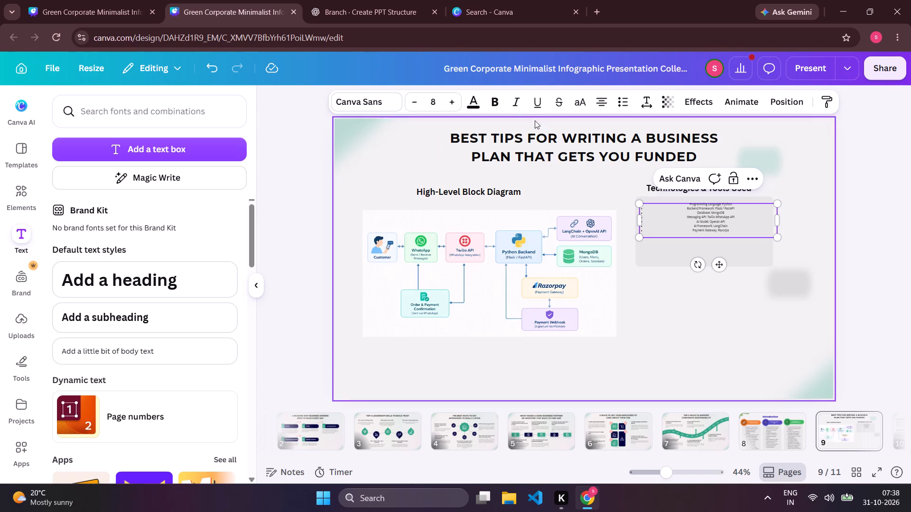
Set the font size of the whole bulleted technologies list under Technologies & Tools Used to 20.
click(708, 213)
key(ctrl+a)
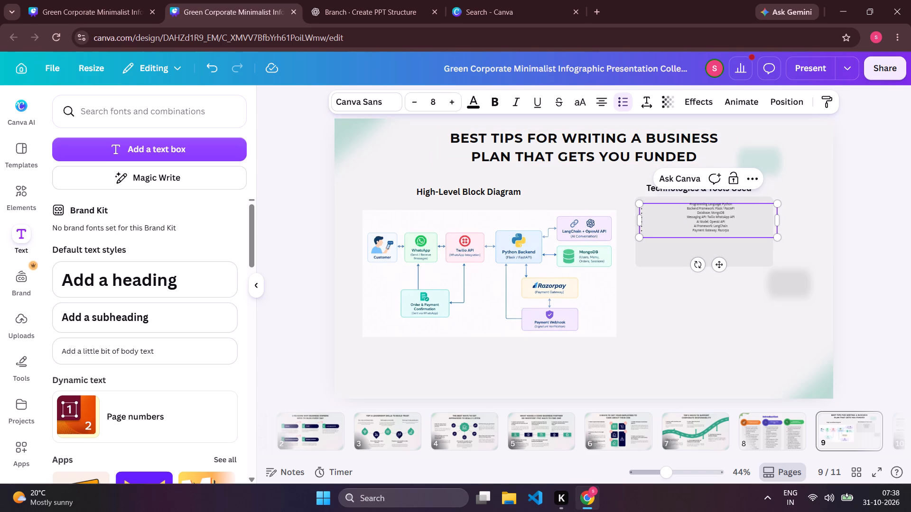
triple_click(455, 103)
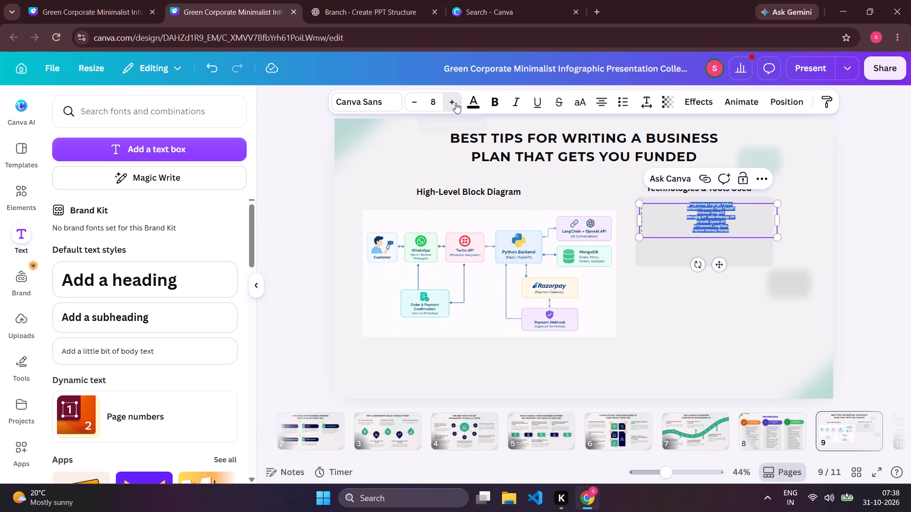
triple_click(455, 103)
triple_click(455, 103)
triple_click(455, 103)
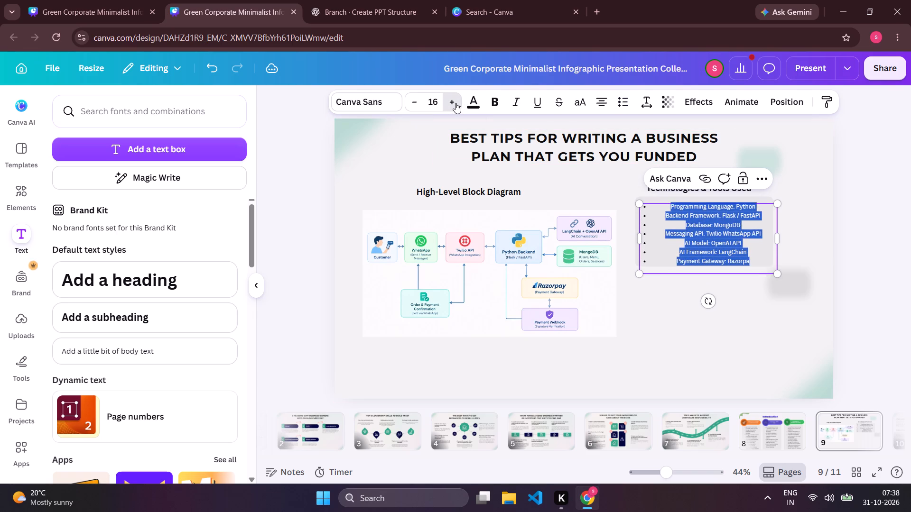
click(455, 103)
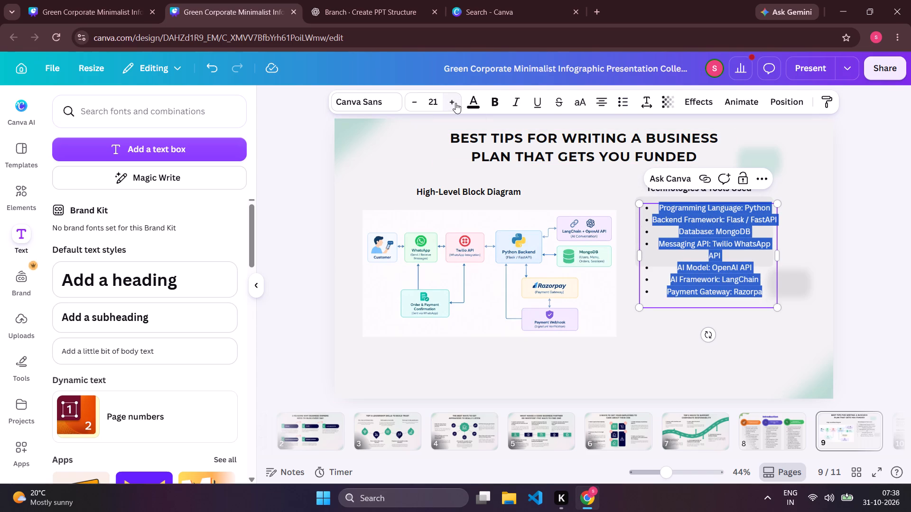
click(411, 98)
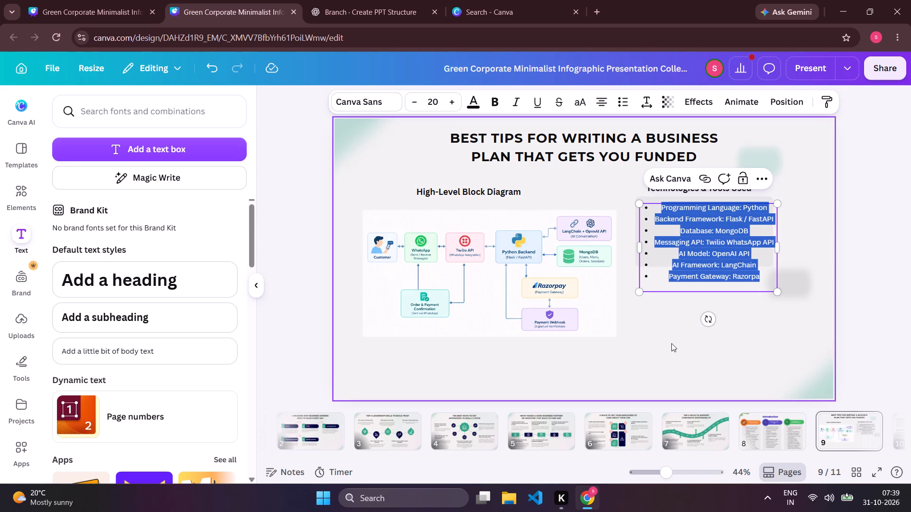
click(675, 332)
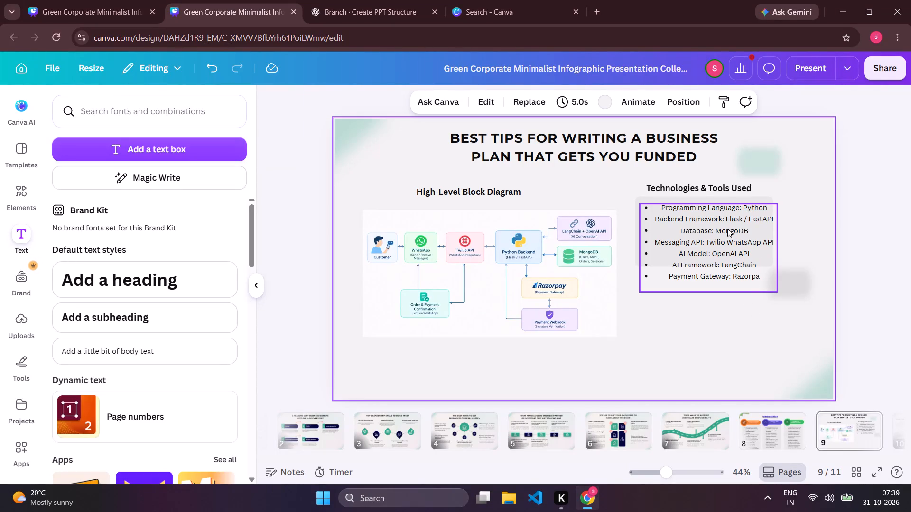
Move the seven-item technologies list up onto the grey panel, just below the Technologies & Tools Used heading.
drag(716, 225, 716, 220)
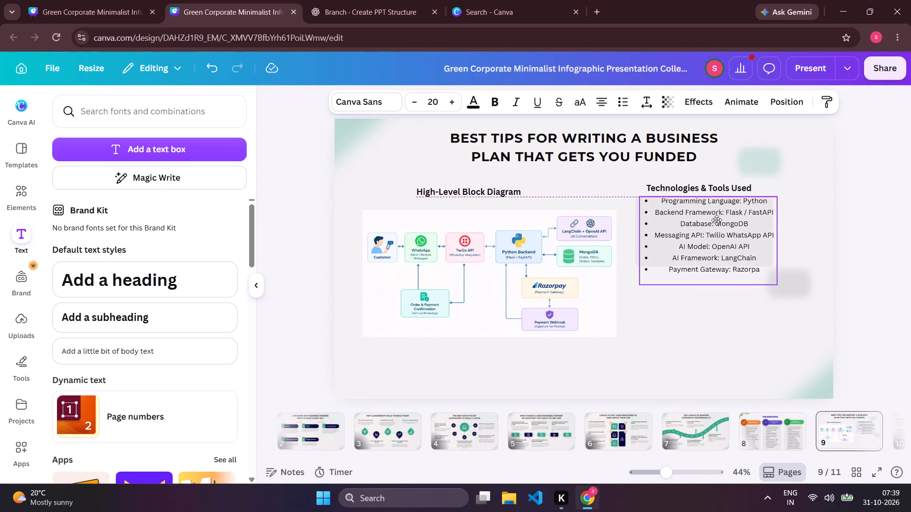
drag(716, 220, 716, 220)
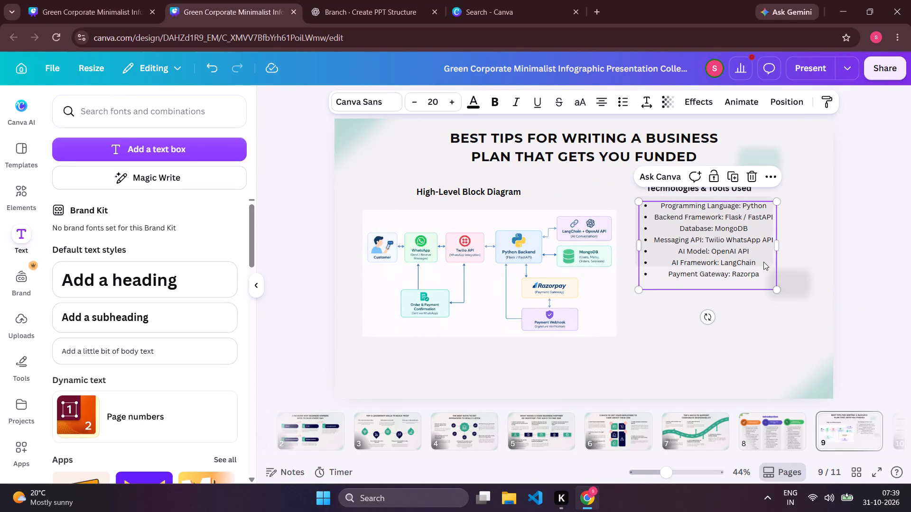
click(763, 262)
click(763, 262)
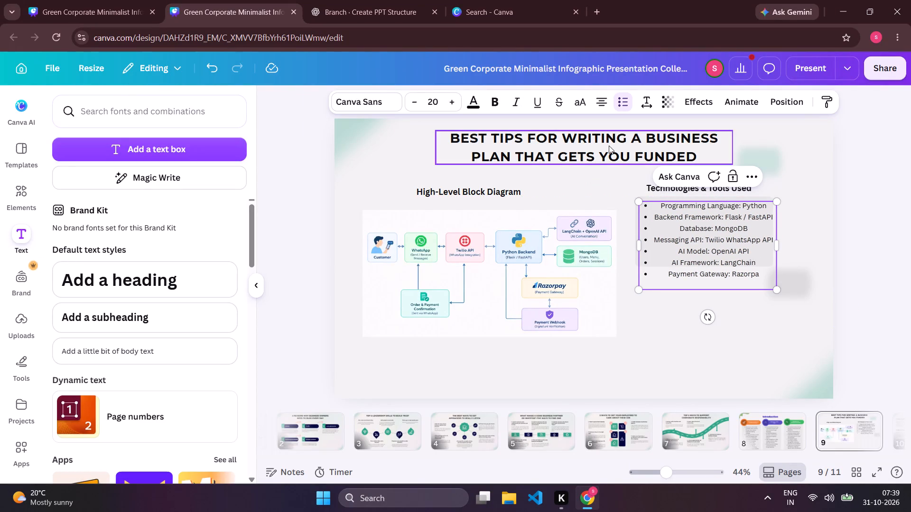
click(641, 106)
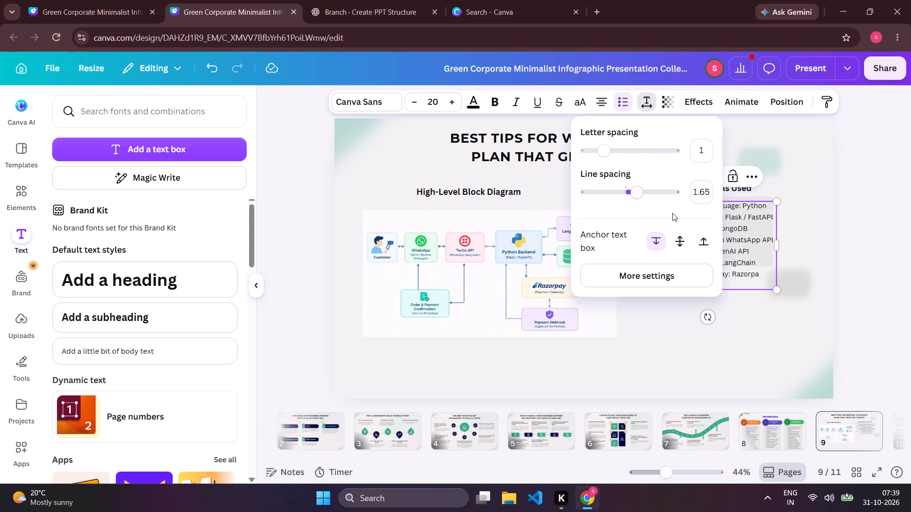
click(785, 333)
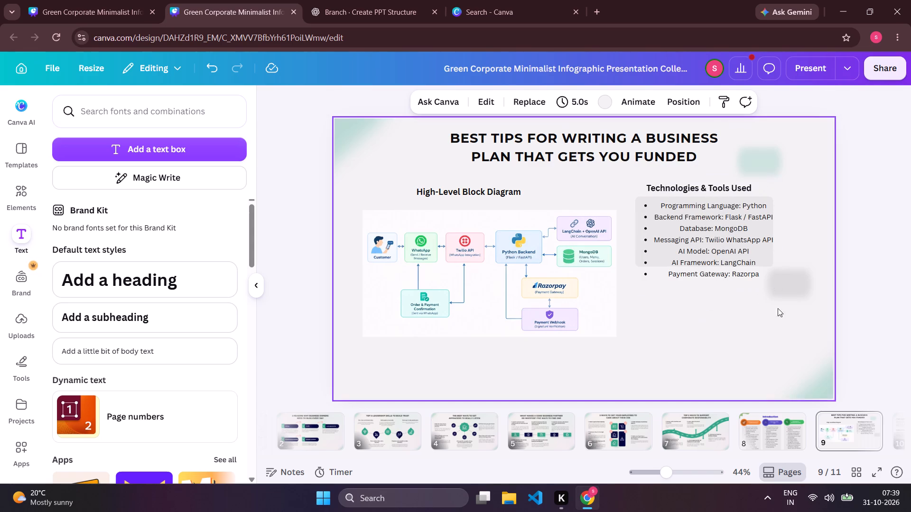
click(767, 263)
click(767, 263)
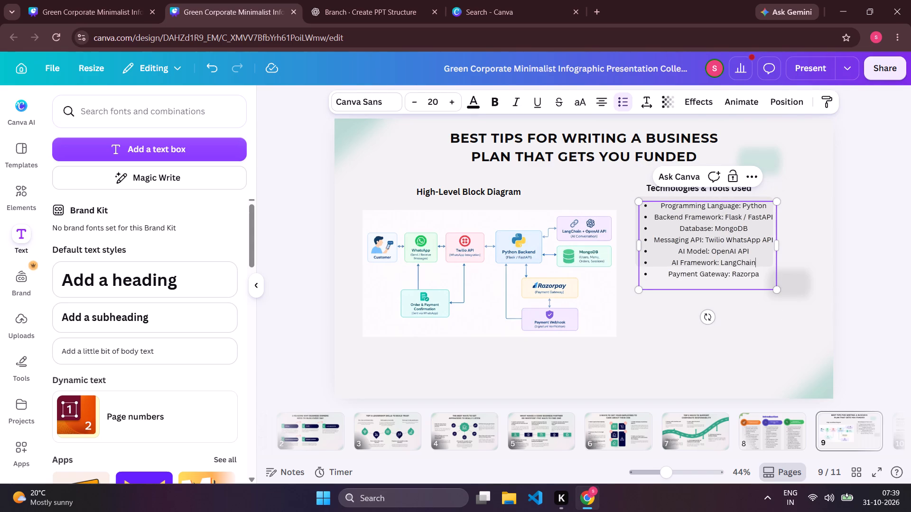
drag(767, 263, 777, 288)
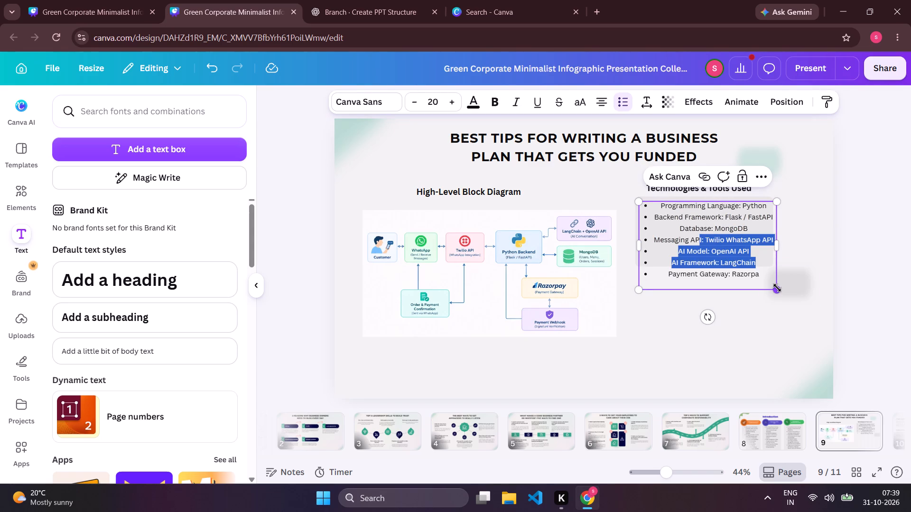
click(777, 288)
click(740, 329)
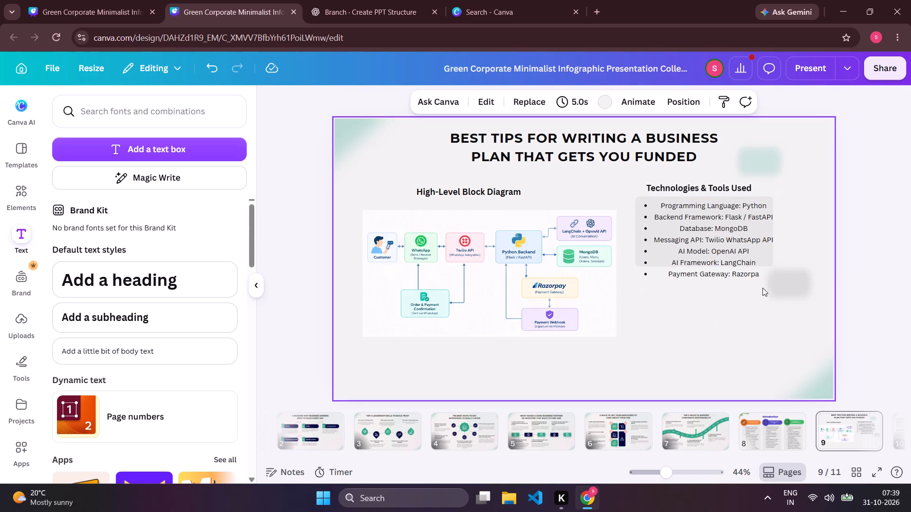
Extend the grey panel behind the technologies list downward so its lower edge ends just below the Payment Gateway bullet.
click(760, 253)
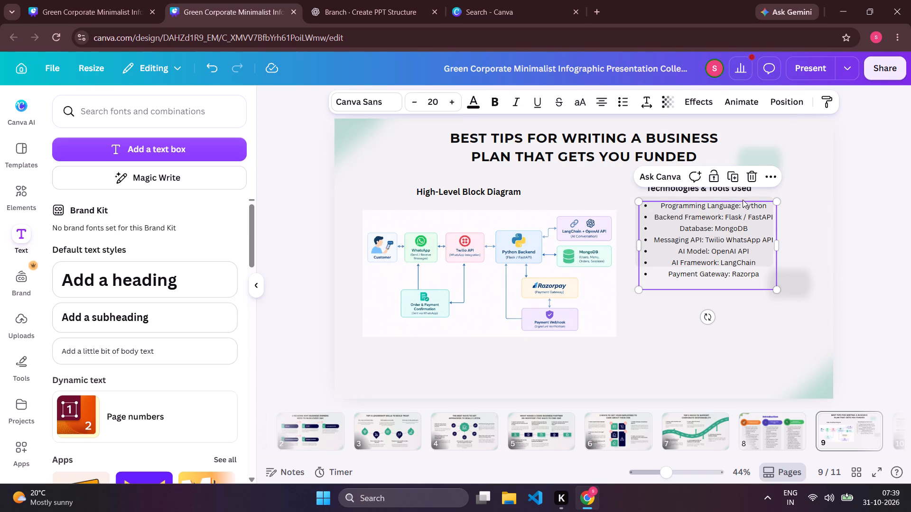
click(739, 197)
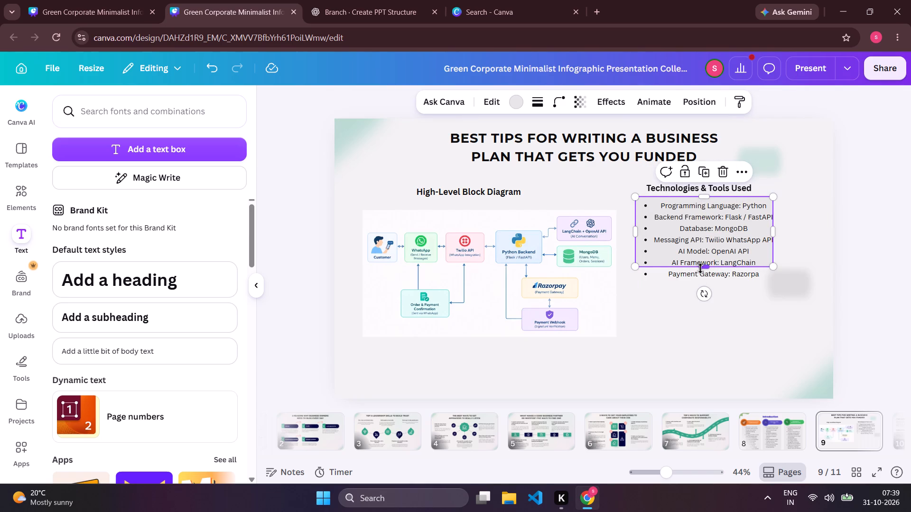
drag(700, 268, 702, 285)
click(674, 309)
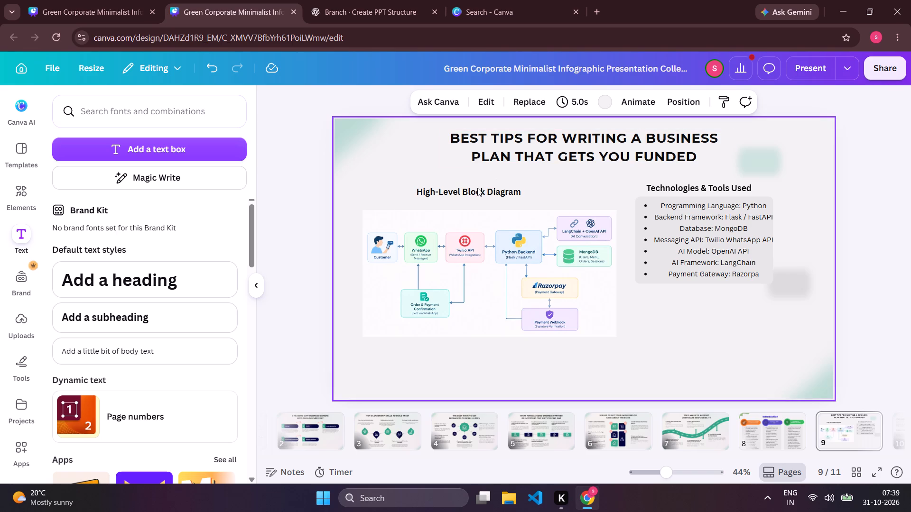
Move the High-Level Block Diagram heading up slightly, about level with the Technologies & Tools Used heading.
drag(477, 192, 477, 185)
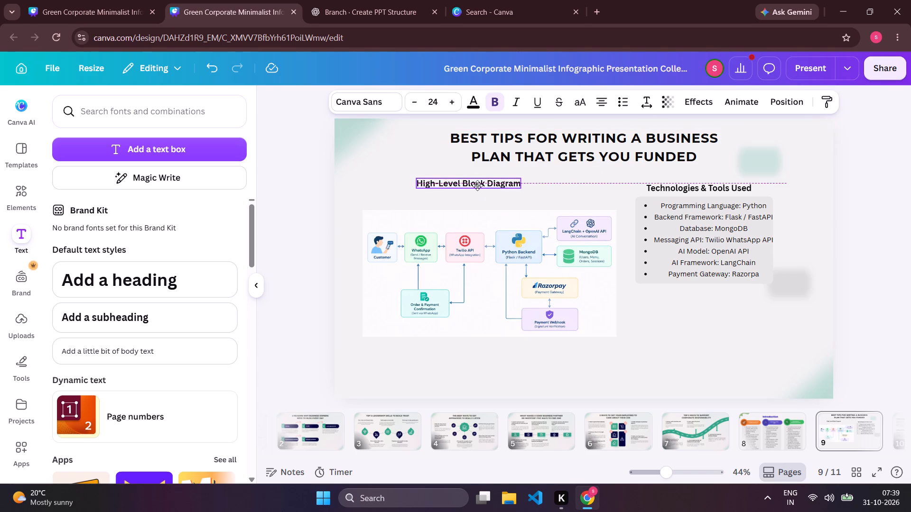
drag(477, 185, 477, 188)
double_click(477, 188)
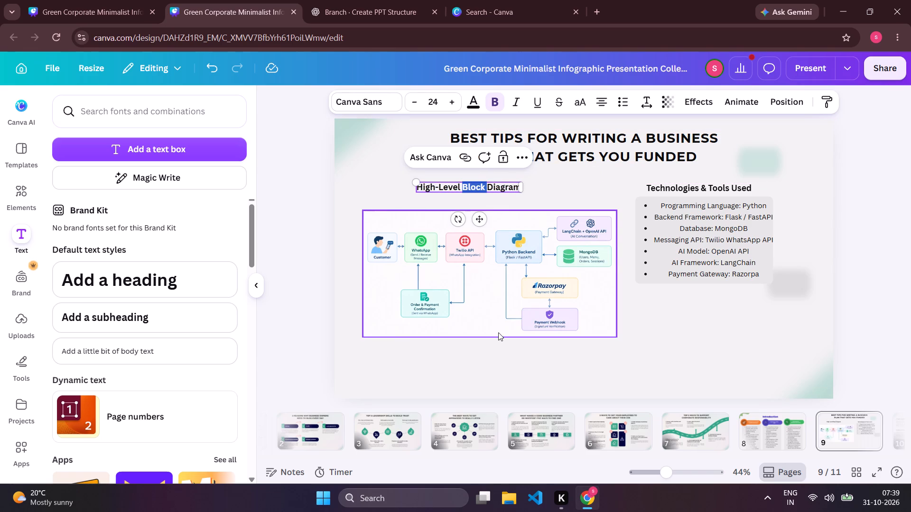
Enlarge the block diagram image from its upper-left corner to about 1,064 wide by 532 high, keeping its lower-right corner in place.
click(498, 332)
drag(364, 213, 361, 197)
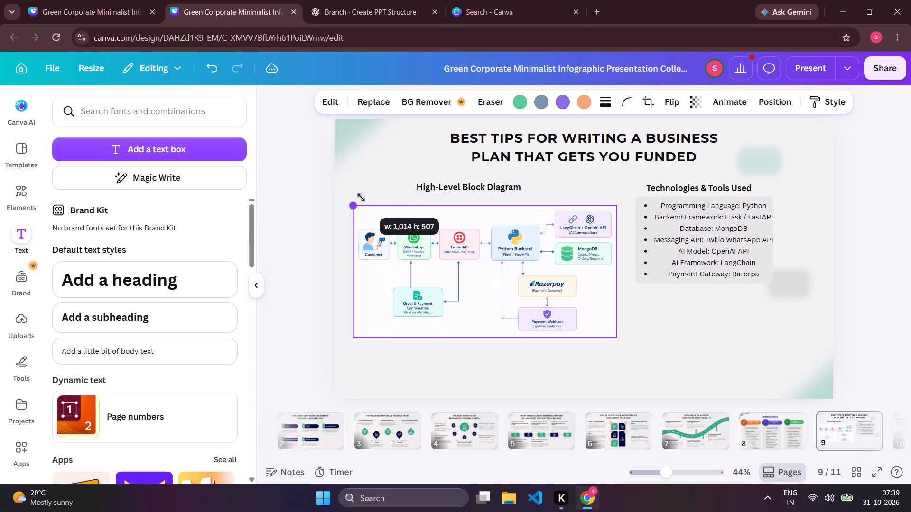
drag(361, 197, 354, 179)
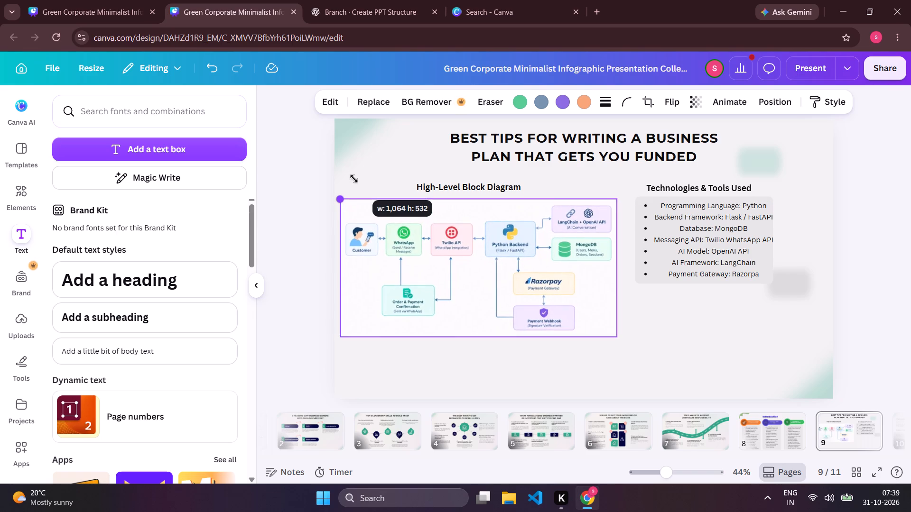
drag(354, 179, 353, 179)
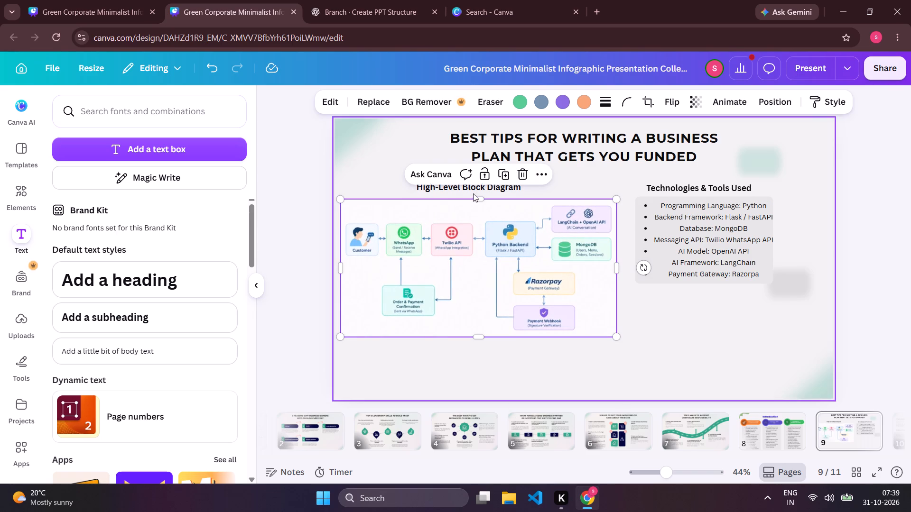
Move the High-Level Block Diagram heading left and slightly up, so it starts just inside the block diagram image's left edge.
drag(473, 191, 418, 188)
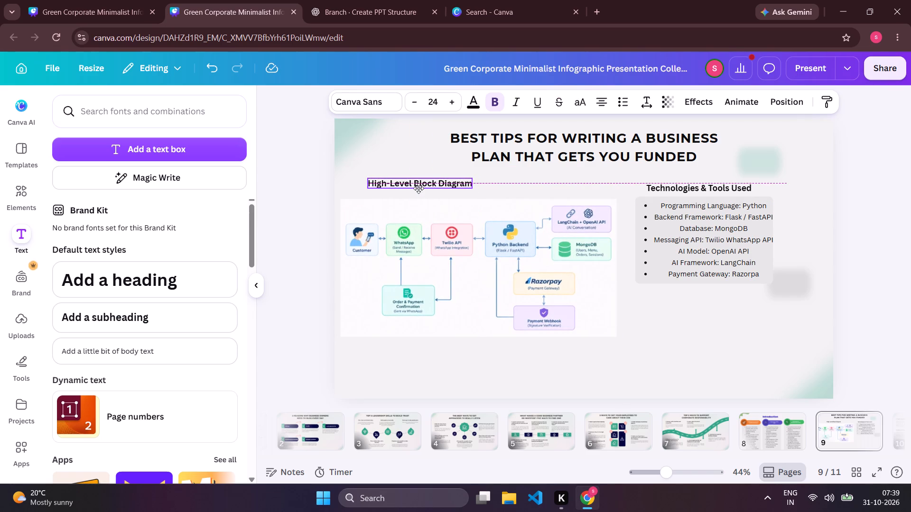
drag(418, 188, 414, 188)
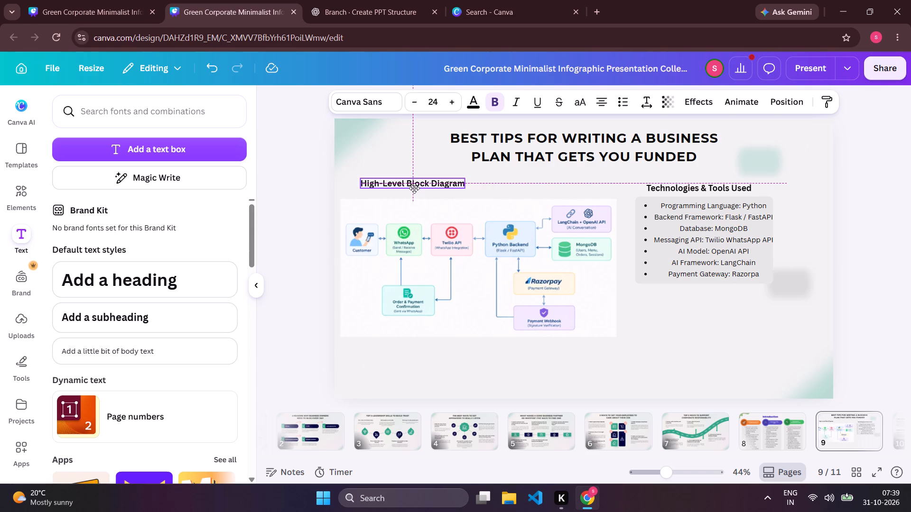
drag(414, 188, 413, 188)
click(413, 188)
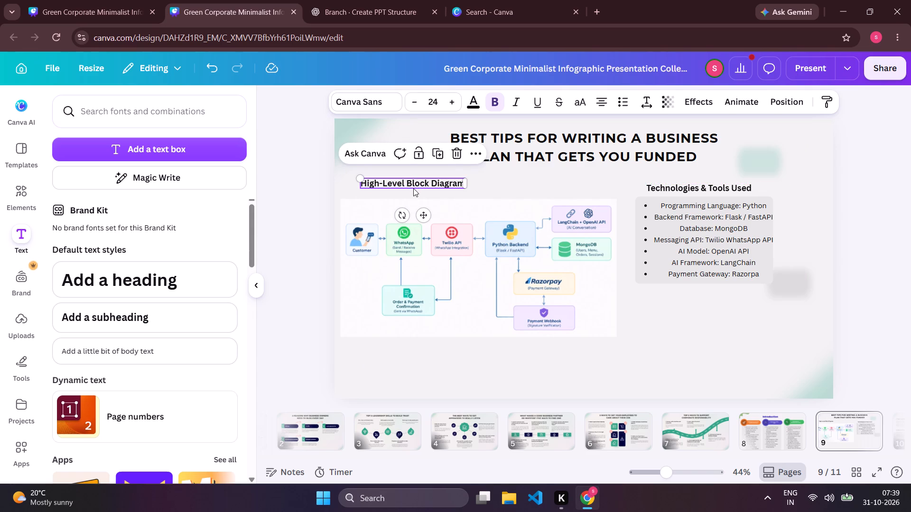
Move the block diagram image up slightly so its top edge lines up with the grey panel's top edge.
click(530, 299)
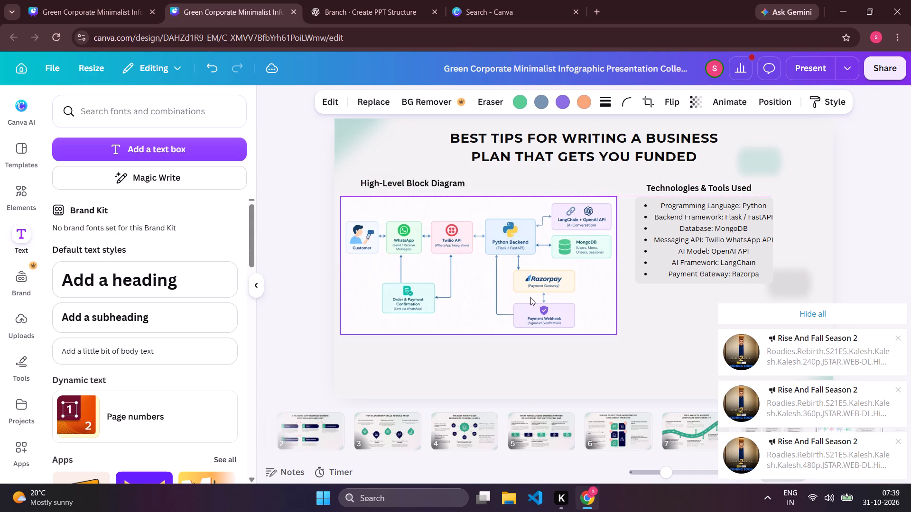
Move the Technologies & Tools Used heading left so its text box lines up with the grey panel's left edge.
drag(669, 190, 658, 189)
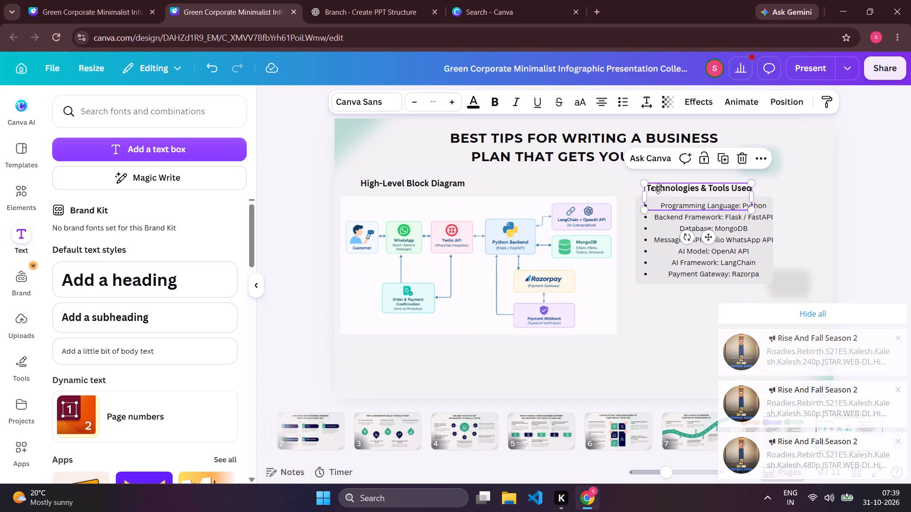
drag(658, 189, 657, 189)
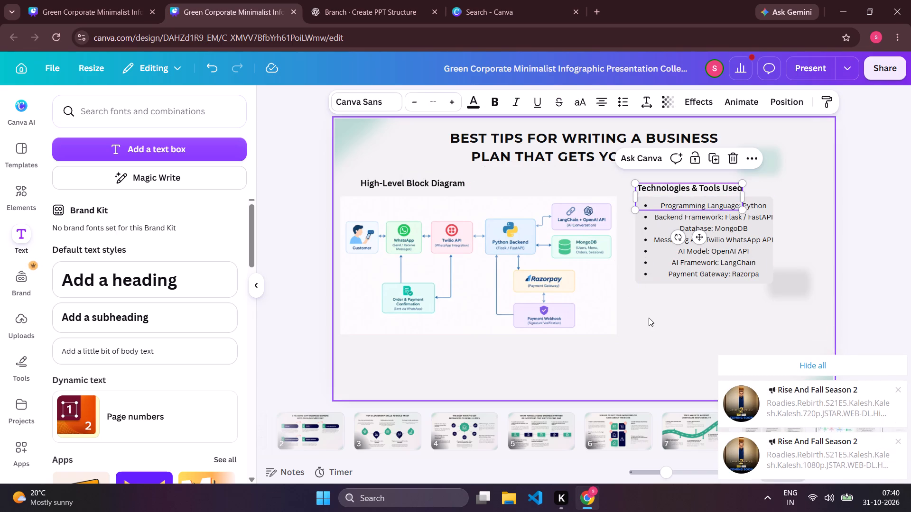
click(649, 318)
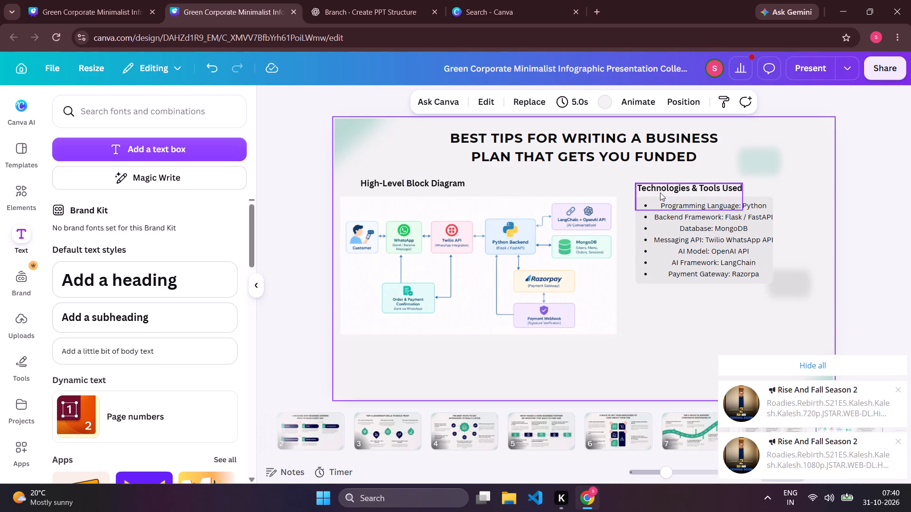
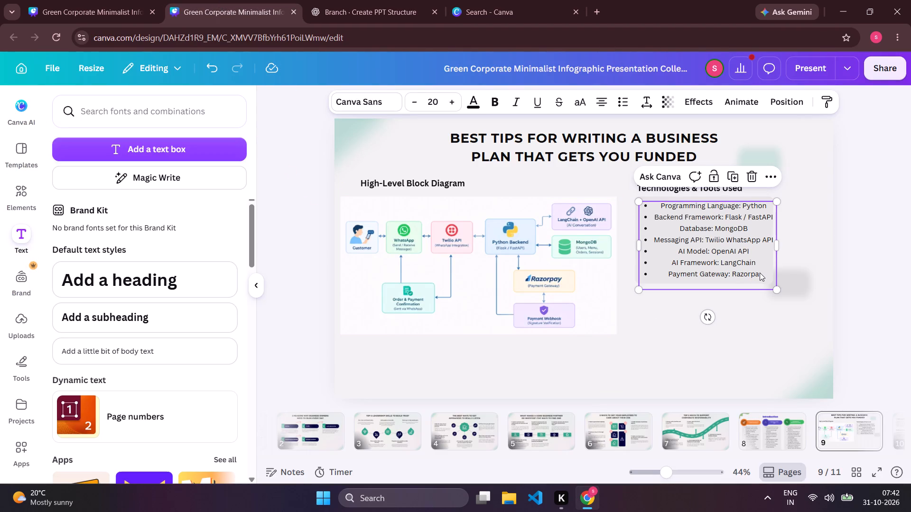
click(760, 273)
drag(773, 290, 781, 394)
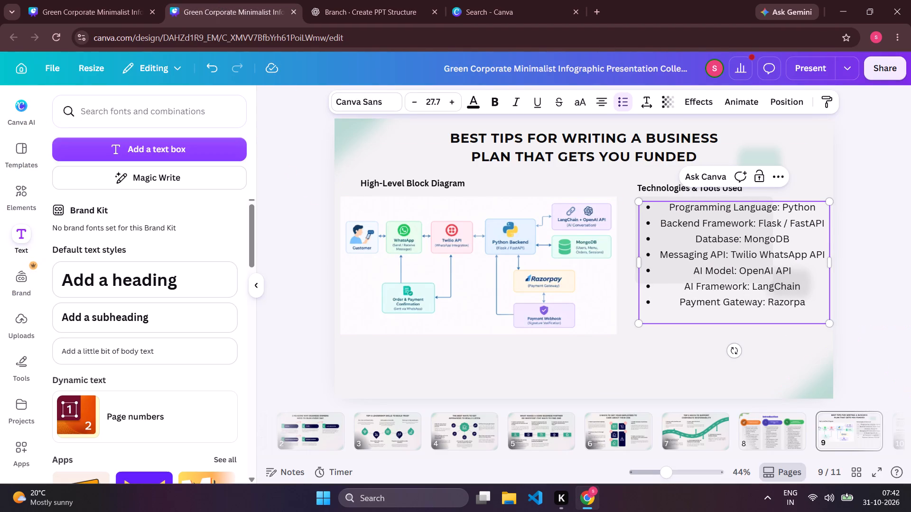
Replace all the text in the technologies list with the copied Technology / Tool and Purpose table content.
click(751, 302)
key(ctrl+a)
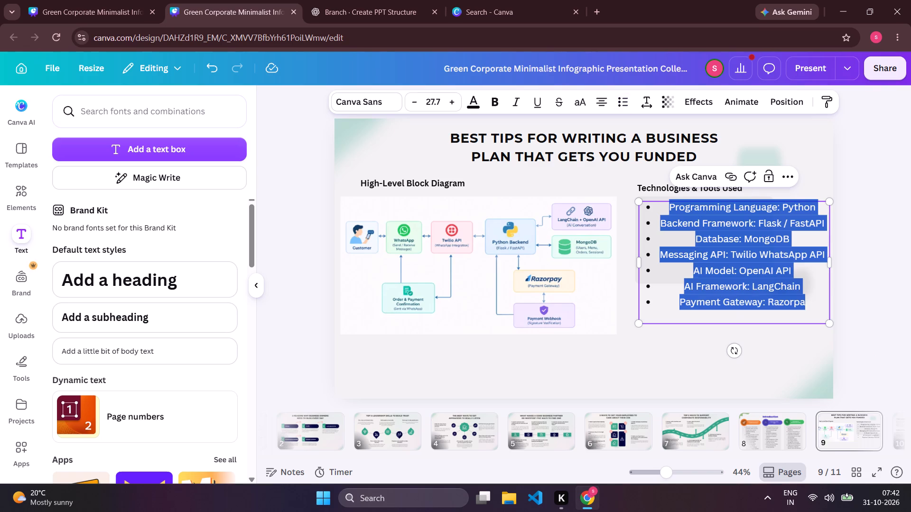
key(BackSpace)
key(ctrl+v)
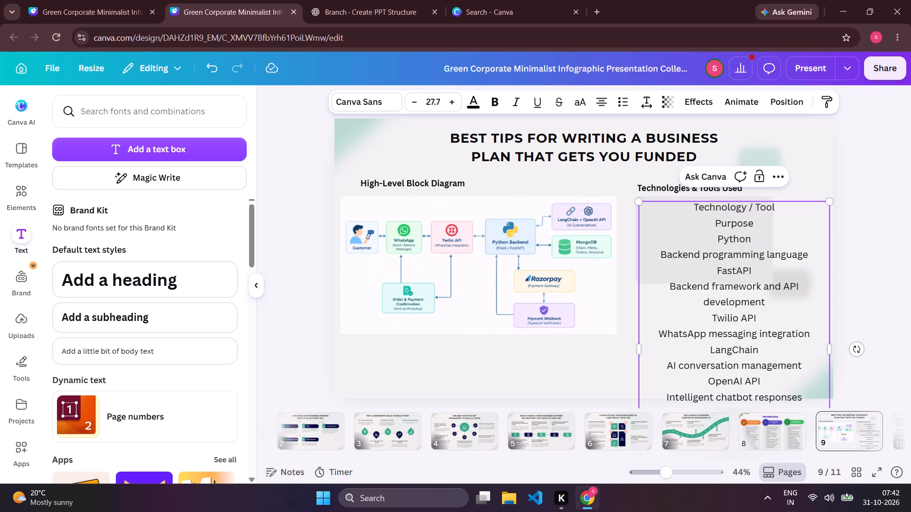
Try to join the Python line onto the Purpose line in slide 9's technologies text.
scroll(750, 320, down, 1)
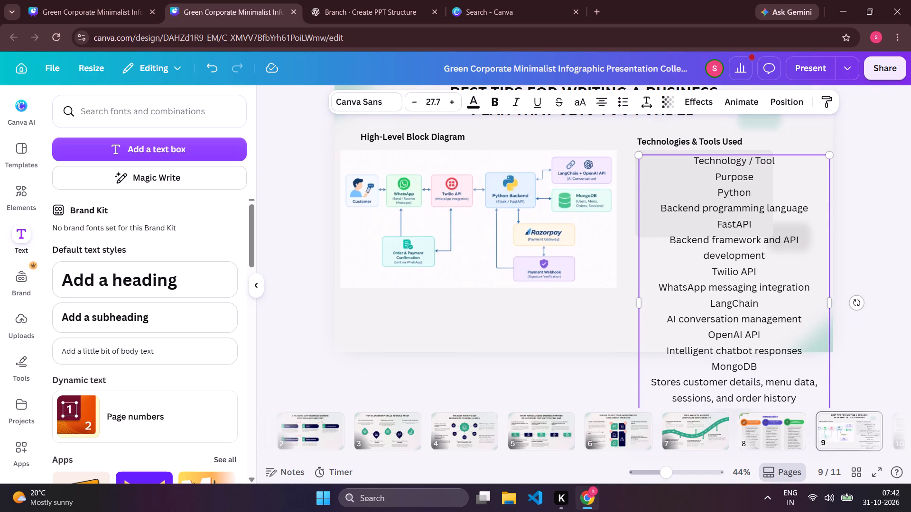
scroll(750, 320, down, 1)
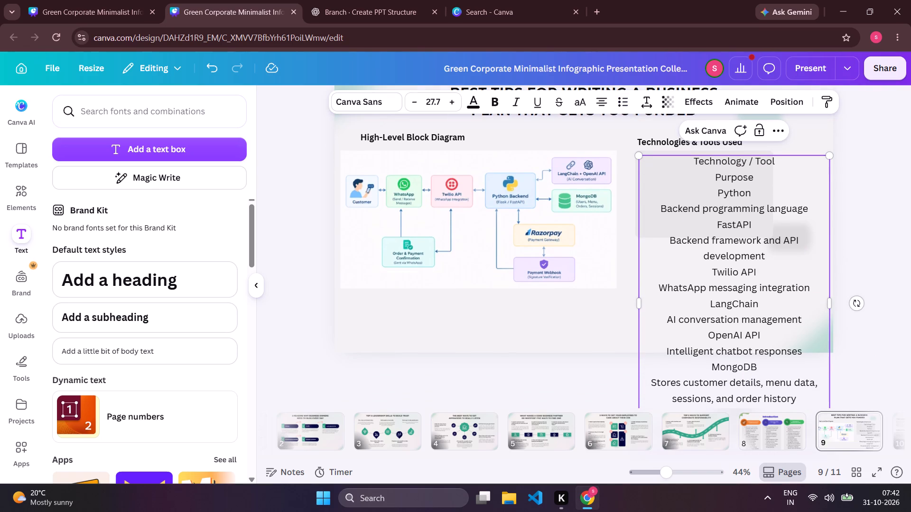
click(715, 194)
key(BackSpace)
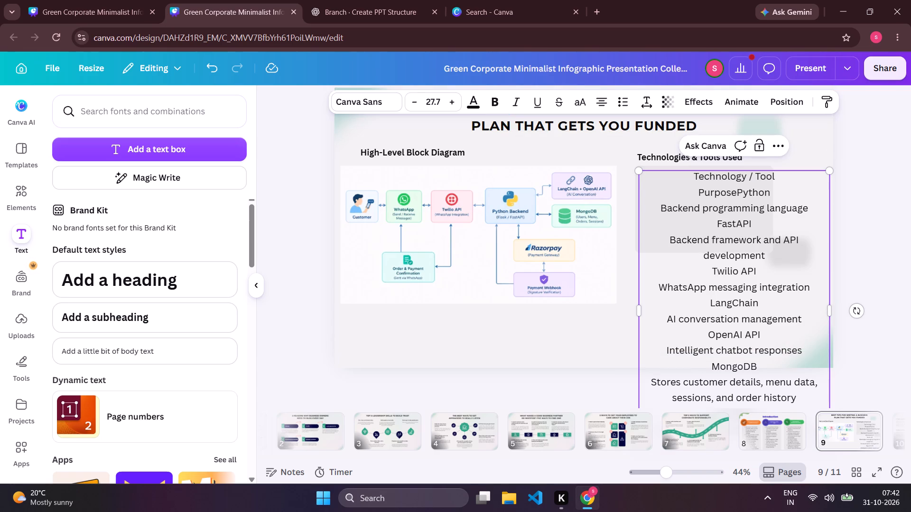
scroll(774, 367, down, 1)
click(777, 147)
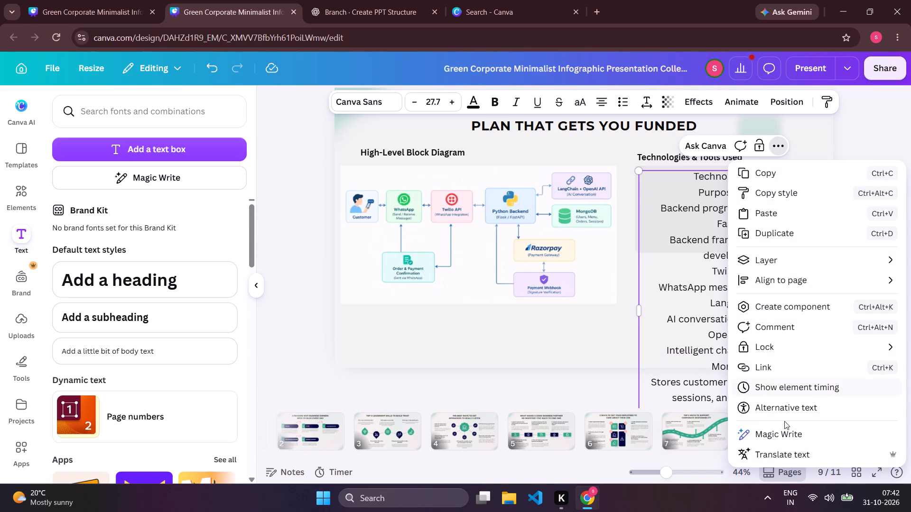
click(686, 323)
Undo the line merge and the pasted table text to bring back the bulleted technologies list.
key(ctrl+z)
key(ctrl+z)
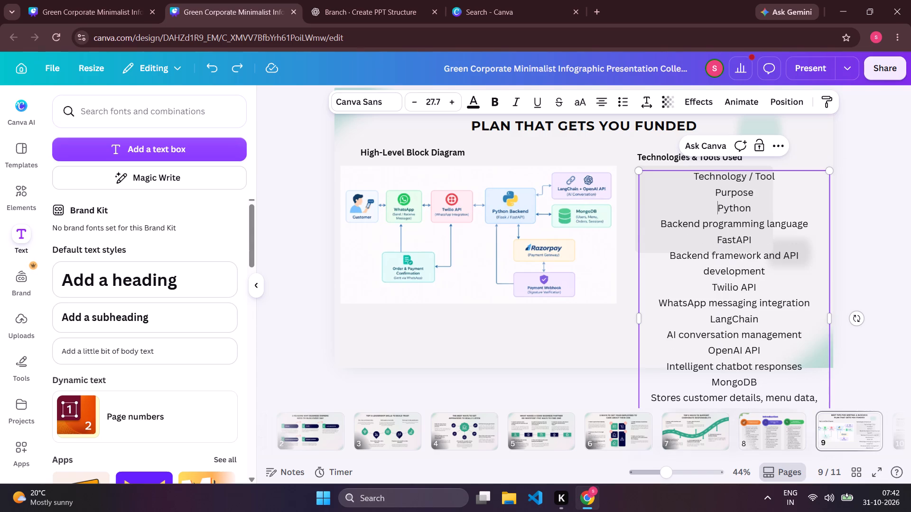
click(686, 323)
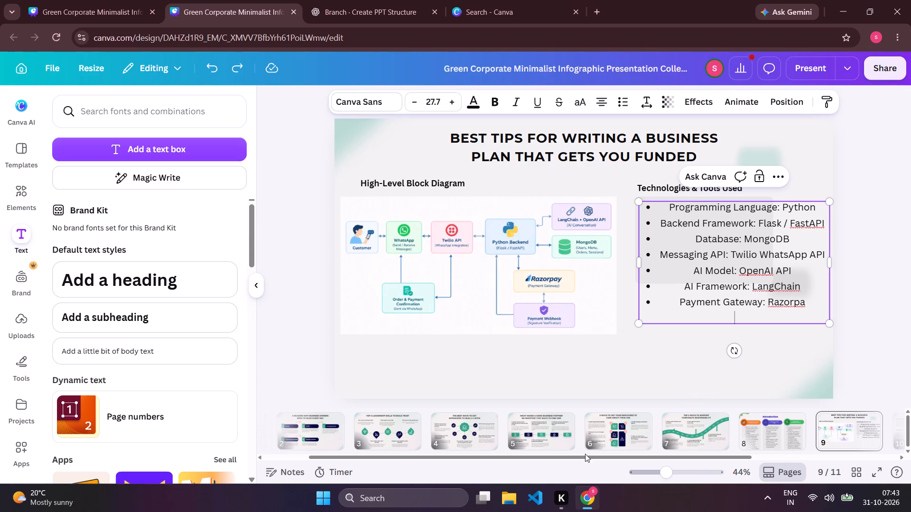
Go to slide 6 and clear the title "5 Ways to Get Your Employees to Care About Their Job".
scroll(463, 421, right, 2)
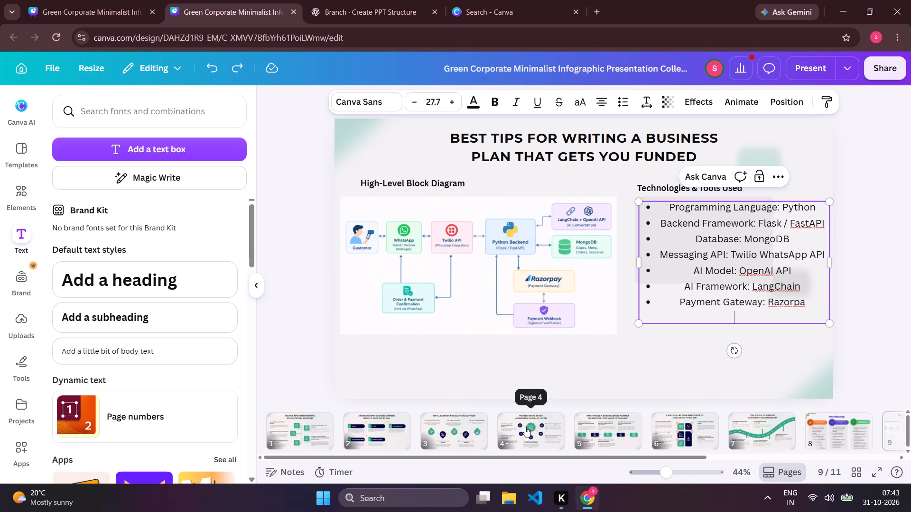
click(687, 430)
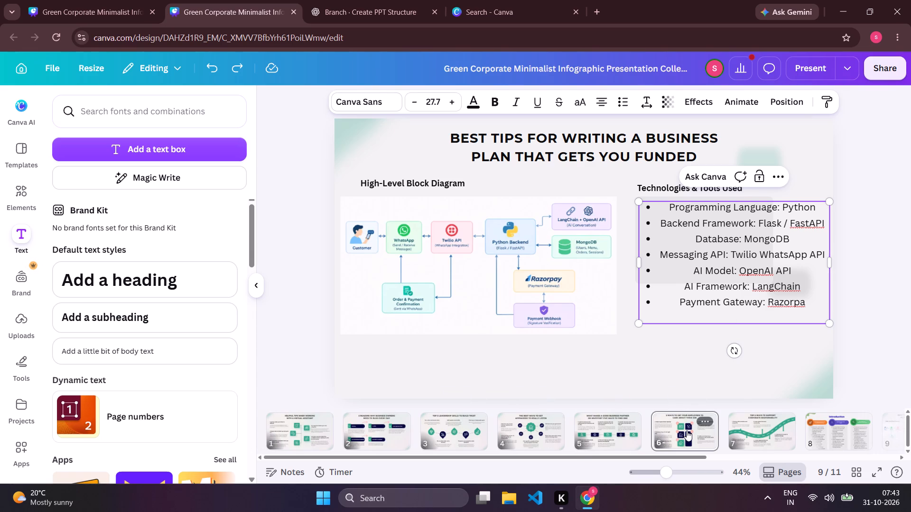
scroll(687, 430, left, 4)
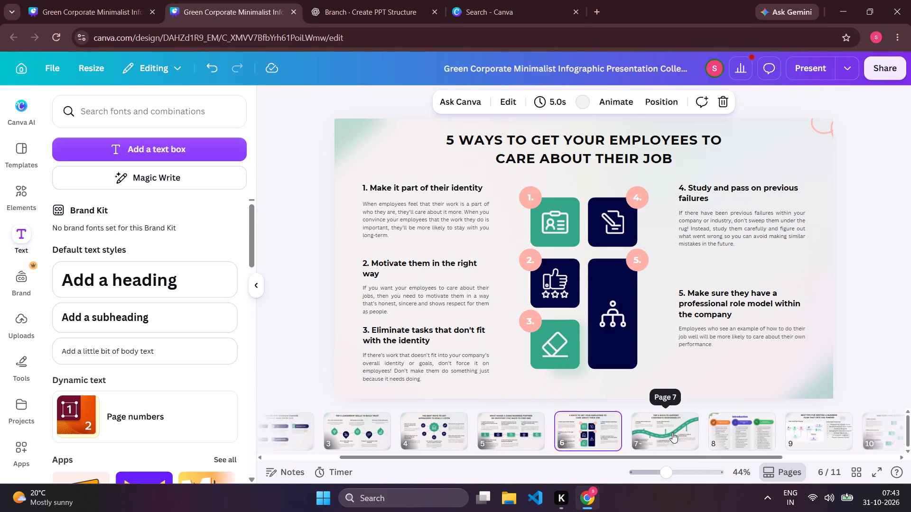
scroll(672, 432, left, 4)
scroll(671, 433, right, 1)
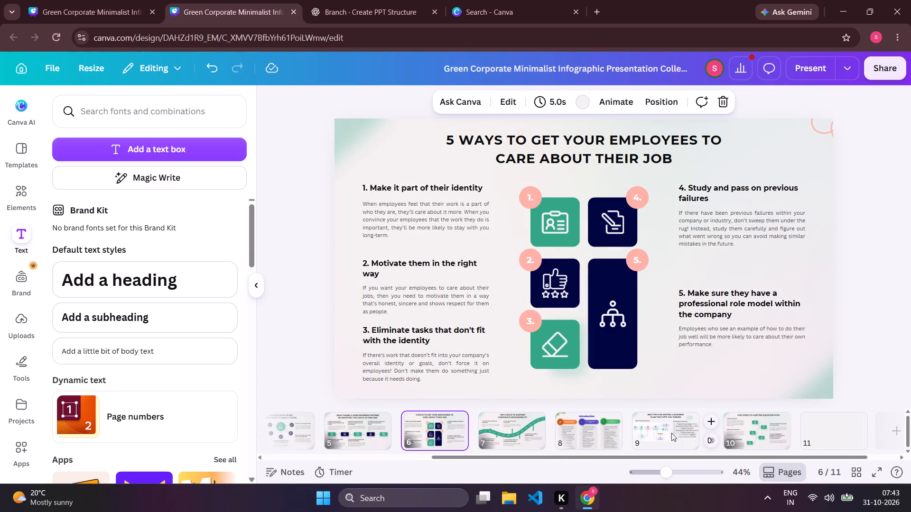
scroll(671, 433, right, 2)
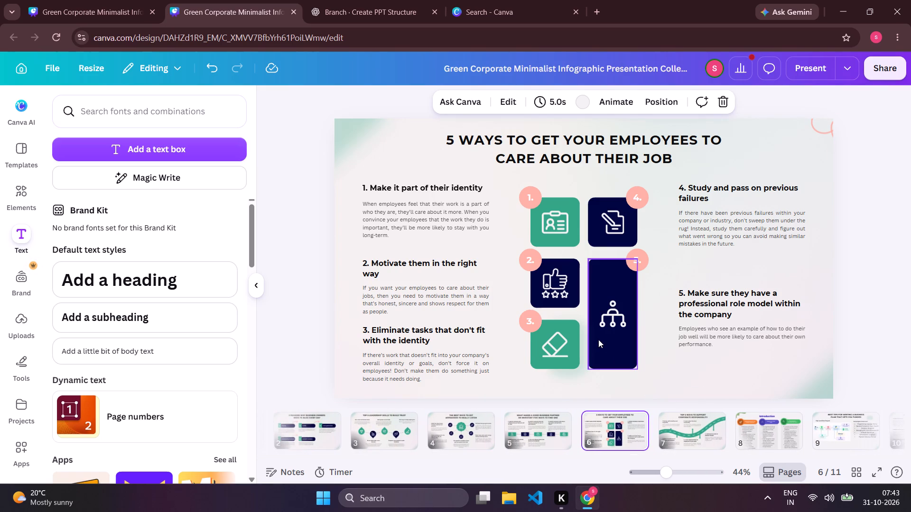
click(544, 164)
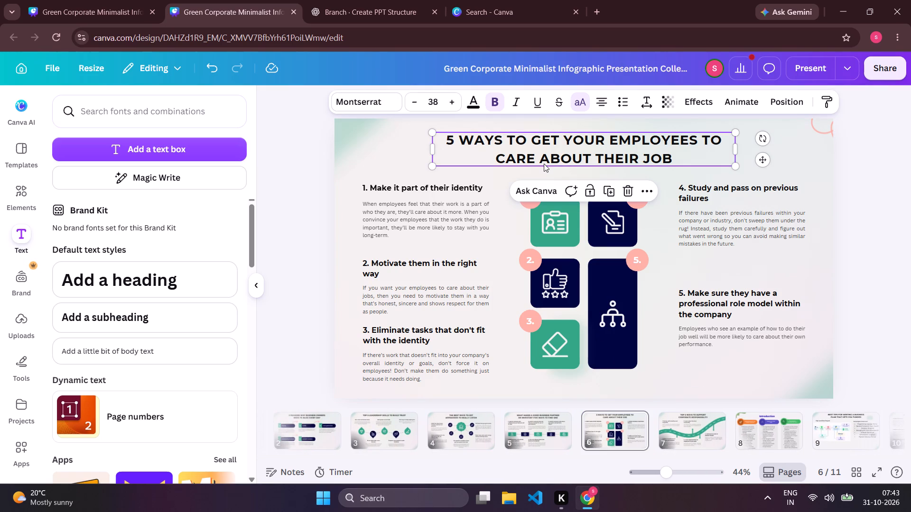
double_click(544, 164)
key(BackSpace)
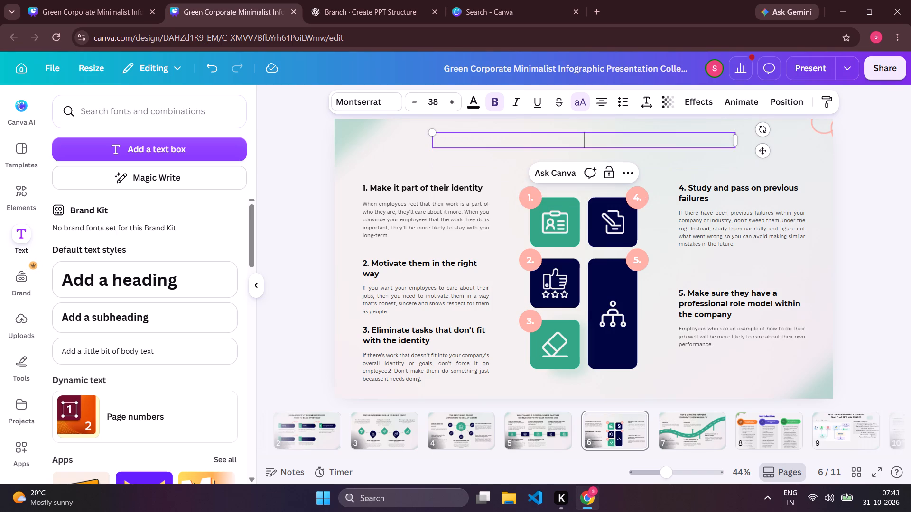
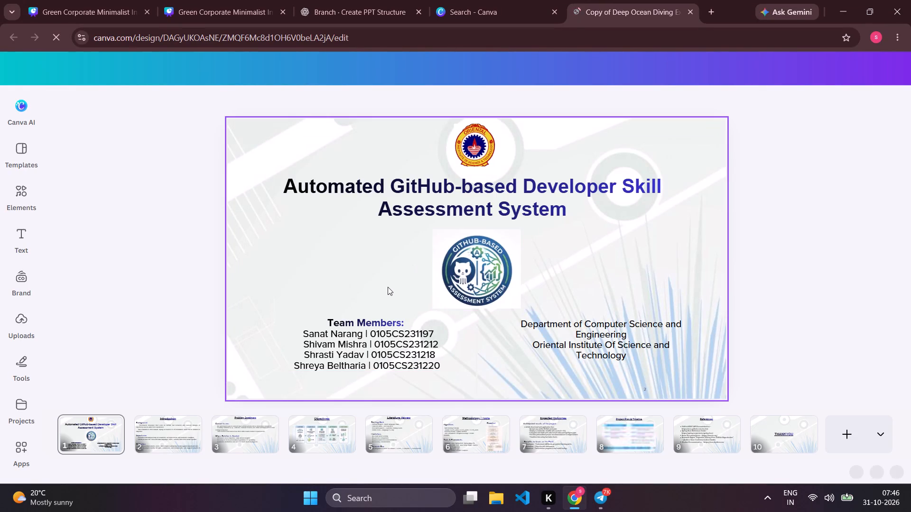
Copy all elements of the title slide in the Deep Ocean Diving copy.
key(ctrl+a)
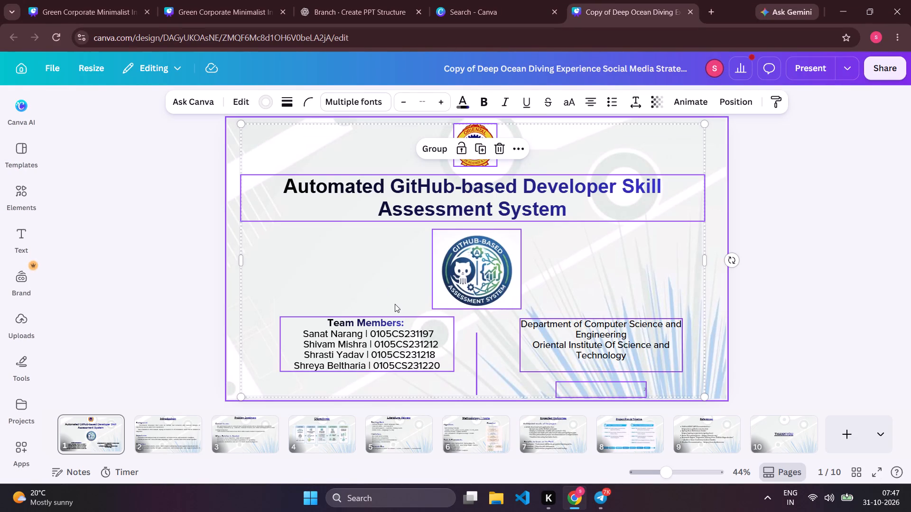
key(ctrl+a)
key(ctrl+c)
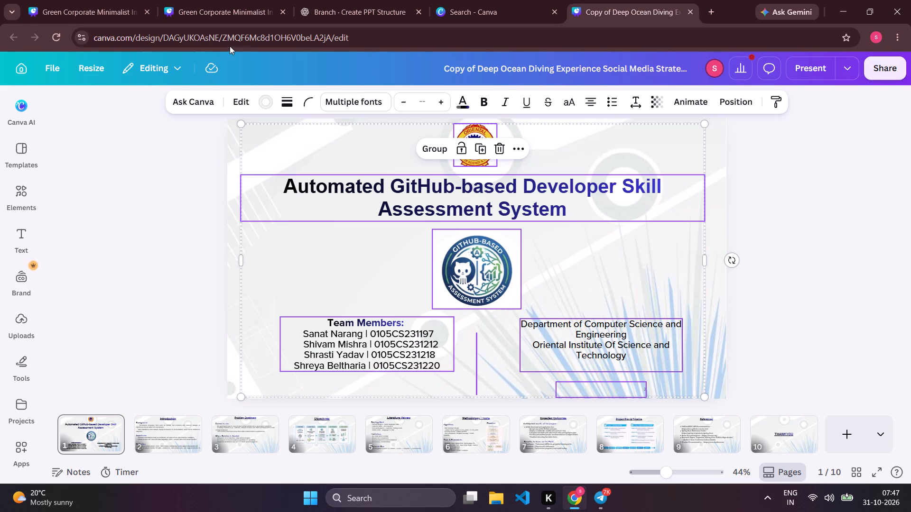
Switch to the green corporate template and delete every element on slide 7, "Top 5 Ways to Support Corporate Responsibility".
click(225, 16)
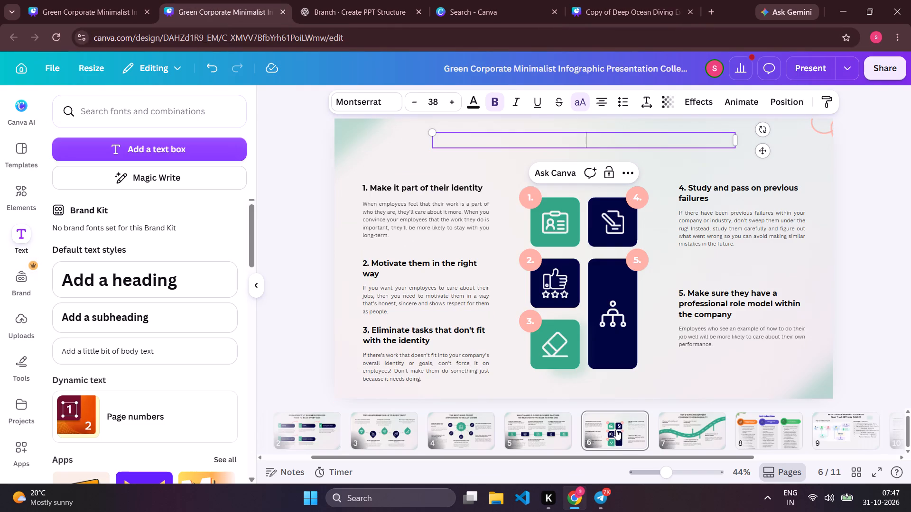
click(693, 428)
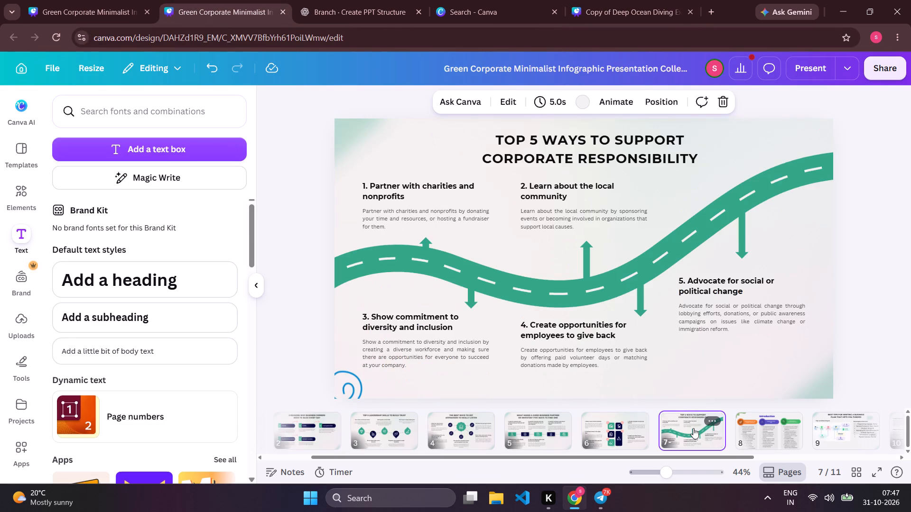
key(ctrl+a)
click(589, 339)
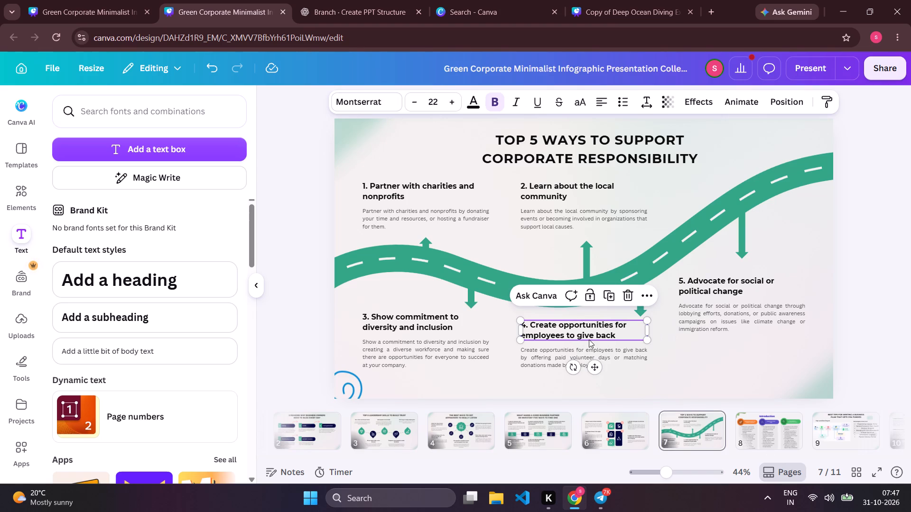
key(ctrl+a)
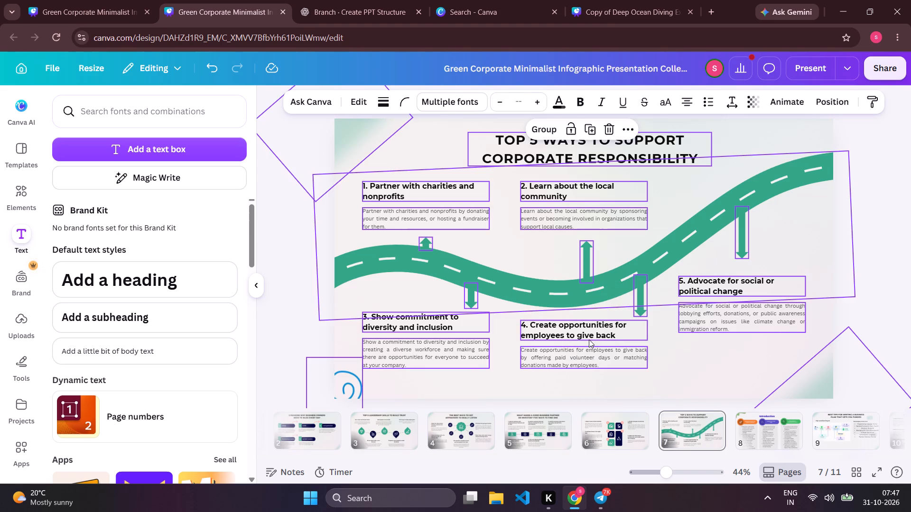
key(BackSpace)
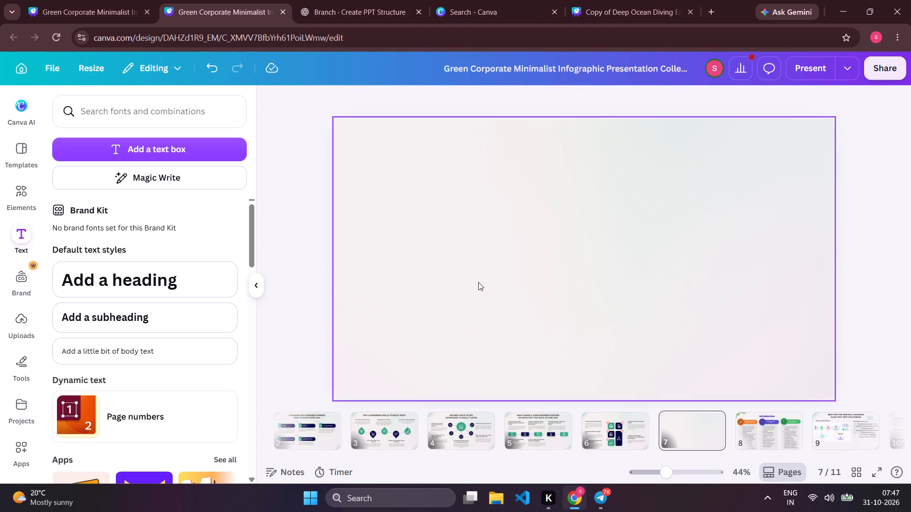
Paste the copied title slide content onto the emptied slide 7.
click(478, 282)
key(ctrl+v)
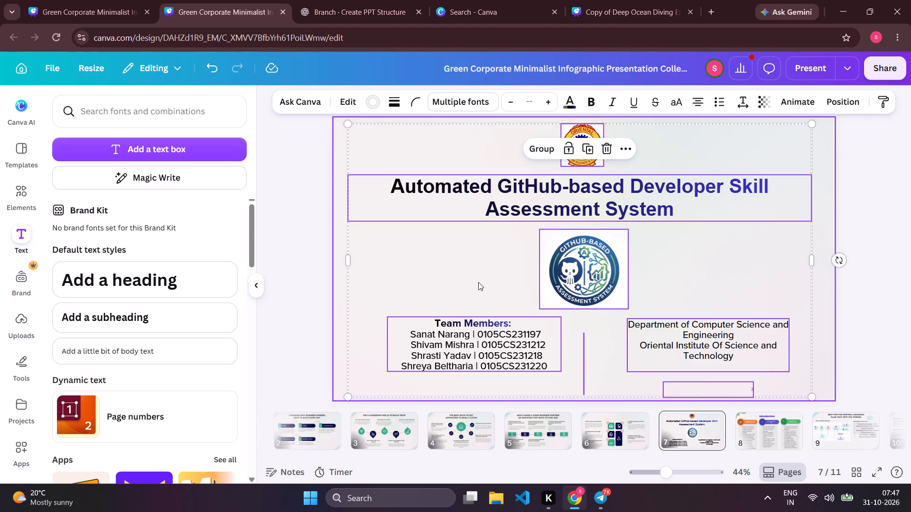
click(681, 264)
click(669, 213)
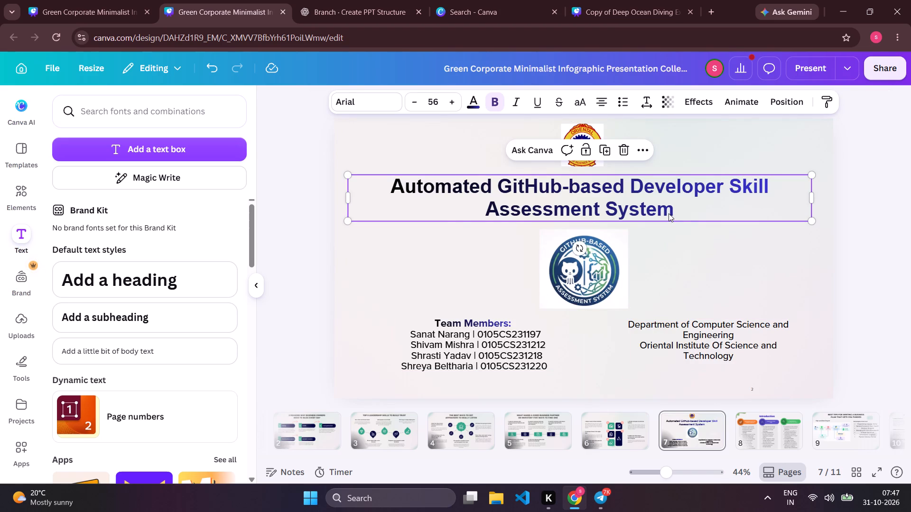
Replace the first name in slide 7's Team Members list with the new member's name.
click(468, 334)
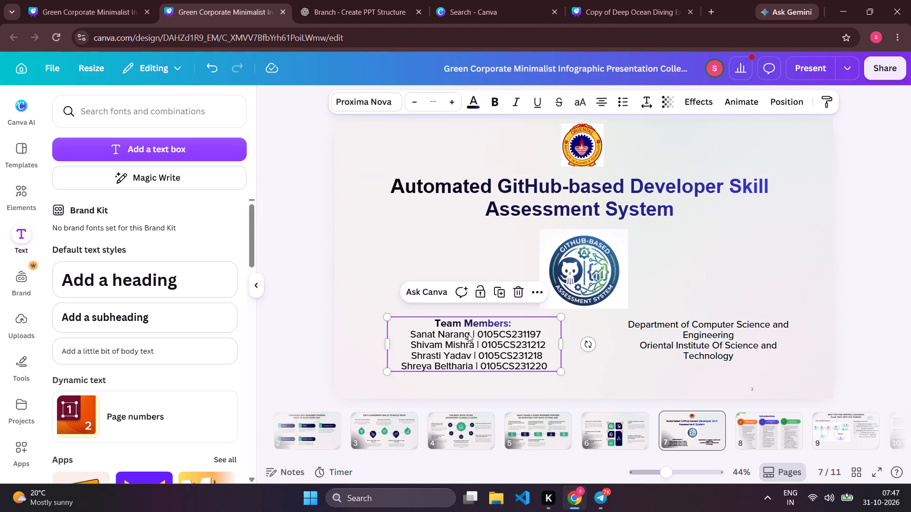
click(468, 334)
double_click(468, 334)
key(BackSpace)
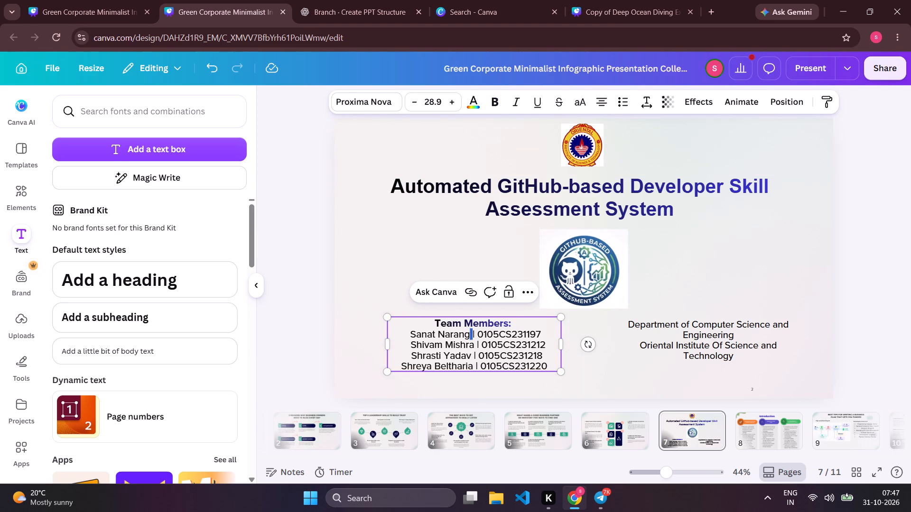
key(BackSpace)
key(BackSpace)
key(BackSpace)
key(BackSpace)
key(BackSpace)
key(BackSpace)
key(BackSpace)
key(BackSpace)
key(BackSpace)
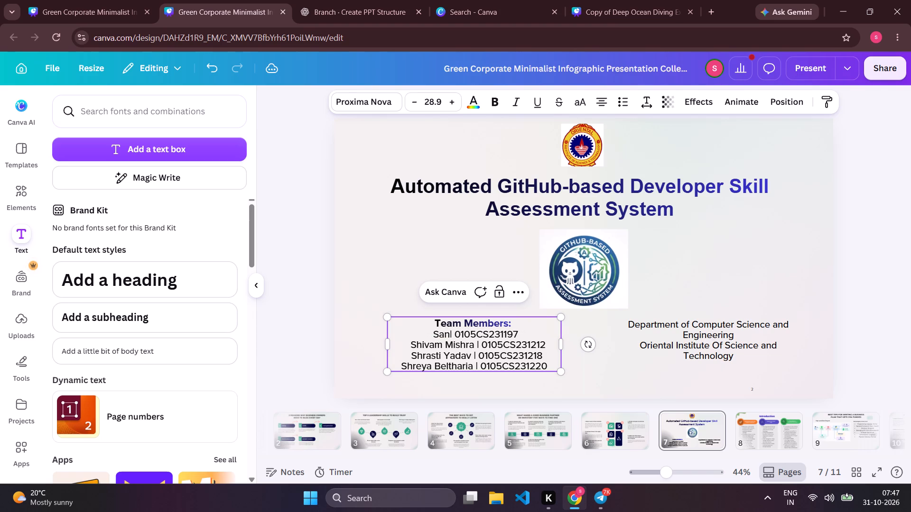
key(BackSpace)
key(BackSpace)
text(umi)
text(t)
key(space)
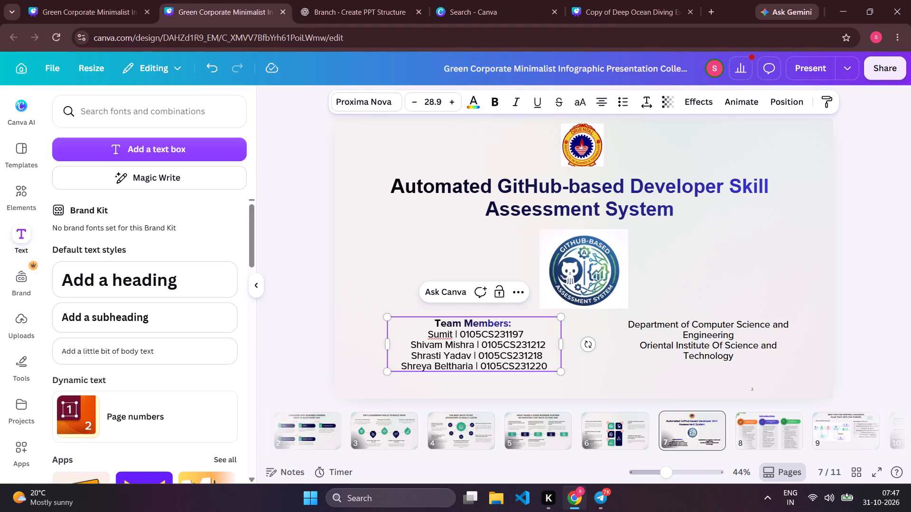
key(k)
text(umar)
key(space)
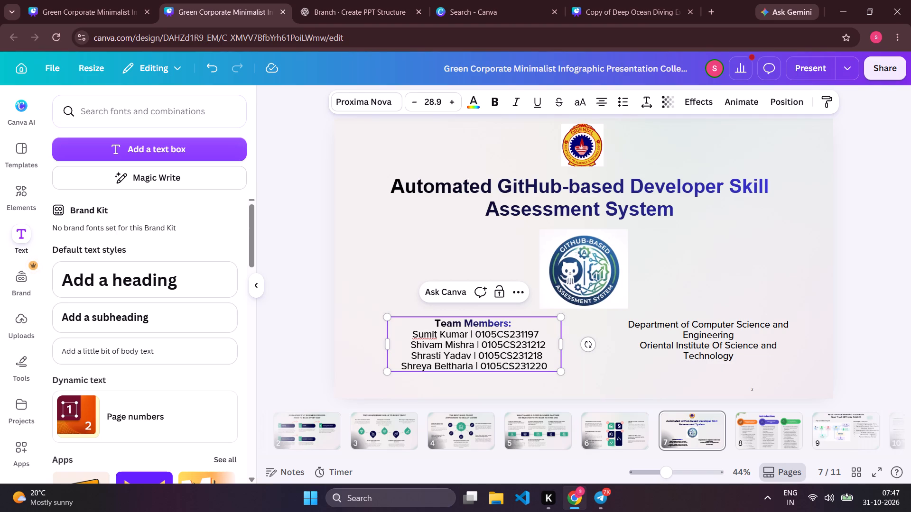
Update the last three digits of the first team member's enrolment number.
click(534, 333)
key(BackSpace)
key(BackSpace)
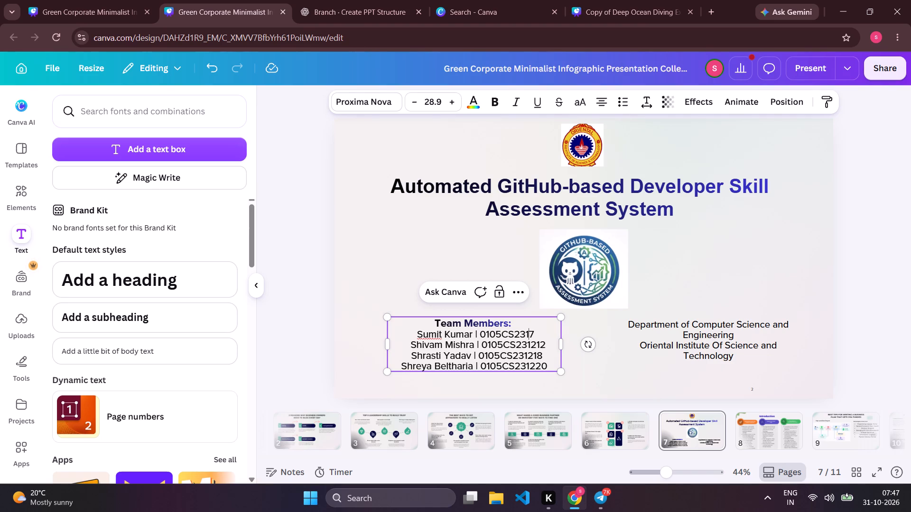
key(Right)
key(BackSpace)
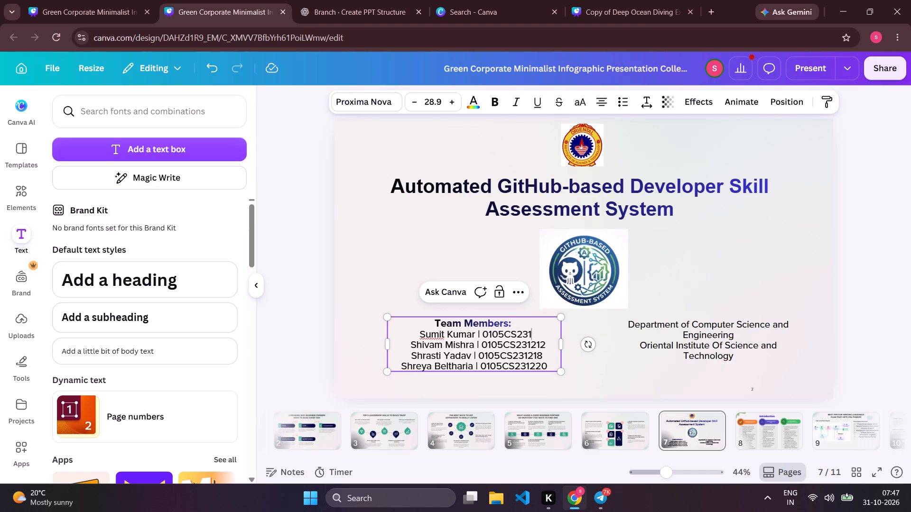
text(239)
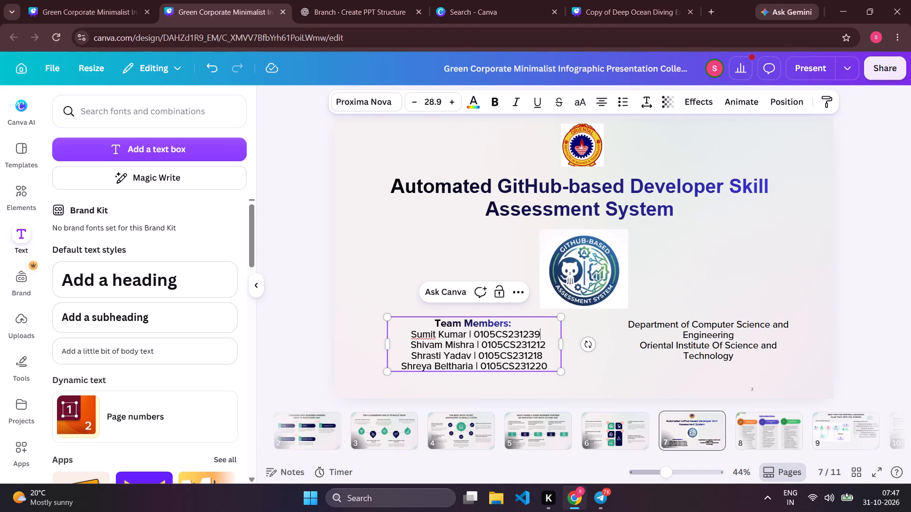
Replace the third name in the Team Members list with the new member's name.
click(471, 355)
key(BackSpace)
key(BackSpace)
key(BackSpace)
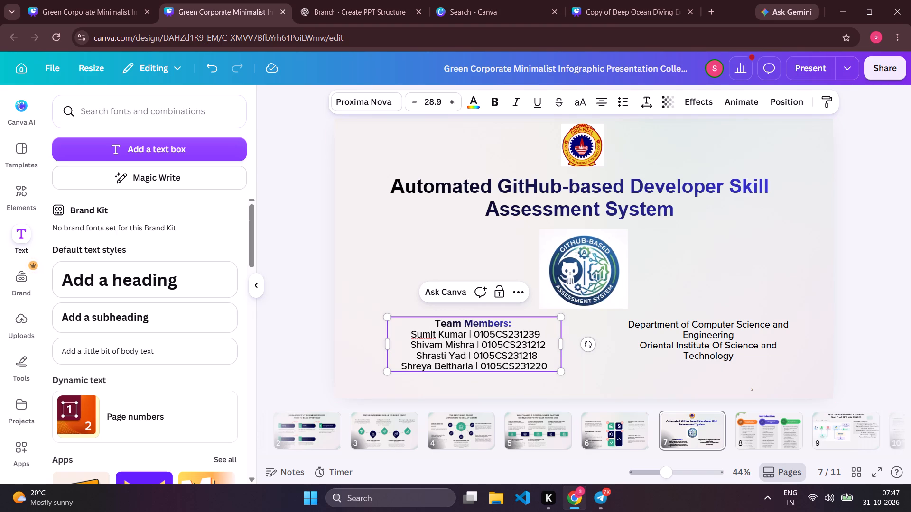
key(BackSpace)
key(BackSpace)
key(BackSpace)
key(BackSpace)
key(BackSpace)
key(BackSpace)
key(BackSpace)
key(BackSpace)
key(BackSpace)
key(BackSpace)
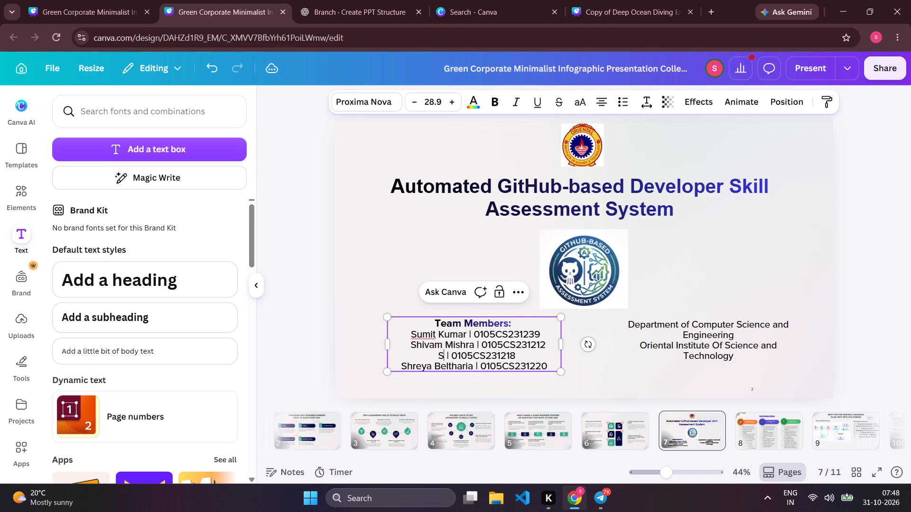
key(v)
key(BackSpace)
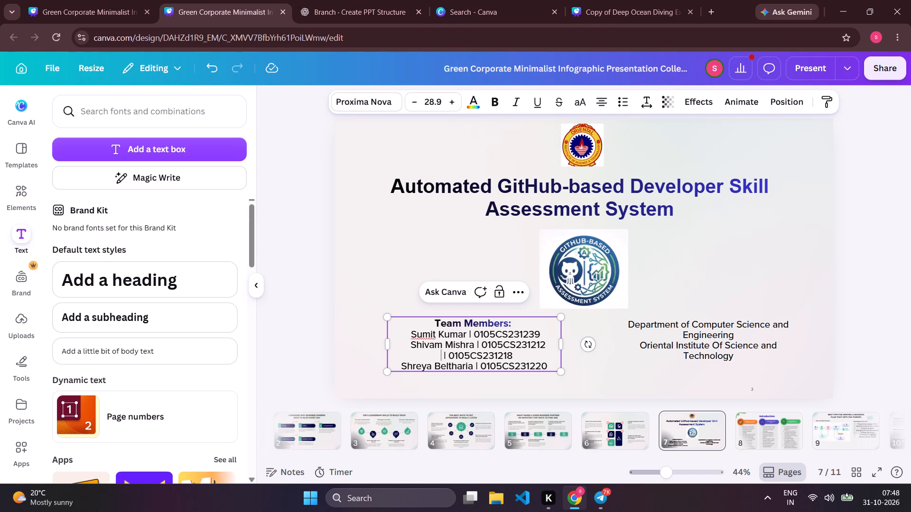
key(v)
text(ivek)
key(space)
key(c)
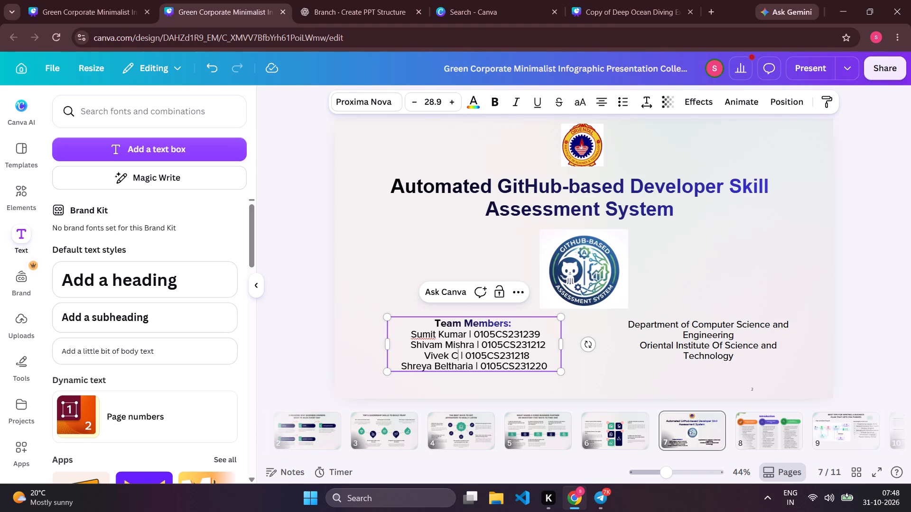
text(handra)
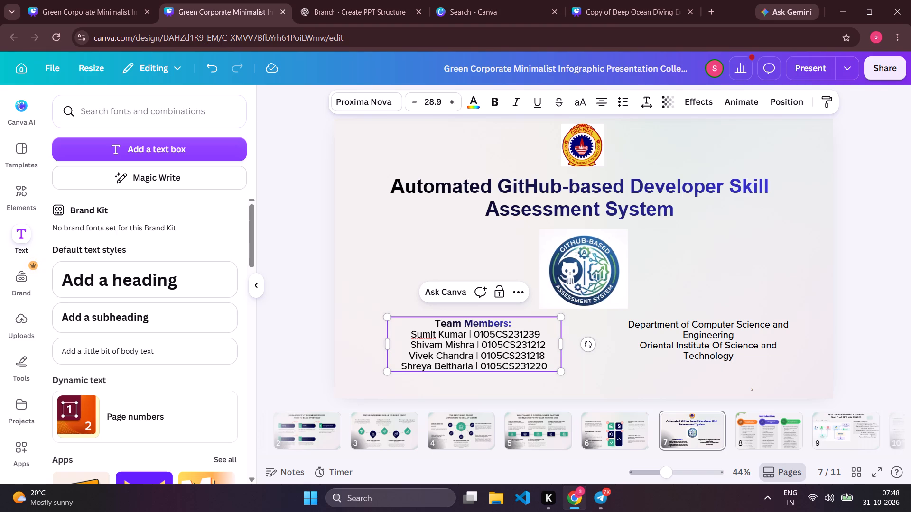
Update the last two digits of the third team member's enrolment number.
click(546, 362)
key(Up)
key(BackSpace)
key(BackSpace)
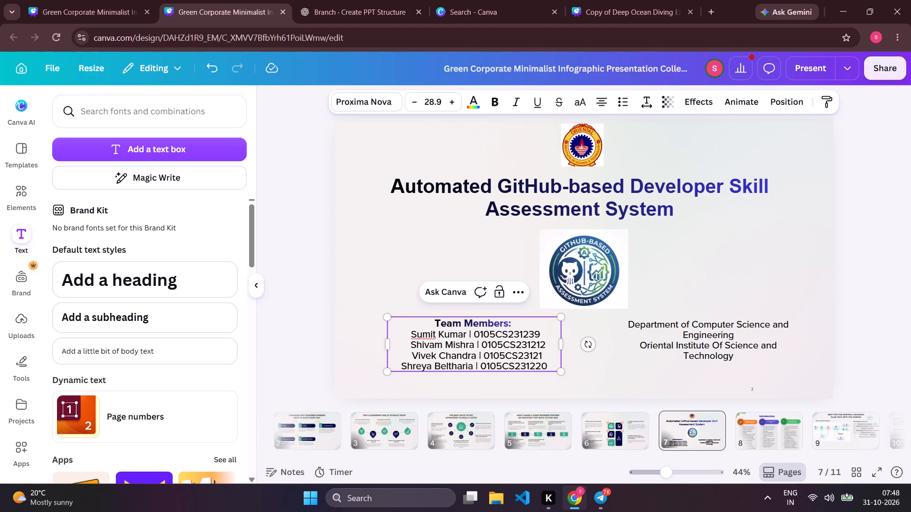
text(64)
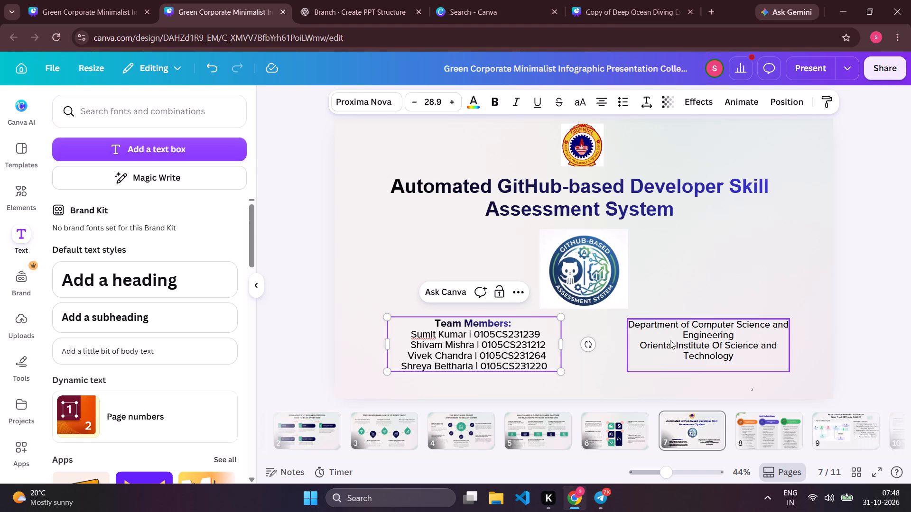
Move the department and institute text box down about one line, level with the team member names.
click(725, 350)
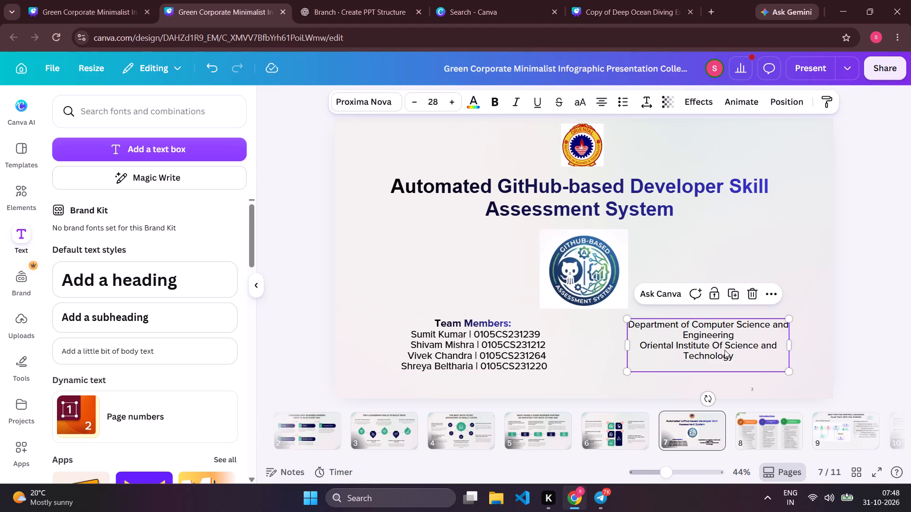
drag(725, 350, 725, 358)
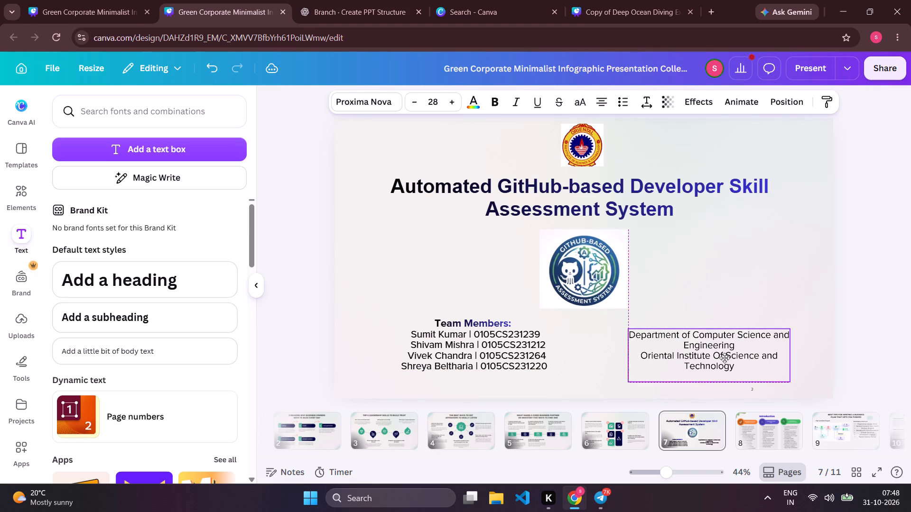
drag(725, 358, 724, 357)
click(536, 345)
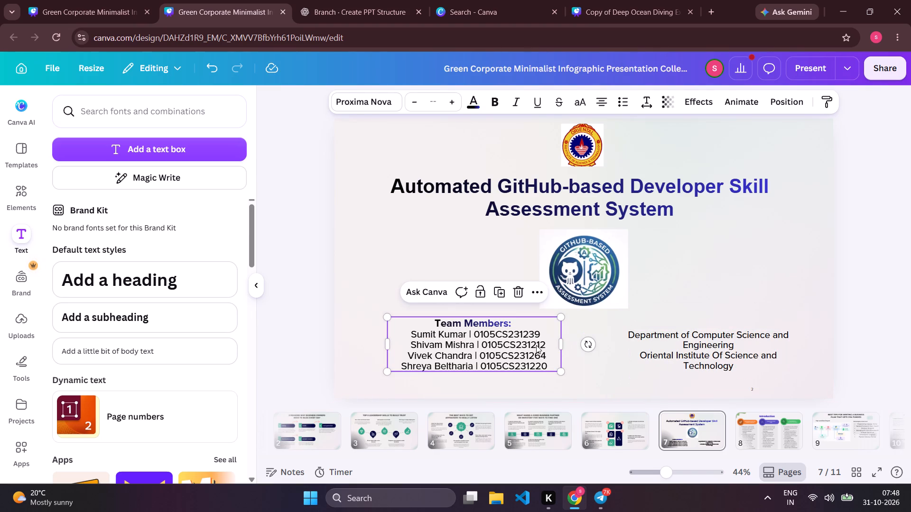
click(690, 355)
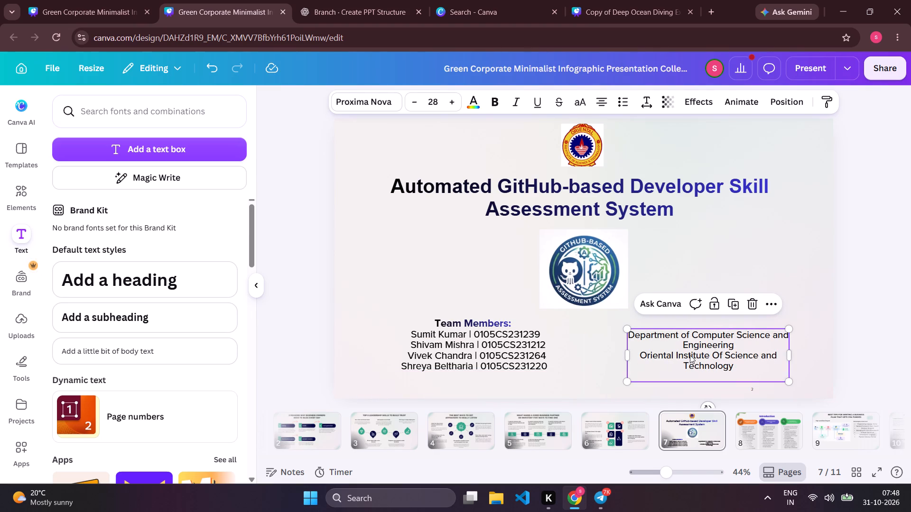
click(511, 364)
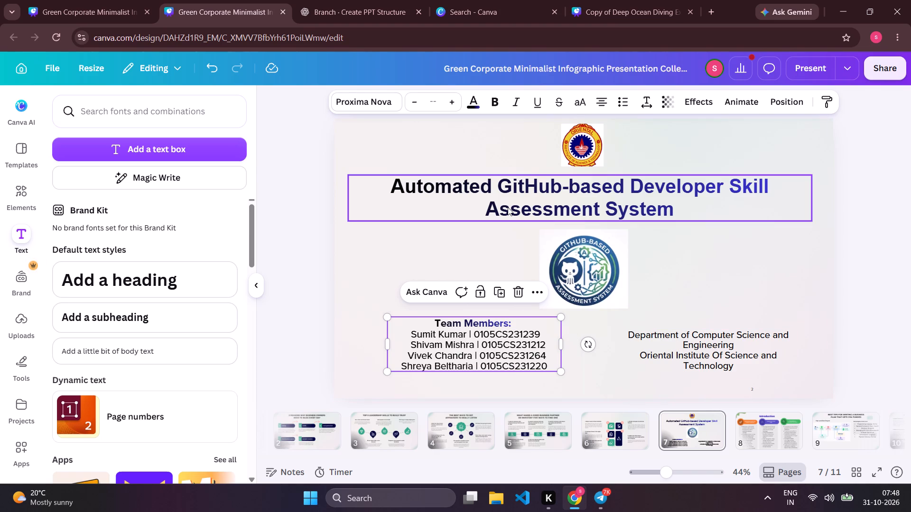
Clear the title "Automated GitHub-based Developer Skill Assessment System" on slide 7.
click(572, 208)
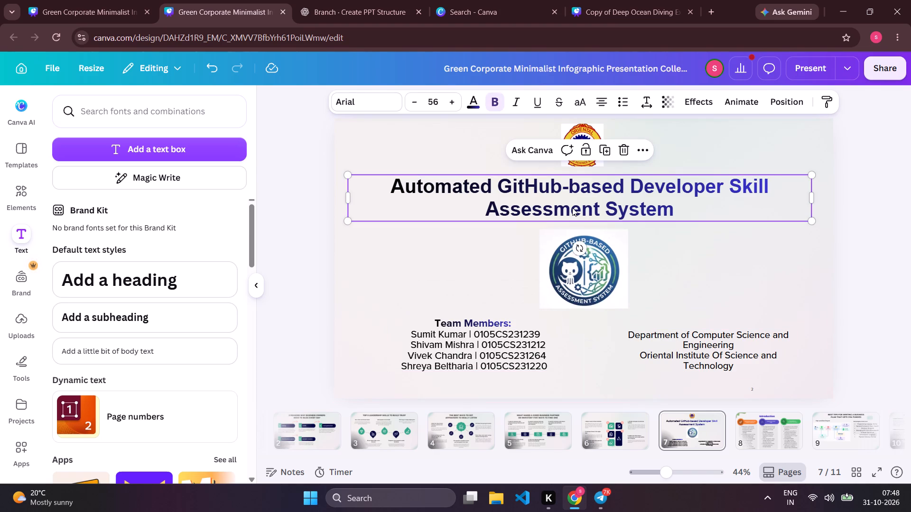
double_click(572, 208)
key(BackSpace)
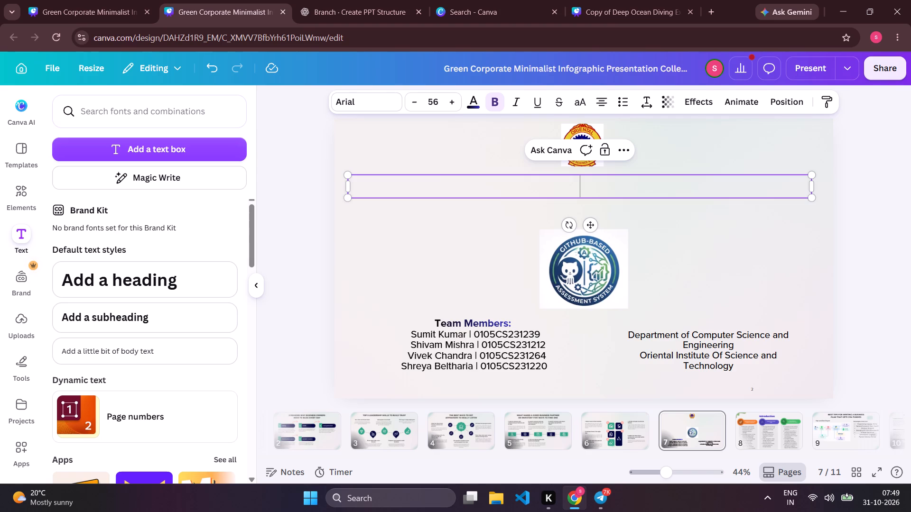
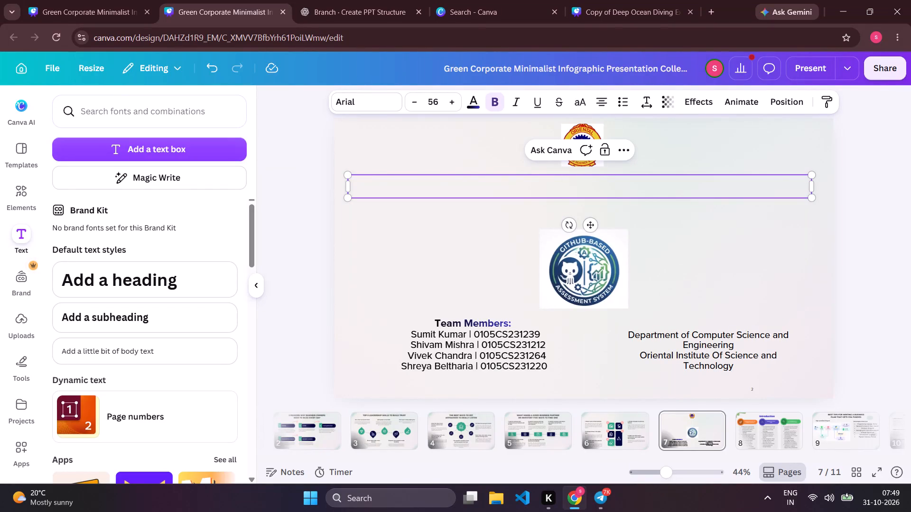
Enter the slide 7 title "WhatsDine:A LangChain-Based WhatsApp Ordering & Payment Agent" in the empty title box.
key(w)
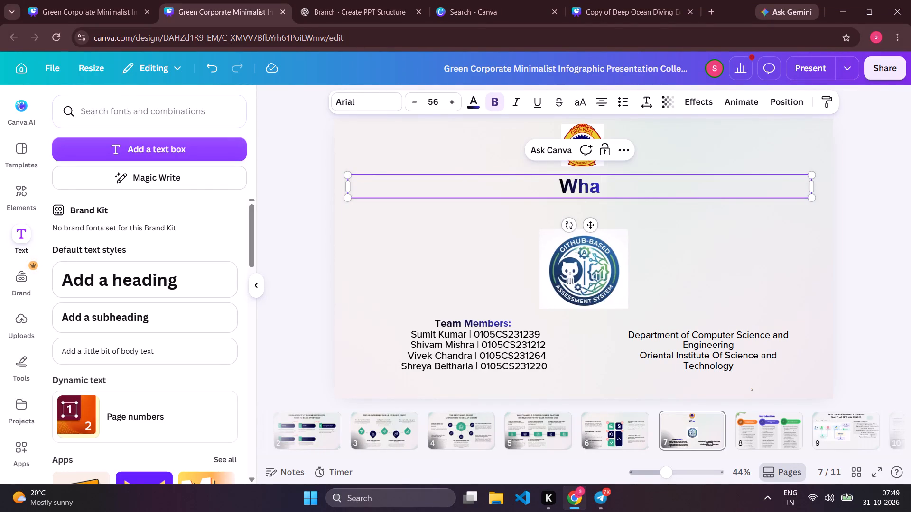
text(DINE)
key(BackSpace)
key(BackSpace)
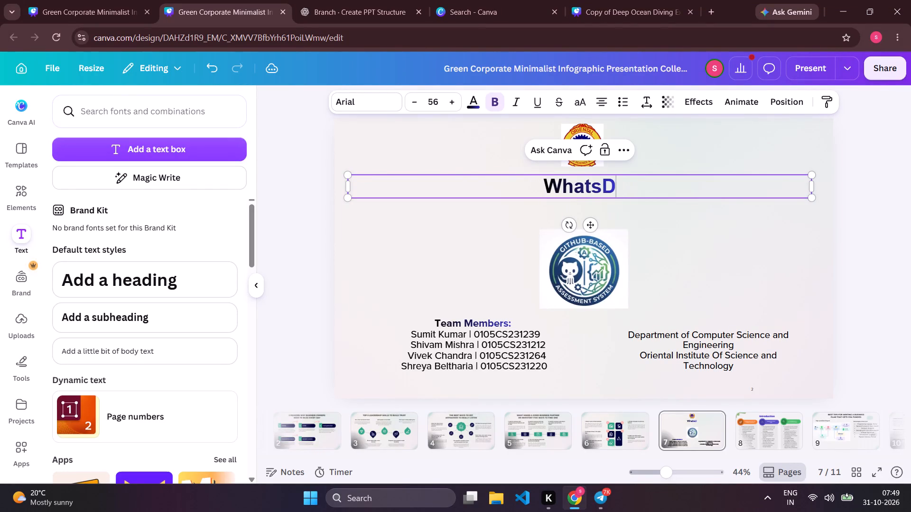
text(ine)
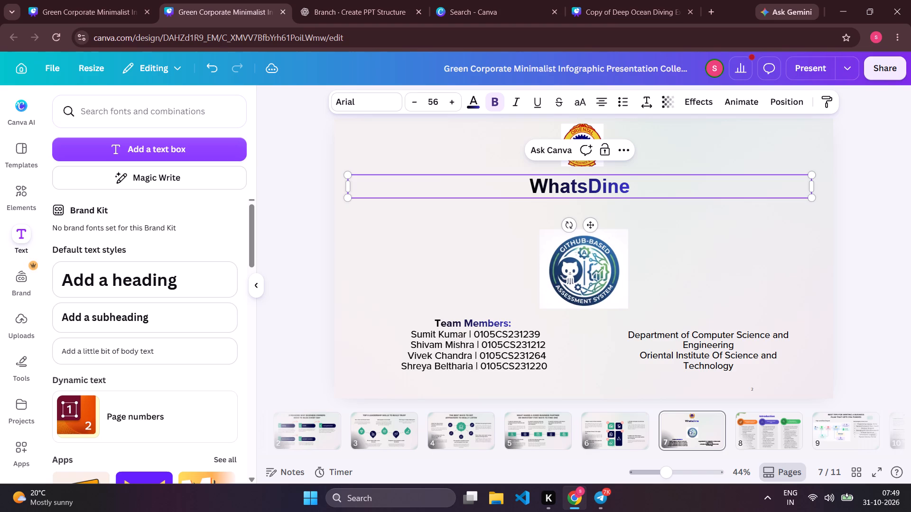
key(shift+colon)
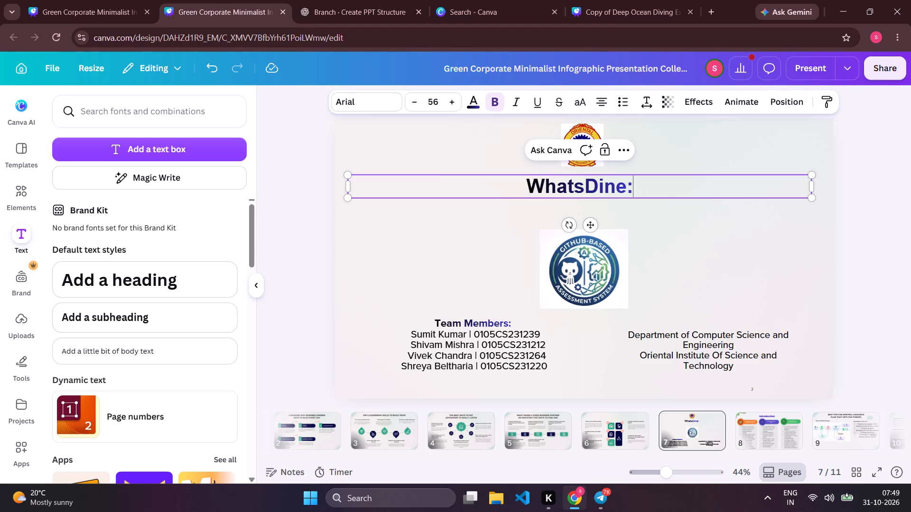
text(A)
key(space)
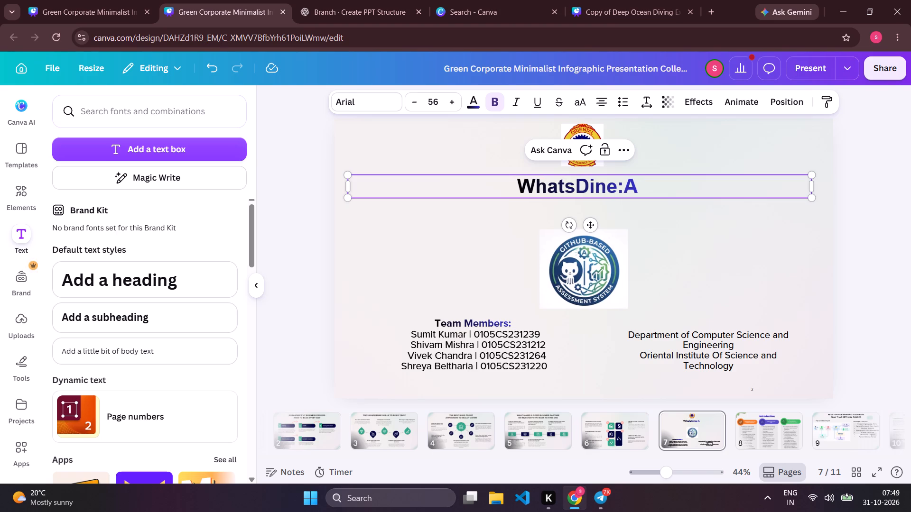
text(LAn)
key(BackSpace)
key(BackSpace)
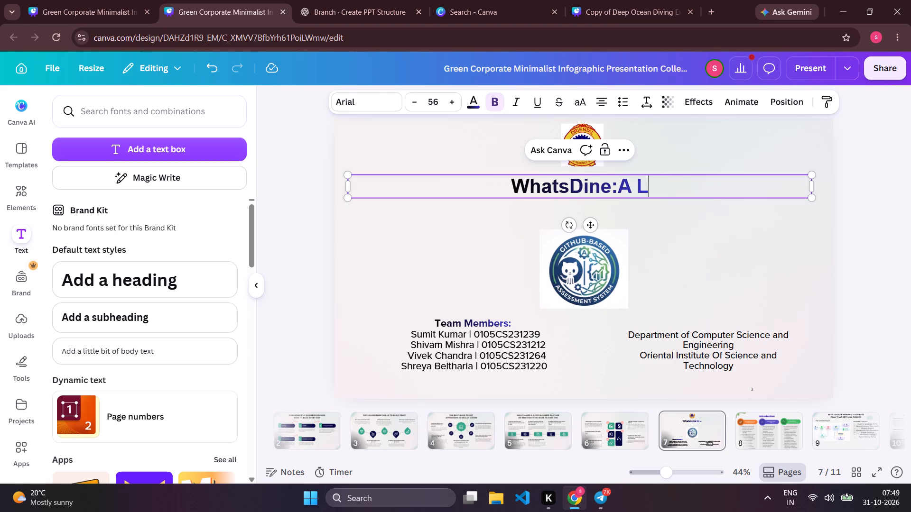
text(an)
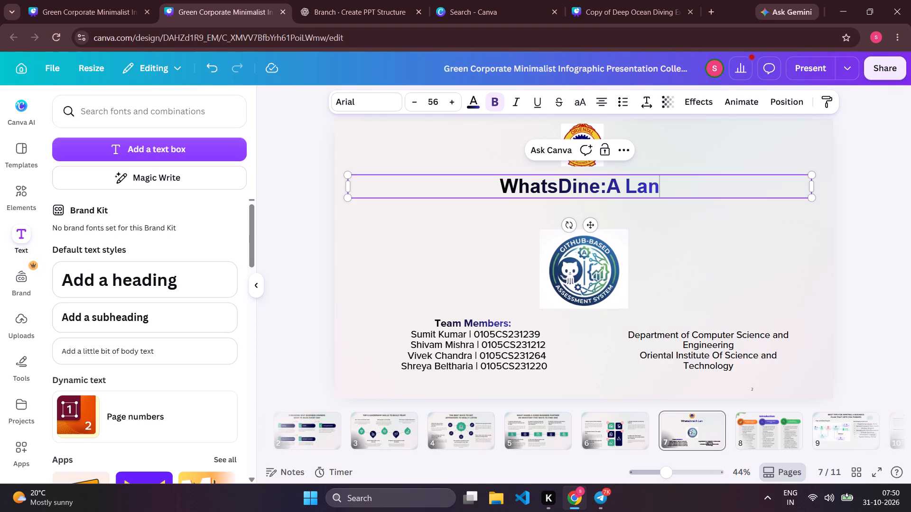
key(g)
text(Cha)
text(in)
key(space)
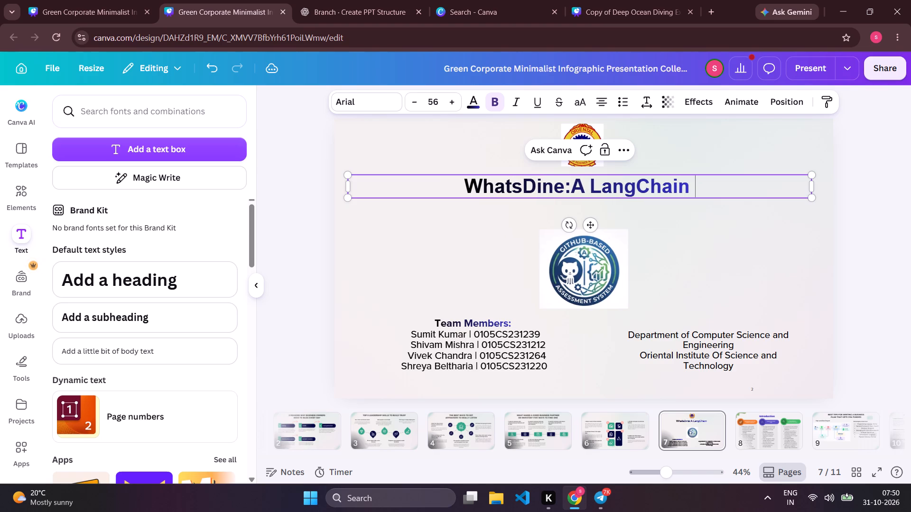
Complete the slide 7 title after "WhatsDine:A LangChain" with "-Based WhatsApp Ordering & Payment Agent".
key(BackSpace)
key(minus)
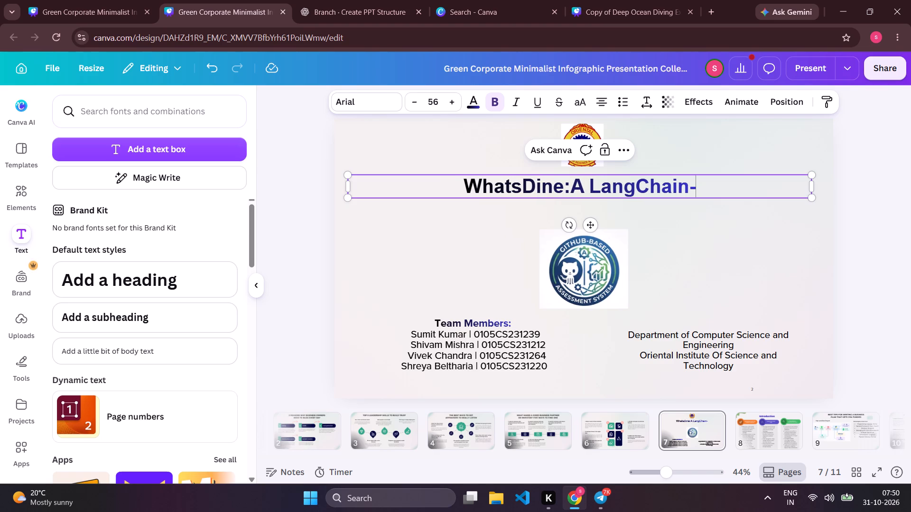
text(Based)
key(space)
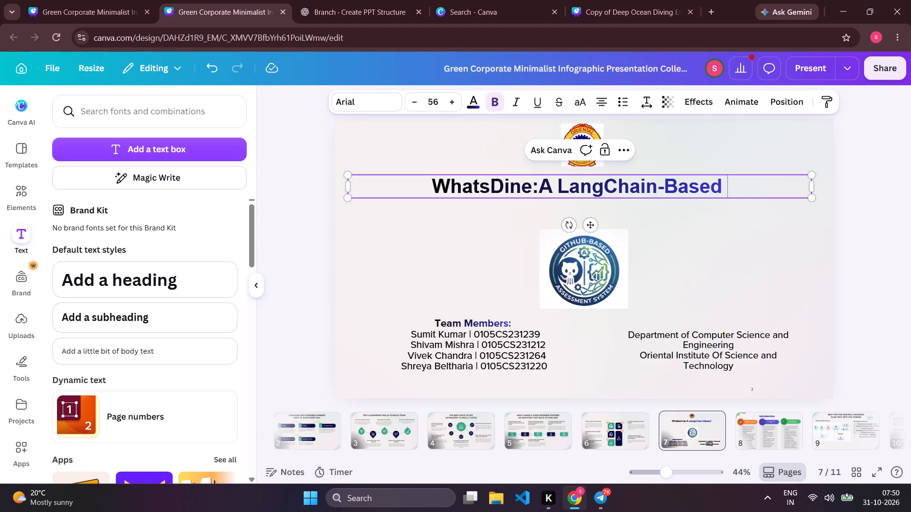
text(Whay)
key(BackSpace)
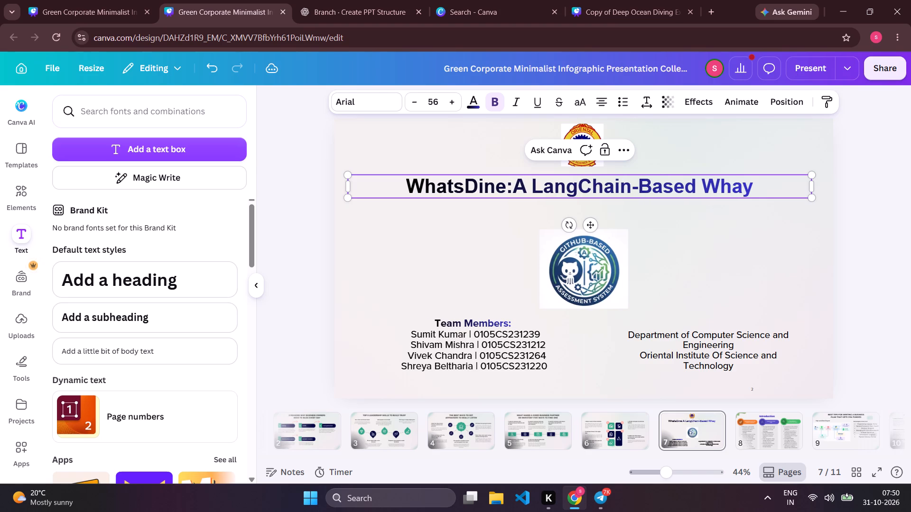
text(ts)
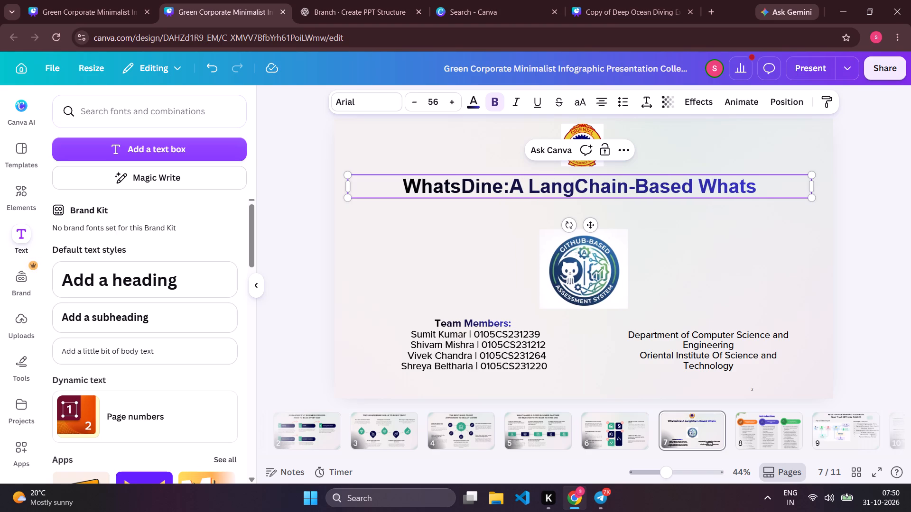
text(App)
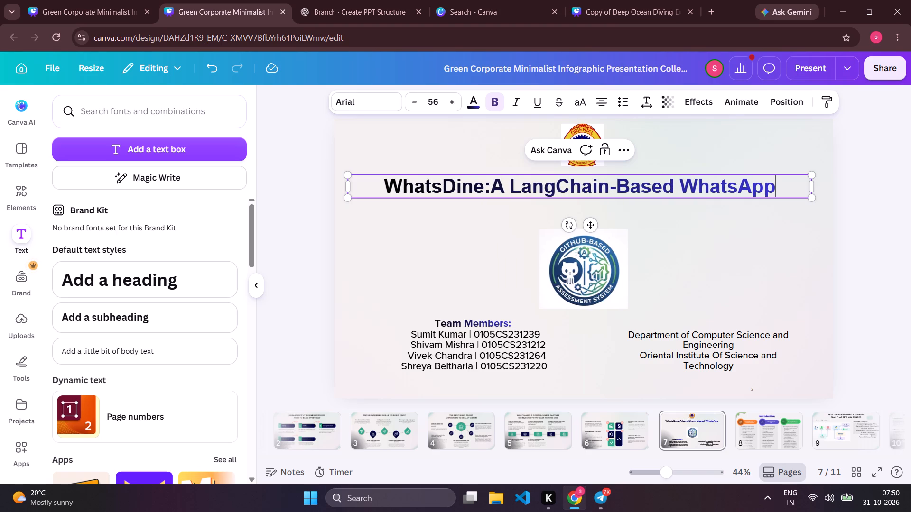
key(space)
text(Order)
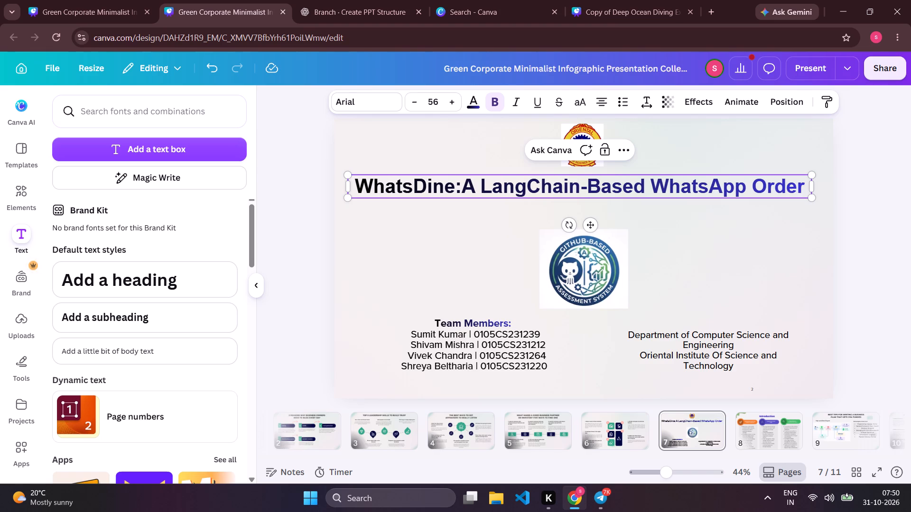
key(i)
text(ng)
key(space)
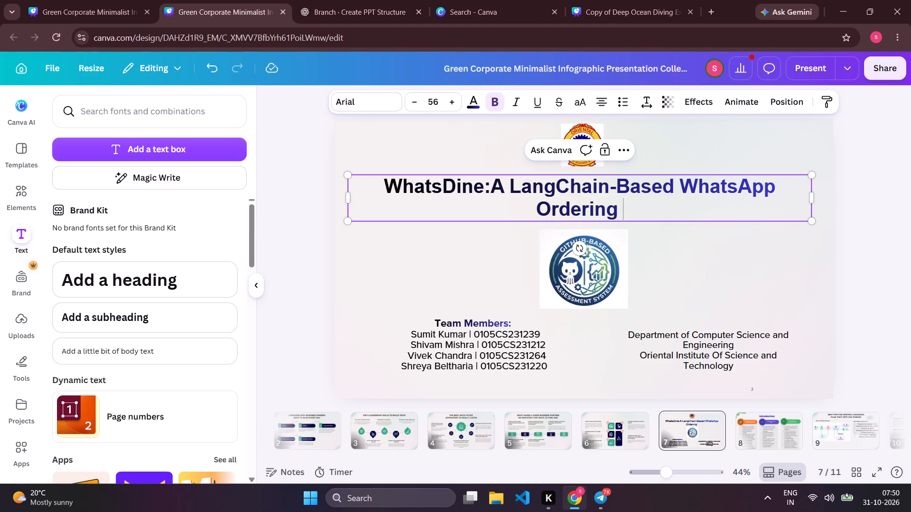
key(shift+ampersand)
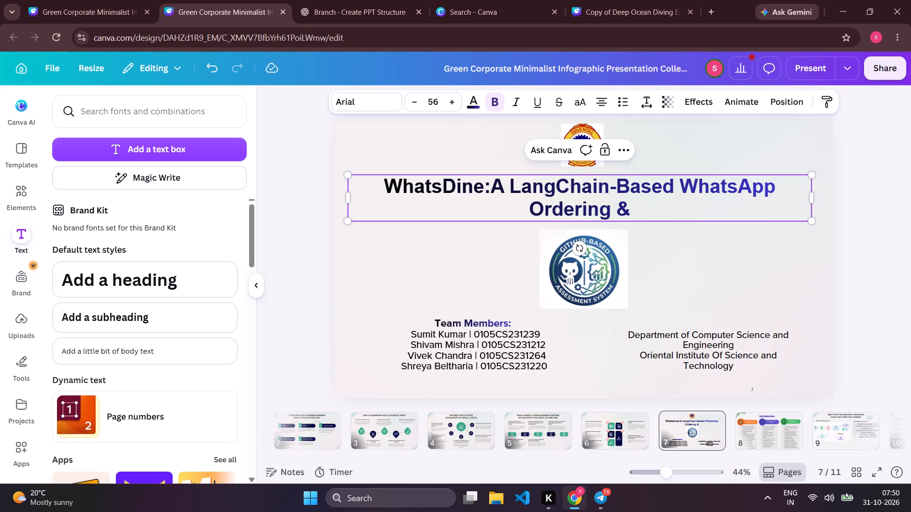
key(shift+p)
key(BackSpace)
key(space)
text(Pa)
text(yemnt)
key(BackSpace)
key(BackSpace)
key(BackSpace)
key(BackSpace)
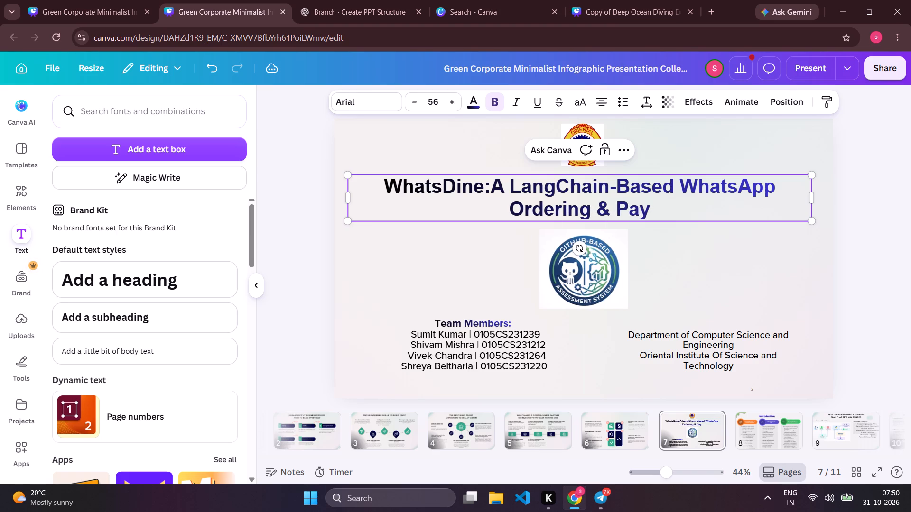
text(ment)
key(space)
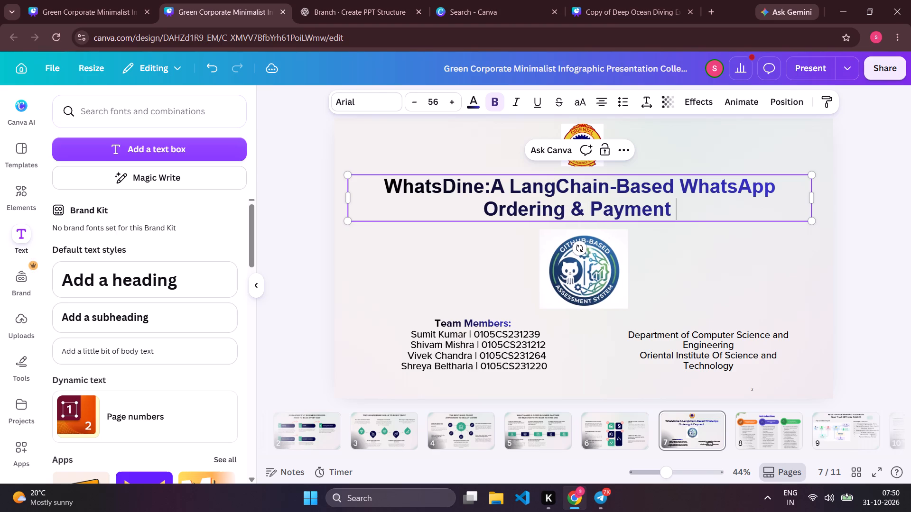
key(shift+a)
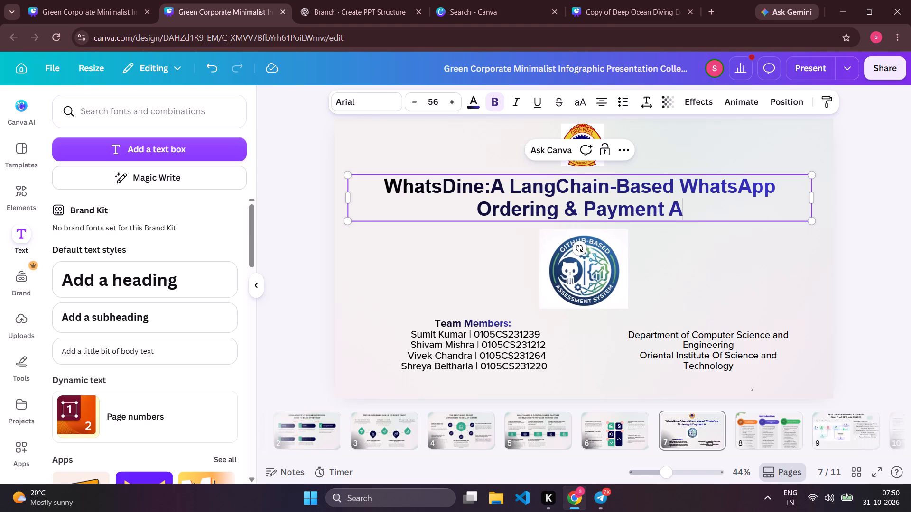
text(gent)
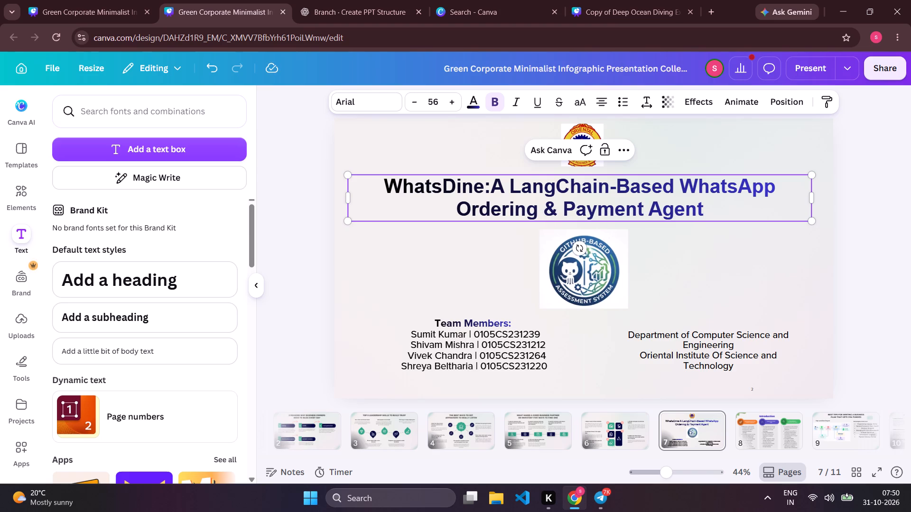
Reduce the font size of the whole slide 7 title to 52.
double_click(418, 103)
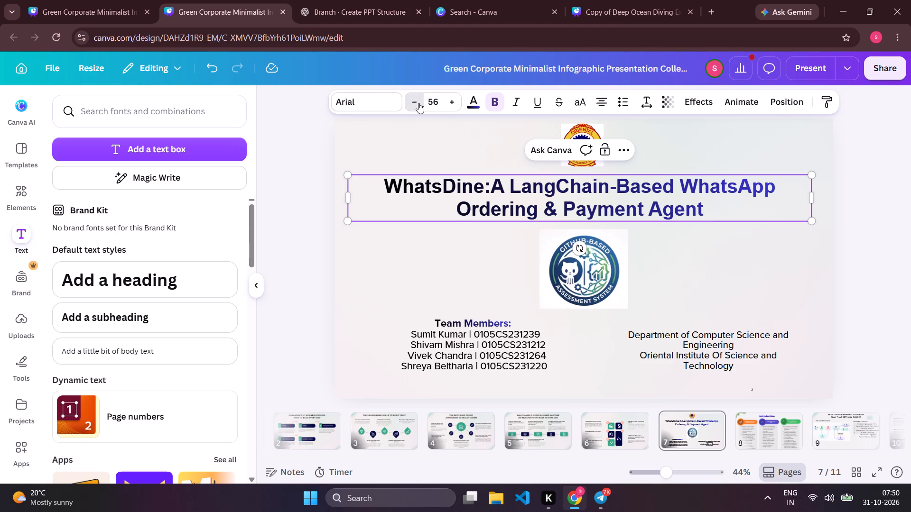
click(418, 103)
click(418, 103)
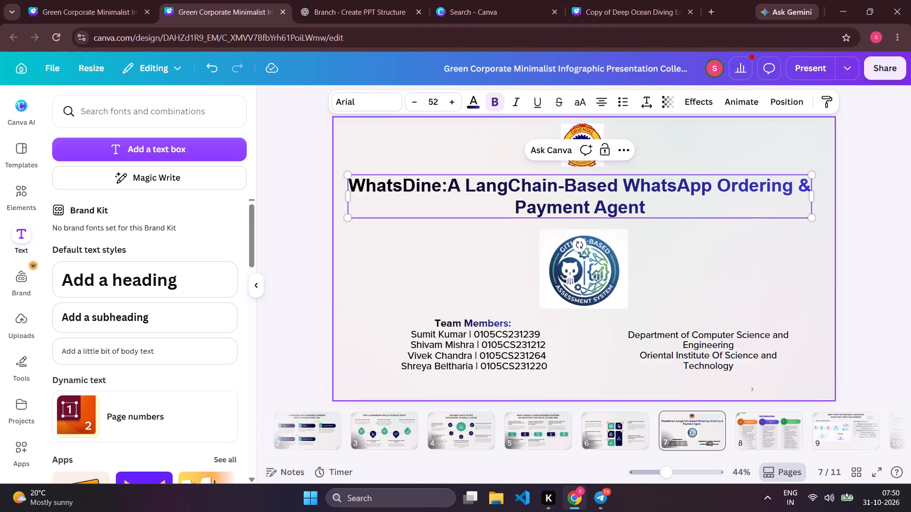
Insert a line break before "Ordering" in the title, so the second line reads "Ordering & Payment Agent".
click(716, 184)
key(Return)
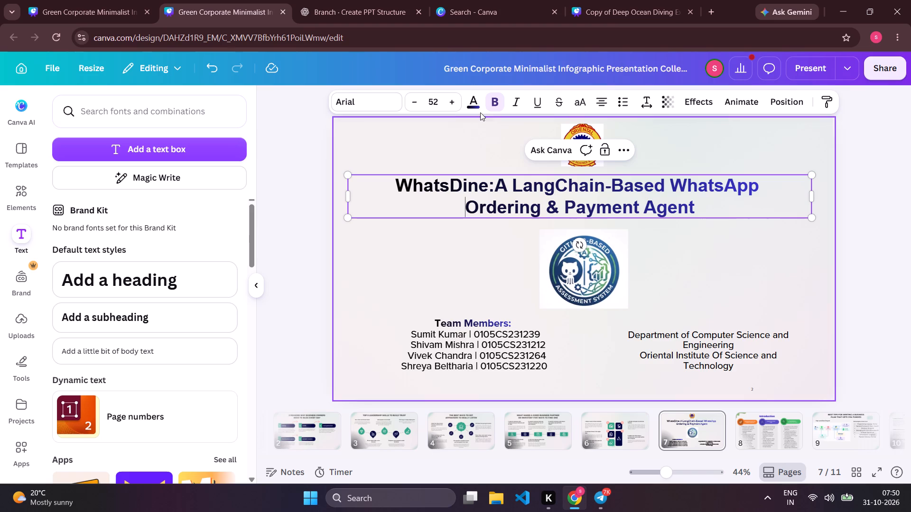
Reduce the font size of the title's second line, "Ordering & Payment Agent", to slightly below 49.
click(413, 96)
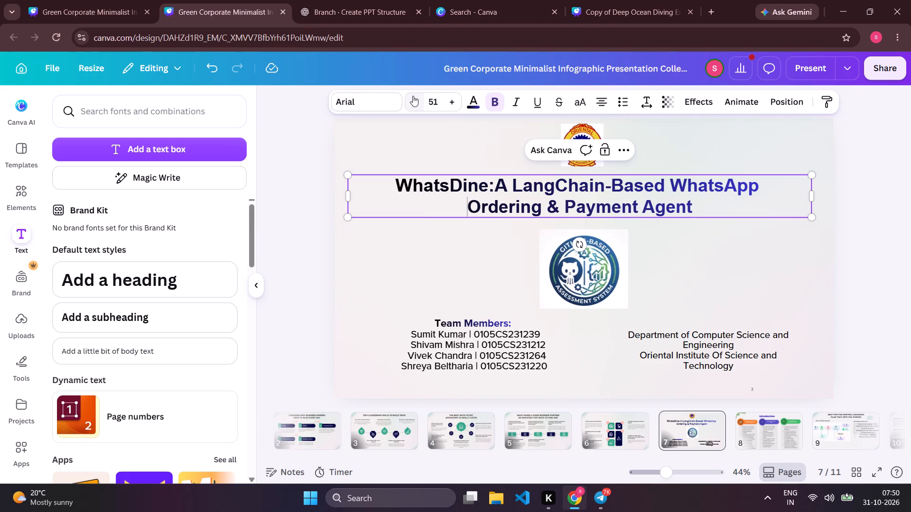
click(413, 96)
click(413, 96)
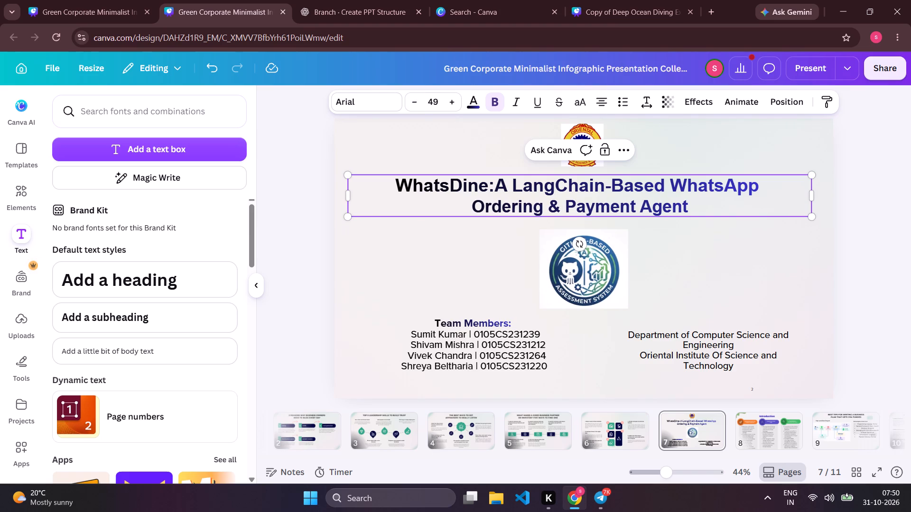
double_click(420, 103)
Reduce the font size of the title's first line to 47 to match its second line.
click(469, 183)
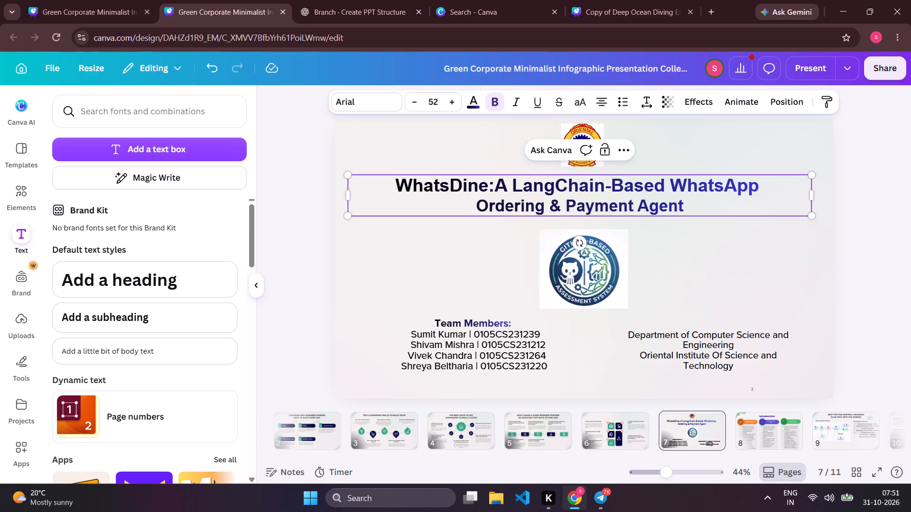
click(511, 210)
click(451, 183)
triple_click(412, 101)
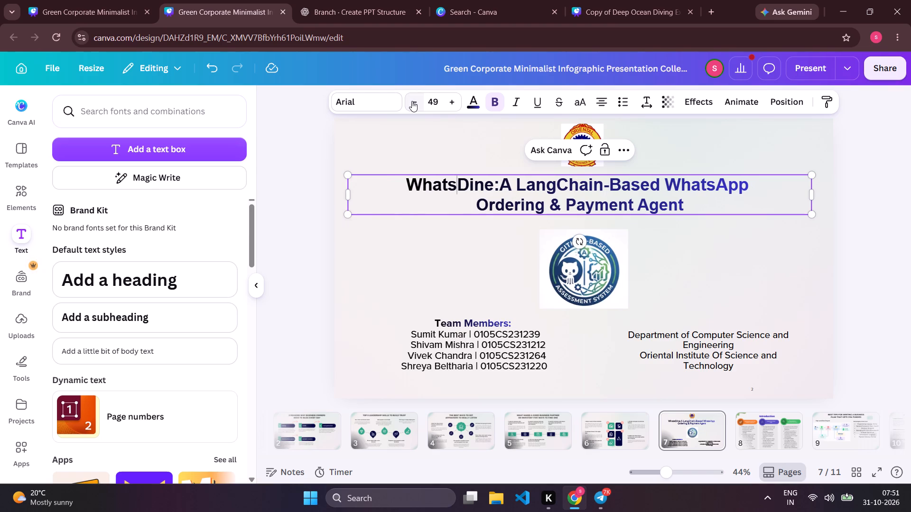
click(412, 101)
click(412, 101)
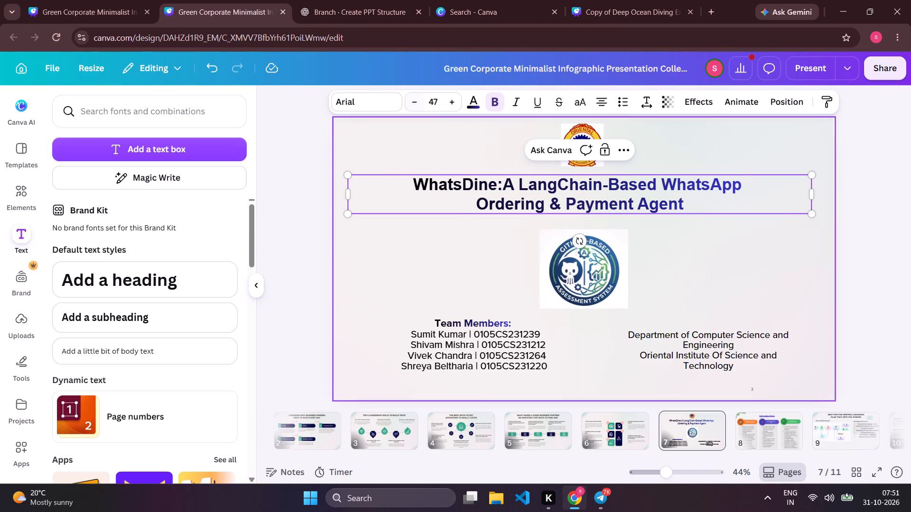
click(688, 260)
Shift the central project logo and the title slightly down to leave more room beneath the college logo.
drag(618, 276, 616, 271)
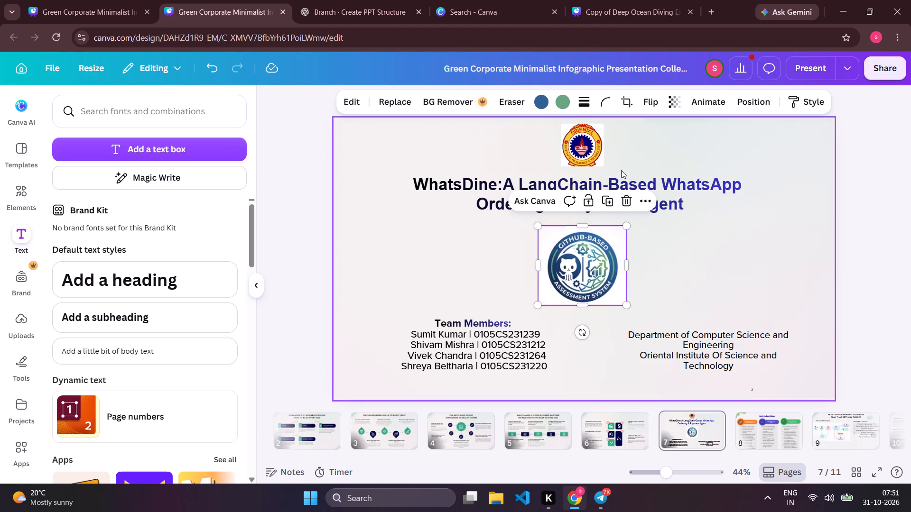
click(587, 161)
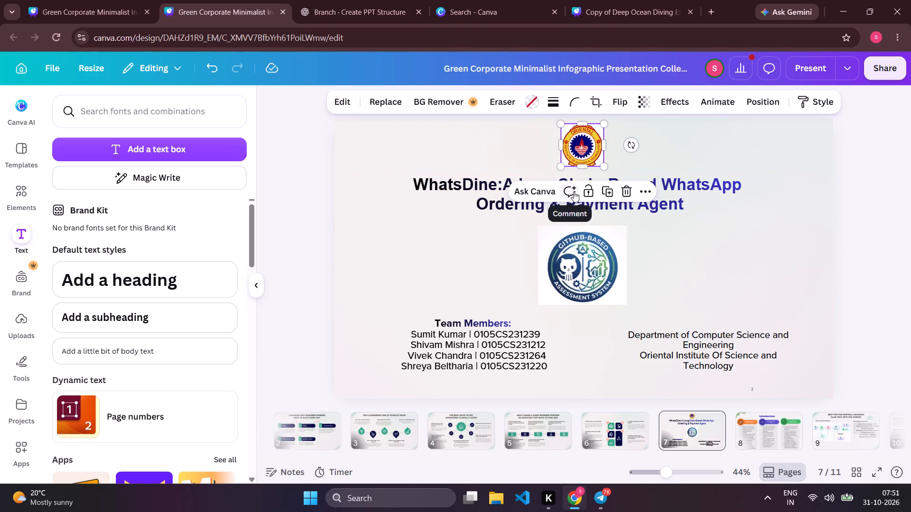
drag(680, 249, 613, 269)
click(613, 269)
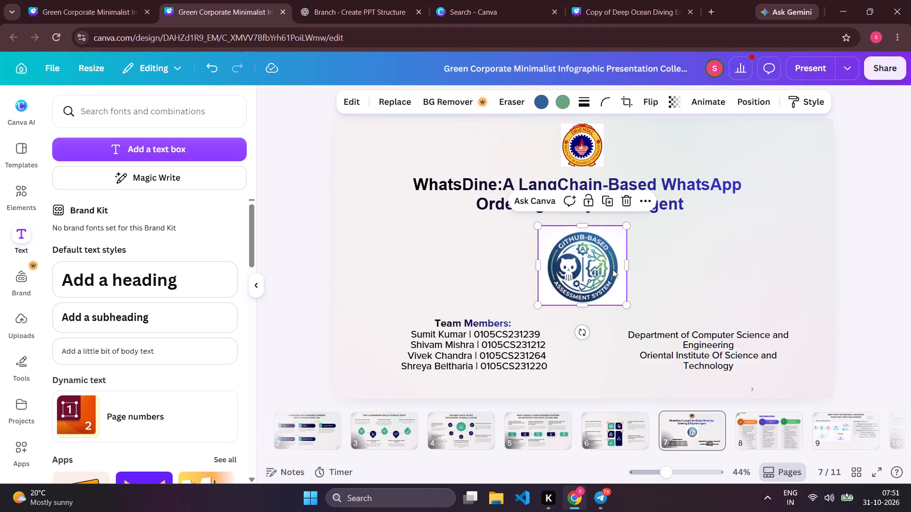
drag(603, 269, 604, 277)
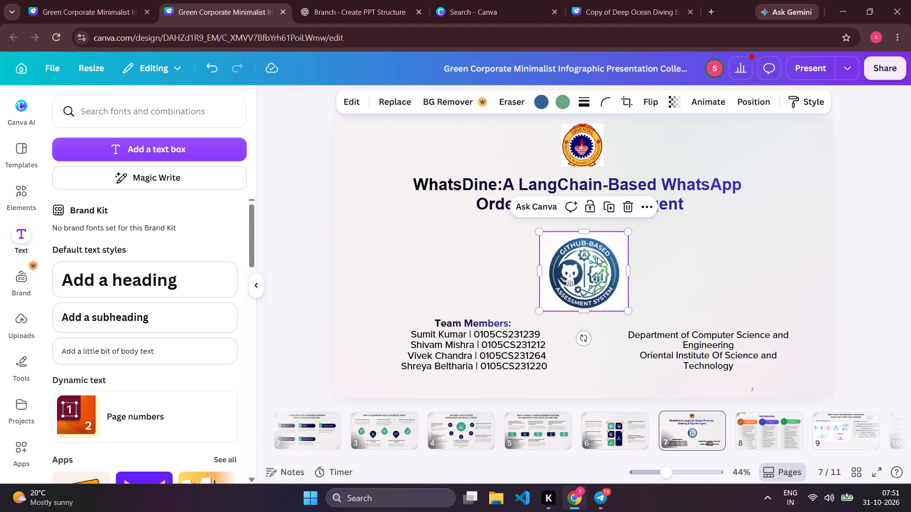
double_click(591, 180)
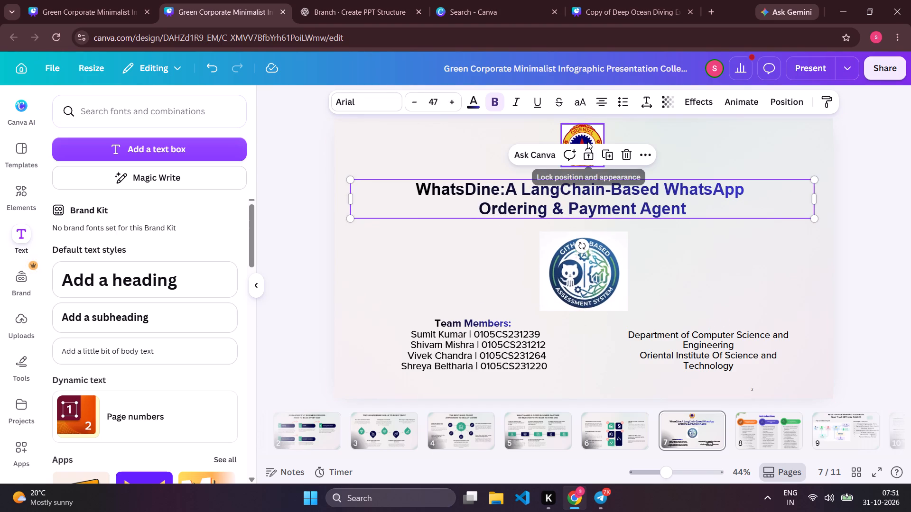
Enlarge the college logo above the title slightly from its lower corner, filling the gap down to the title.
click(587, 137)
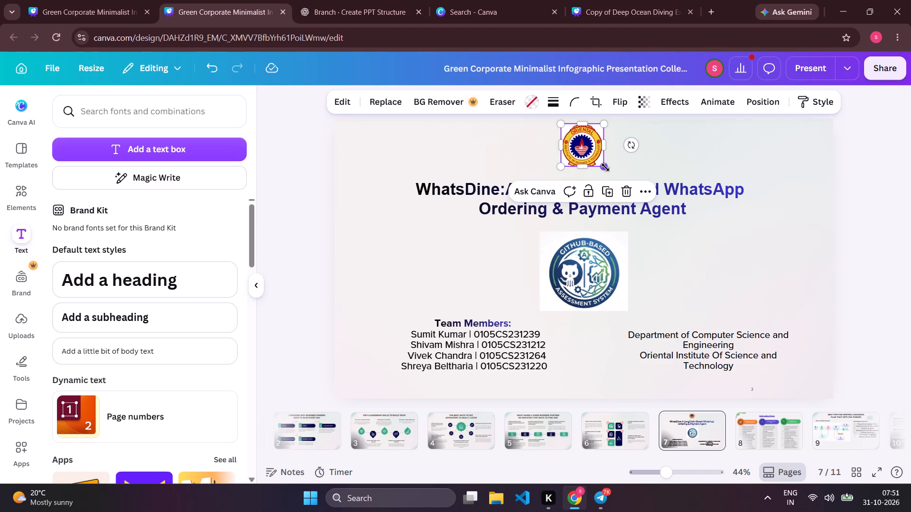
drag(605, 166, 609, 170)
drag(609, 170, 612, 175)
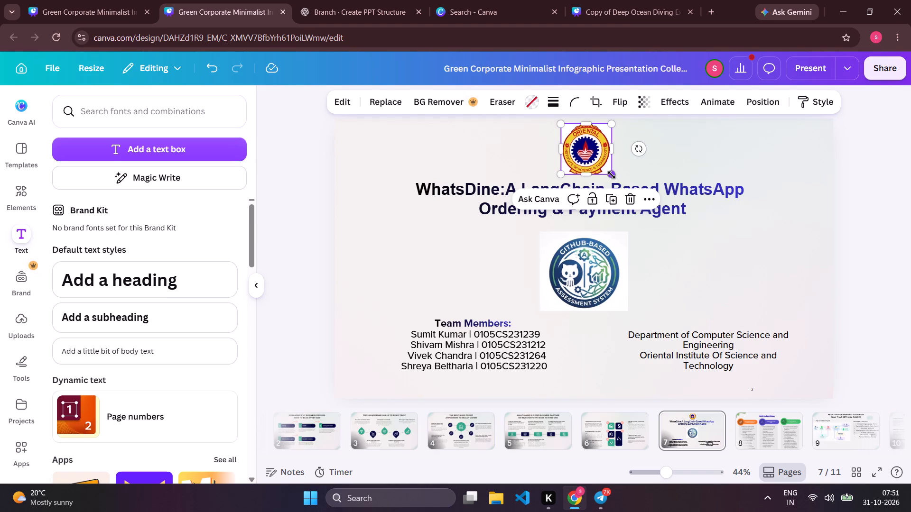
click(669, 240)
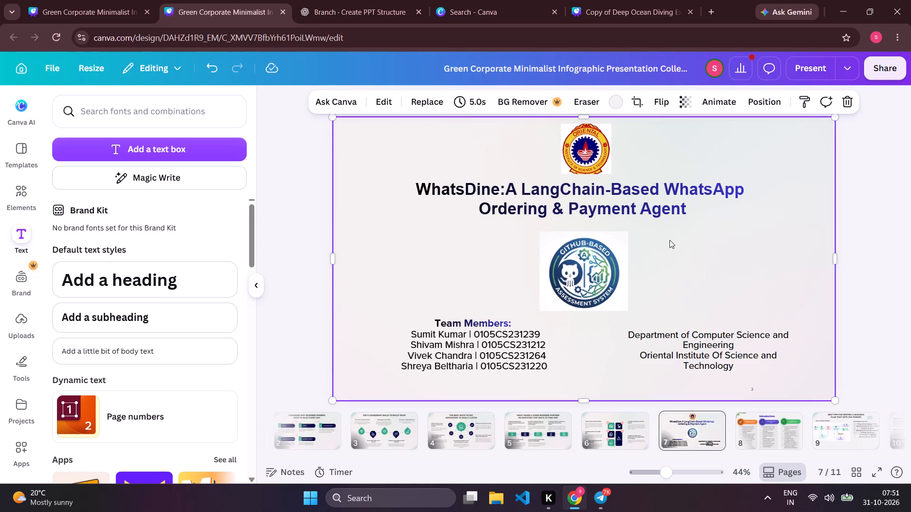
Nudge the department and institute text box slightly to the left on the slide.
click(697, 346)
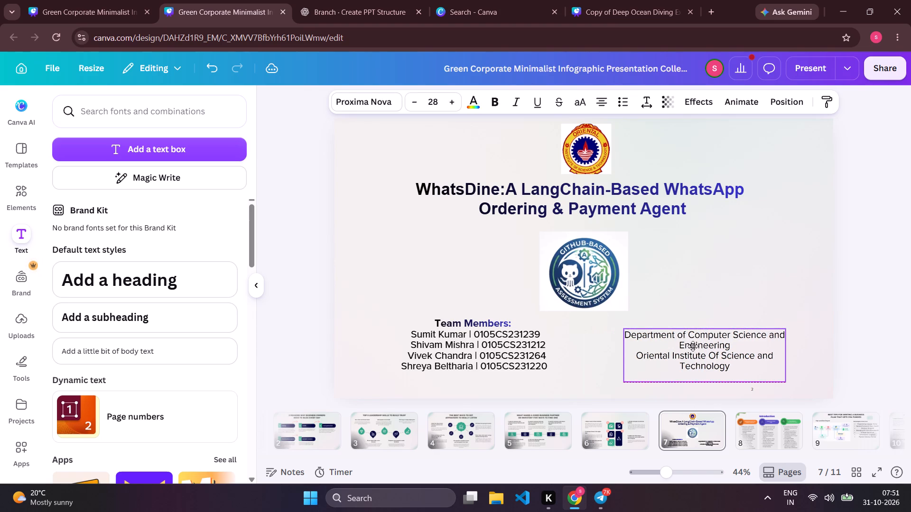
Set the font size of the whole Team Members text box to 30.
click(465, 355)
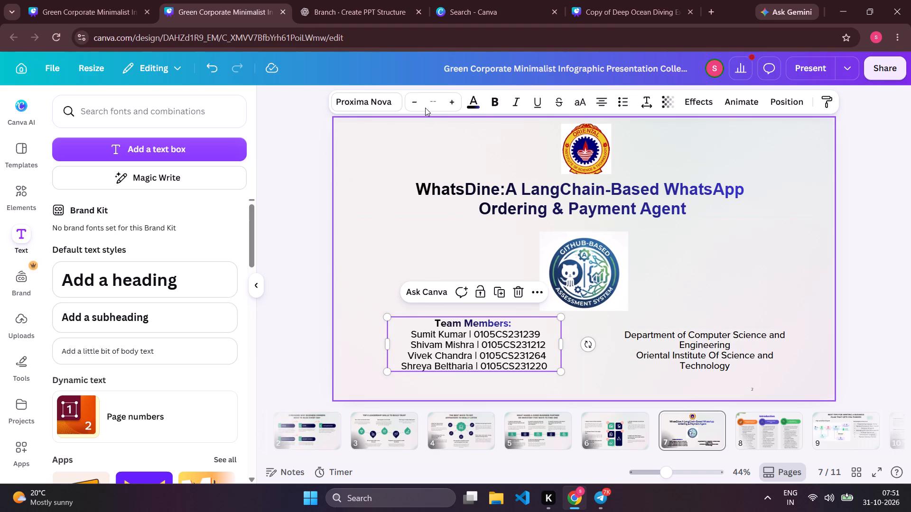
click(414, 101)
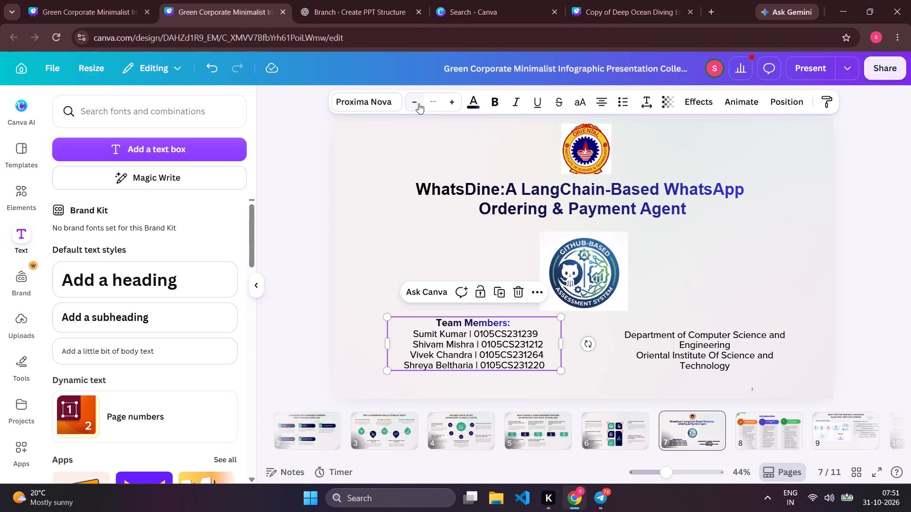
click(454, 102)
click(454, 102)
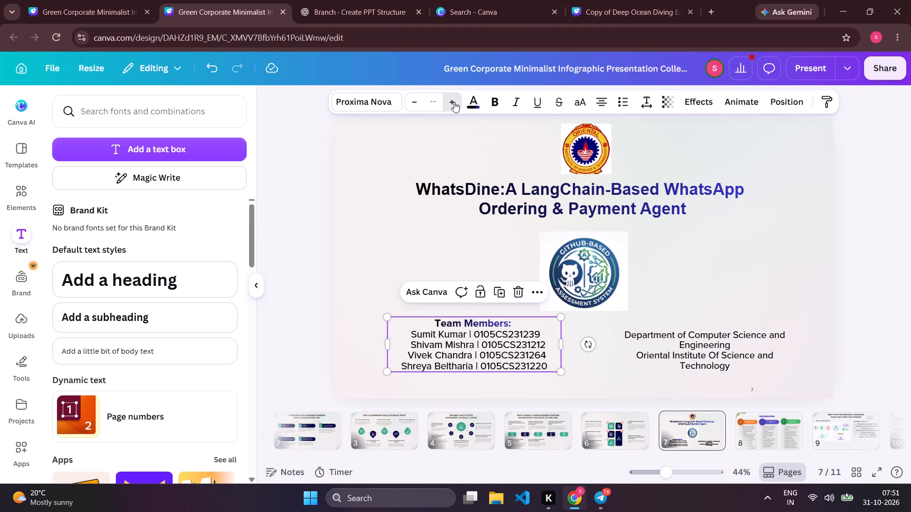
click(427, 98)
drag(427, 98, 418, 272)
click(418, 272)
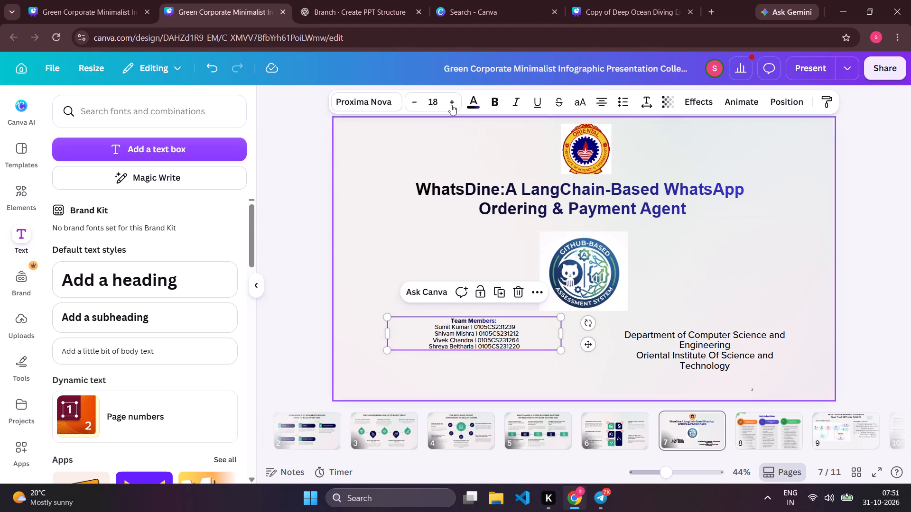
triple_click(455, 99)
triple_click(455, 99)
triple_click(455, 99)
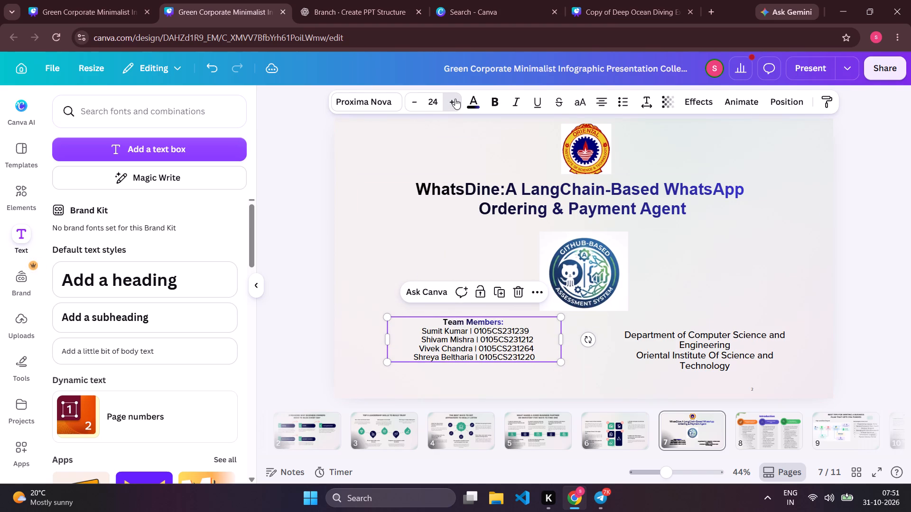
click(455, 99)
click(455, 99)
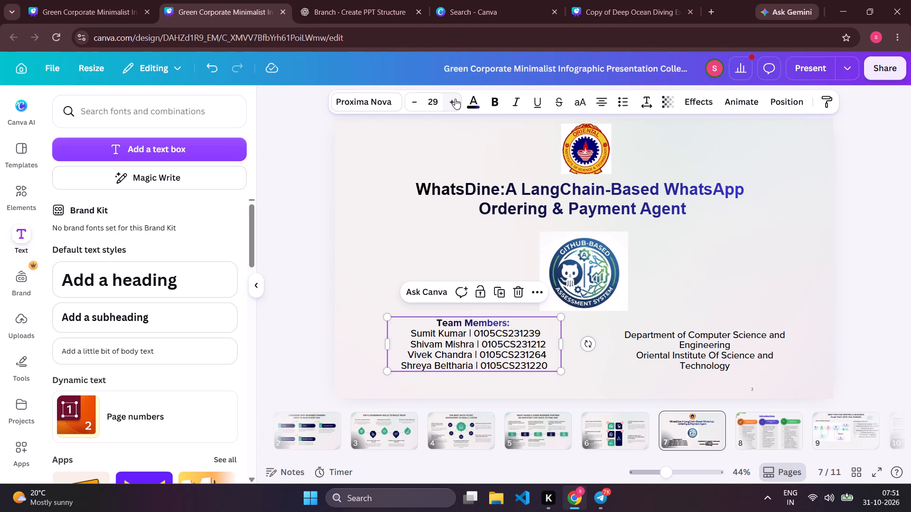
click(455, 99)
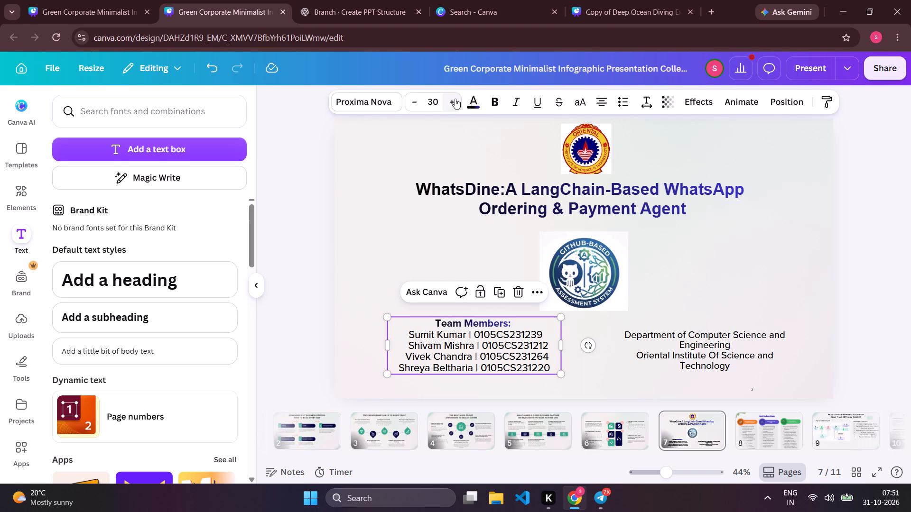
click(678, 352)
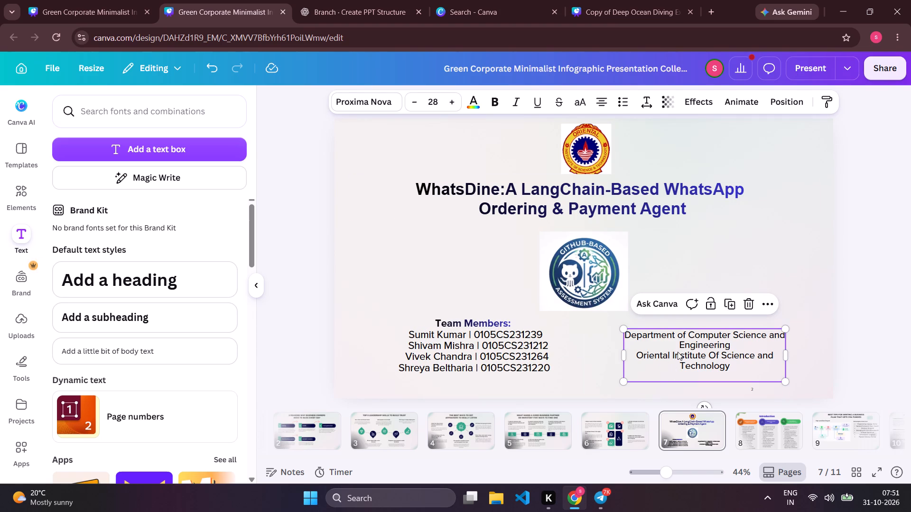
click(452, 101)
click(452, 101)
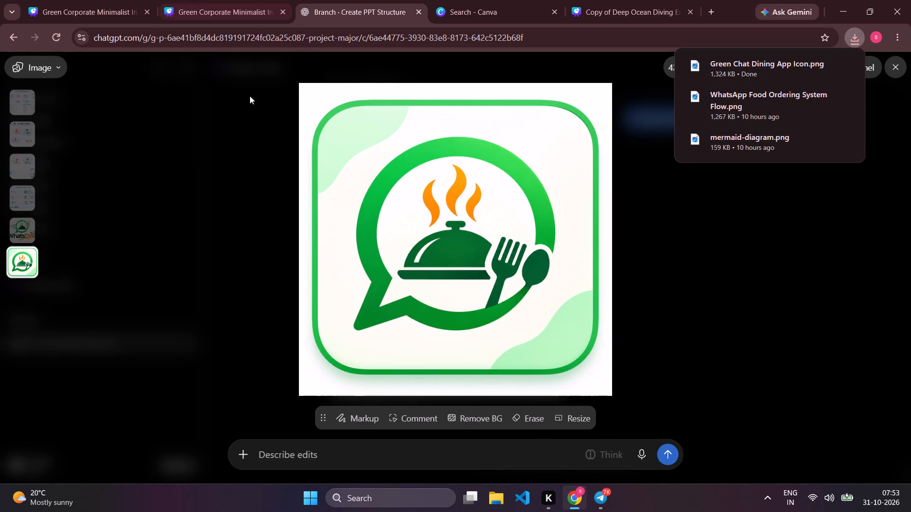
Return to the Canva presentation and upload the Green Chat Dining App Icon file from Downloads.
click(200, 10)
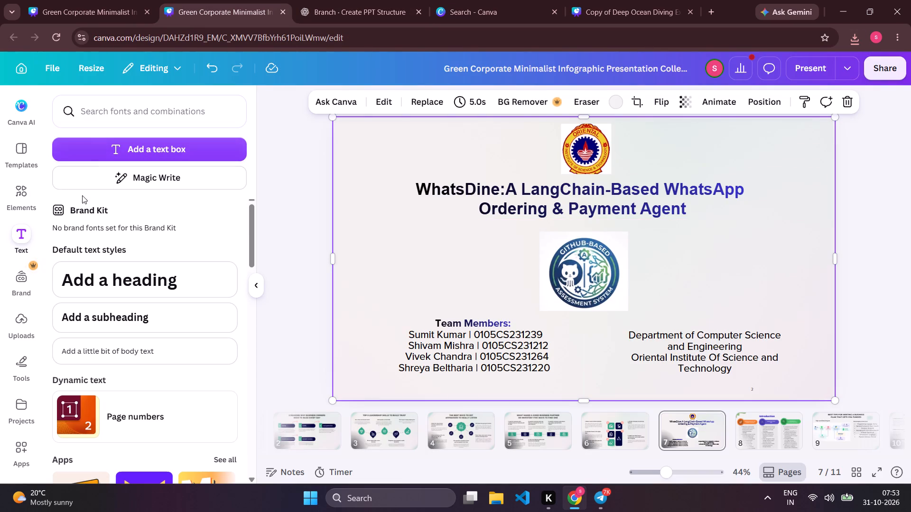
click(18, 320)
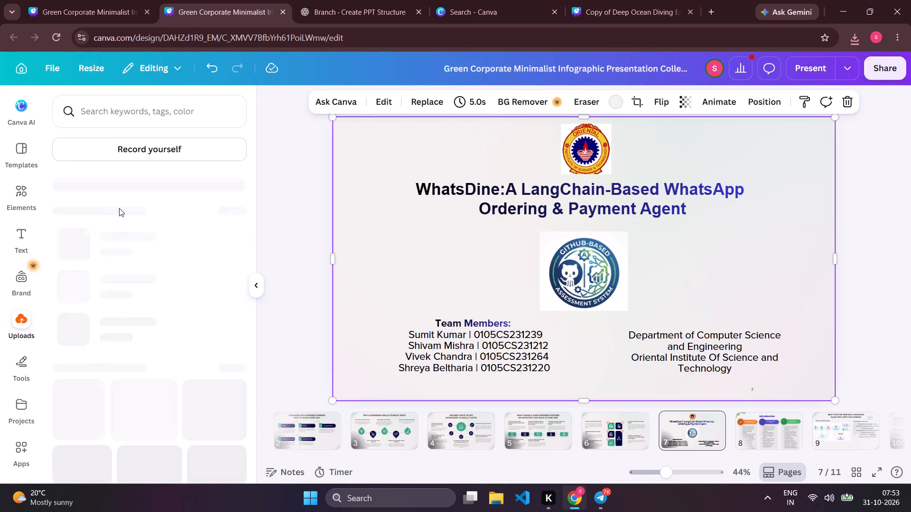
click(152, 135)
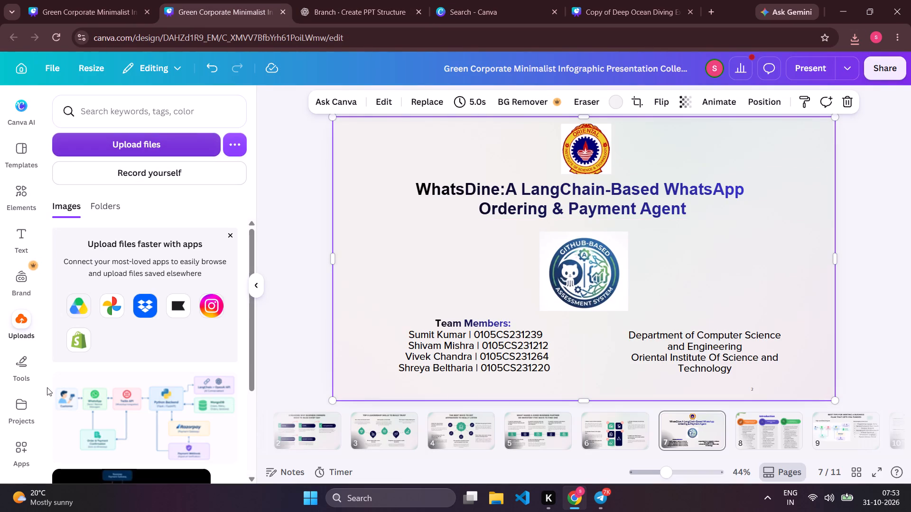
click(195, 112)
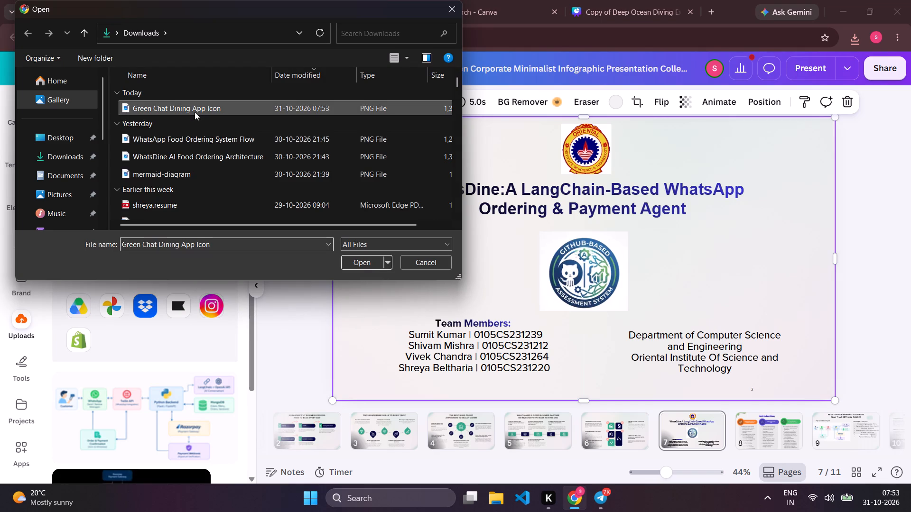
click(363, 261)
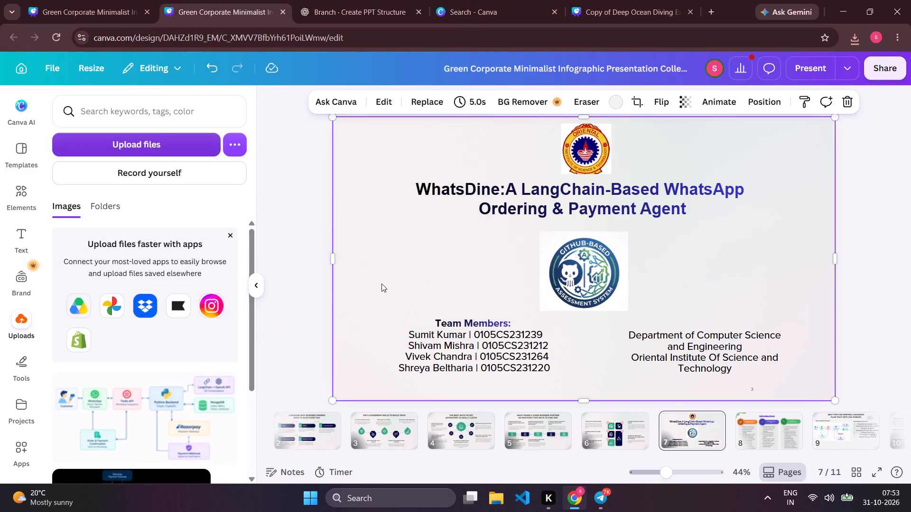
Delete the old GitHub-Based Assessment System logo from the middle of slide 7.
click(589, 306)
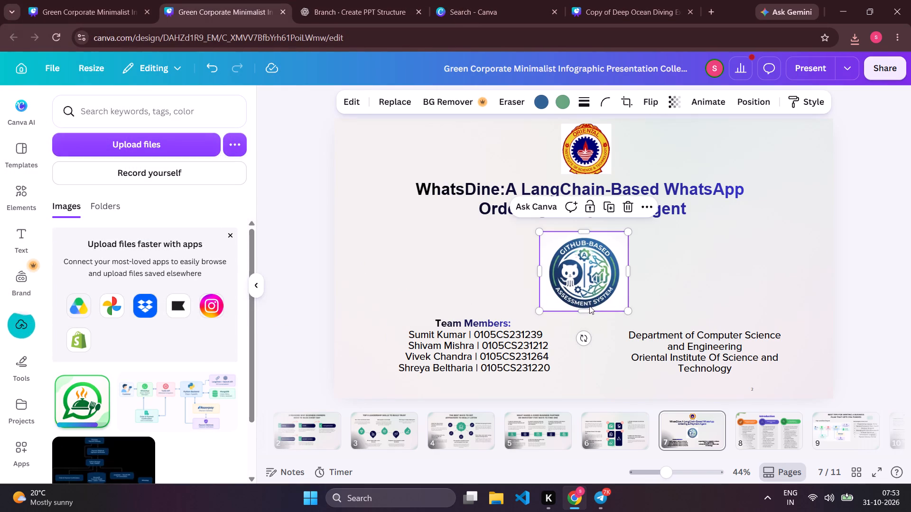
key(BackSpace)
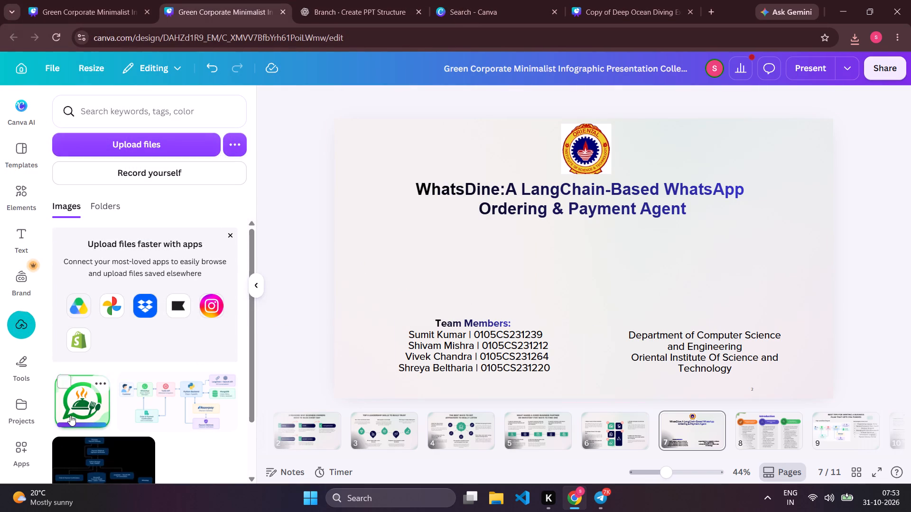
Place the uploaded green dining logo on slide 7, shrink it and position it in the gap between the title and the lower text.
click(76, 408)
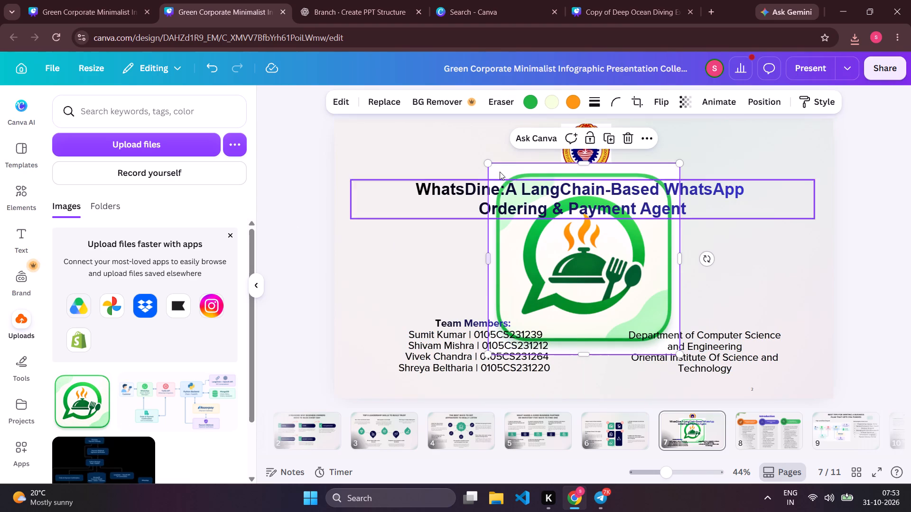
drag(491, 165, 595, 255)
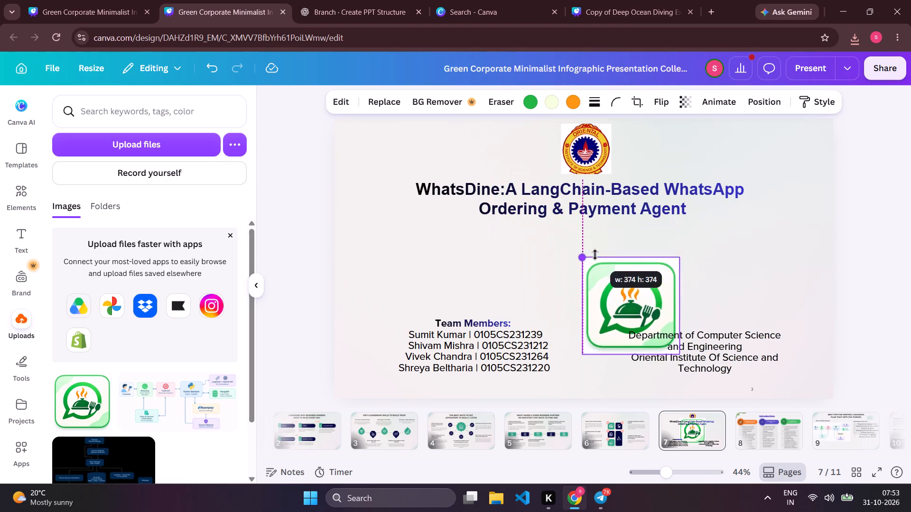
drag(586, 262, 606, 279)
drag(641, 317, 595, 290)
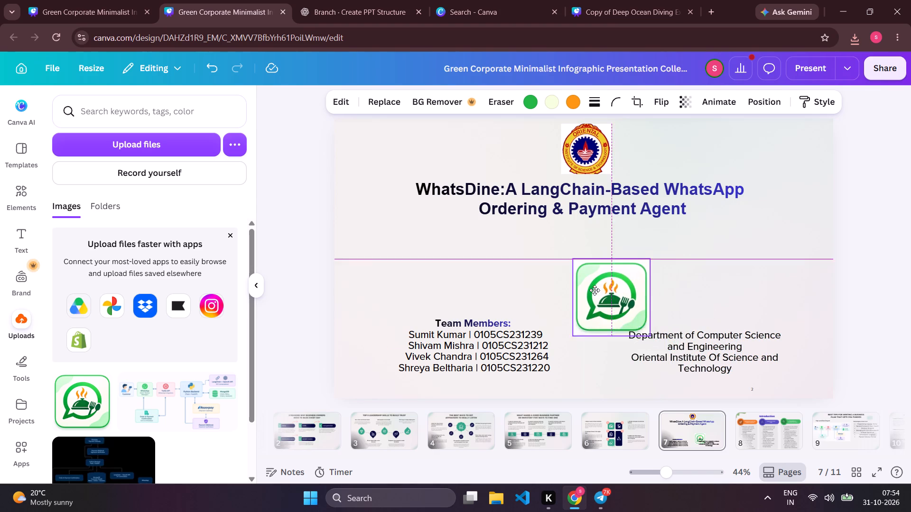
drag(595, 290, 578, 272)
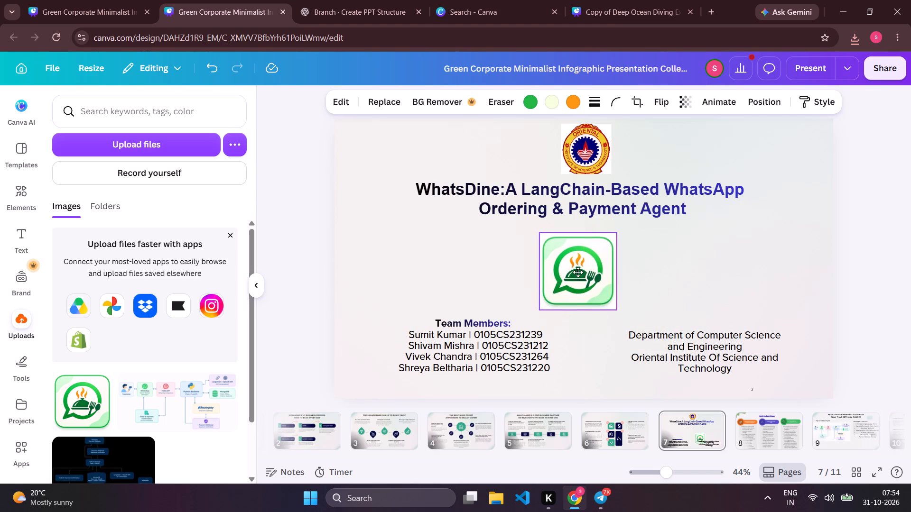
drag(578, 272, 578, 274)
click(578, 274)
click(544, 235)
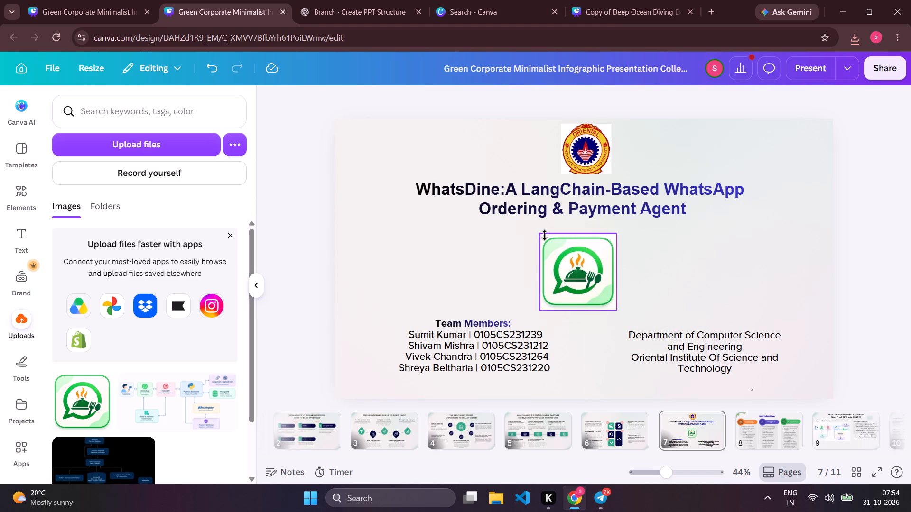
drag(540, 236, 548, 242)
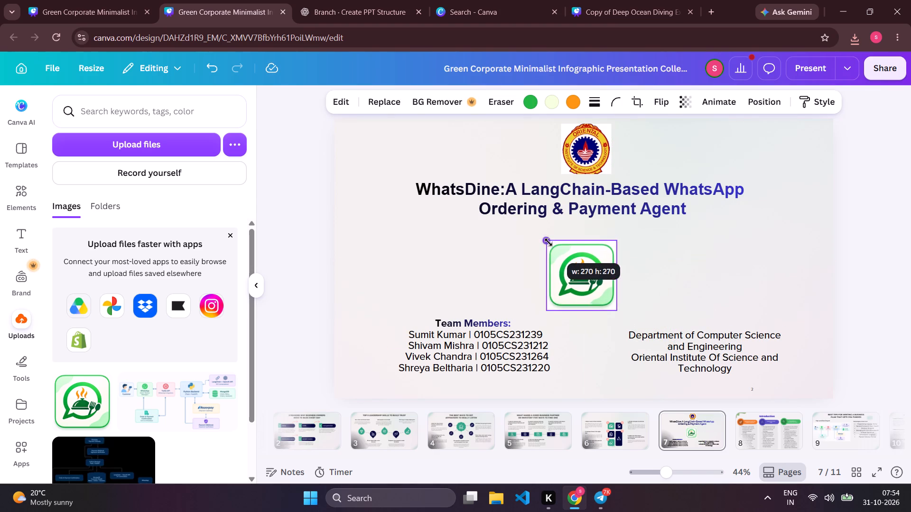
drag(548, 242, 554, 245)
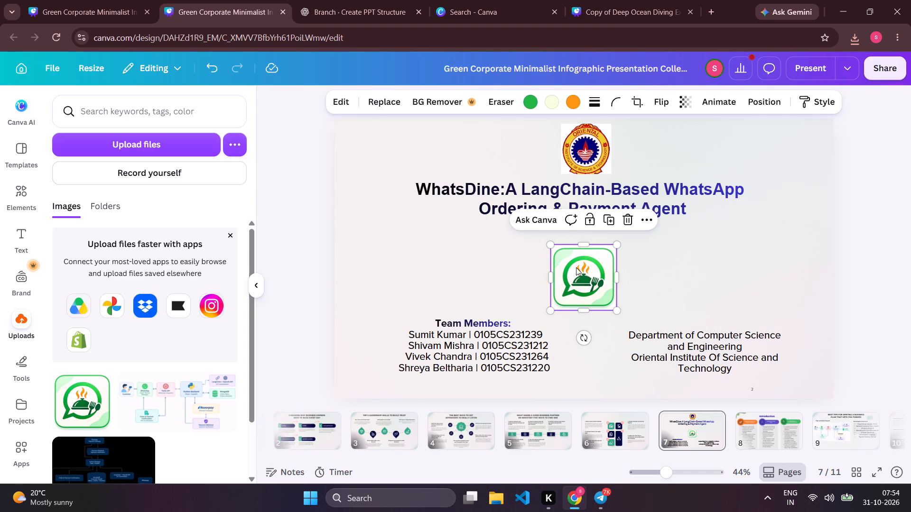
drag(576, 267, 570, 257)
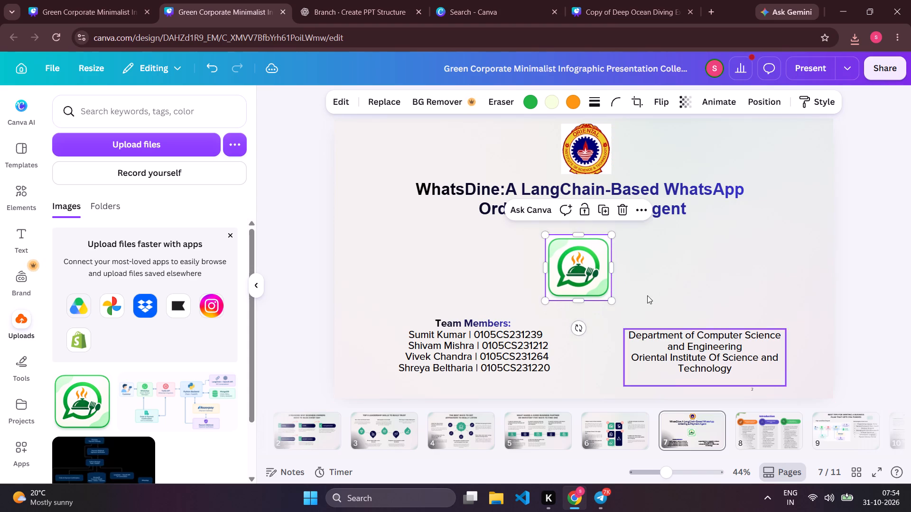
click(647, 290)
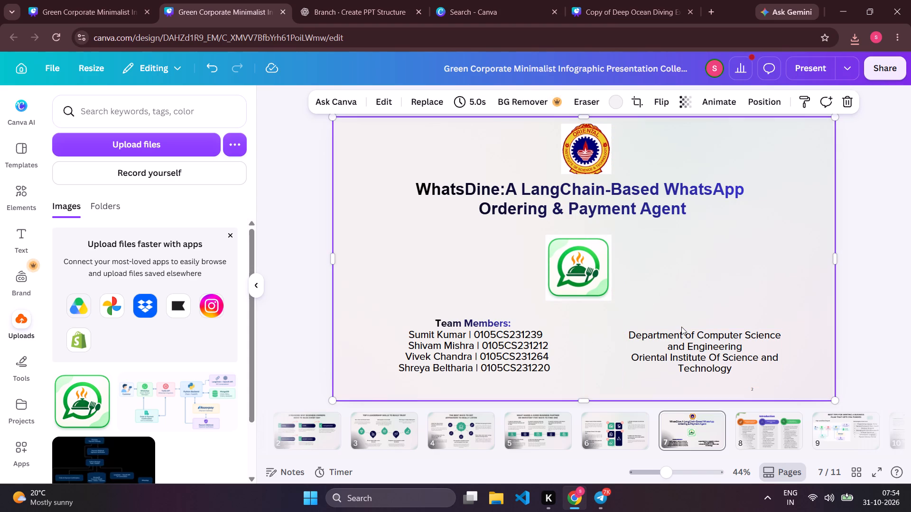
Nudge the department and institute text box slightly upward on the slide, closer in height to the team list.
drag(681, 331, 681, 327)
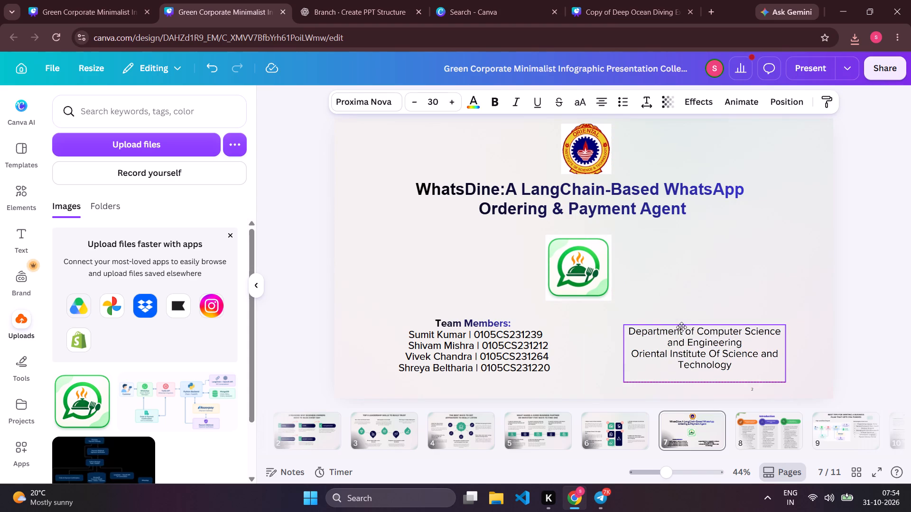
drag(681, 327, 681, 324)
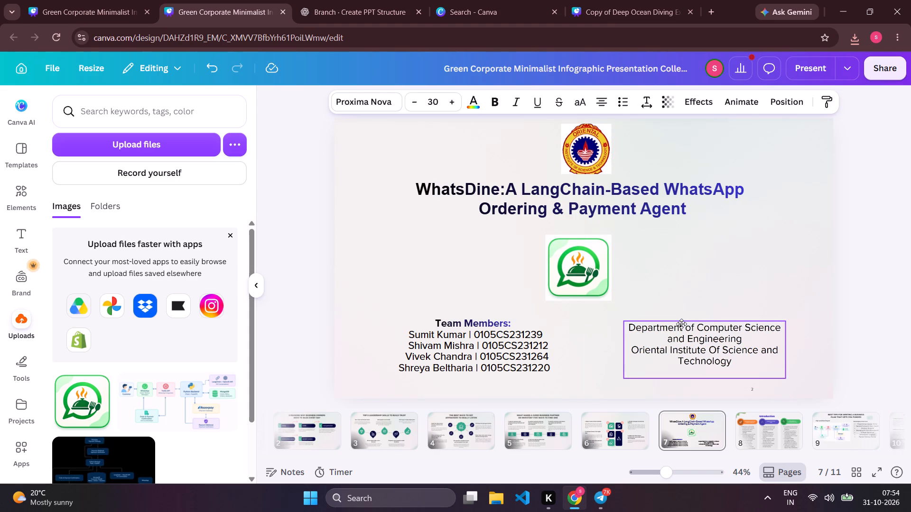
drag(681, 324, 680, 327)
click(692, 260)
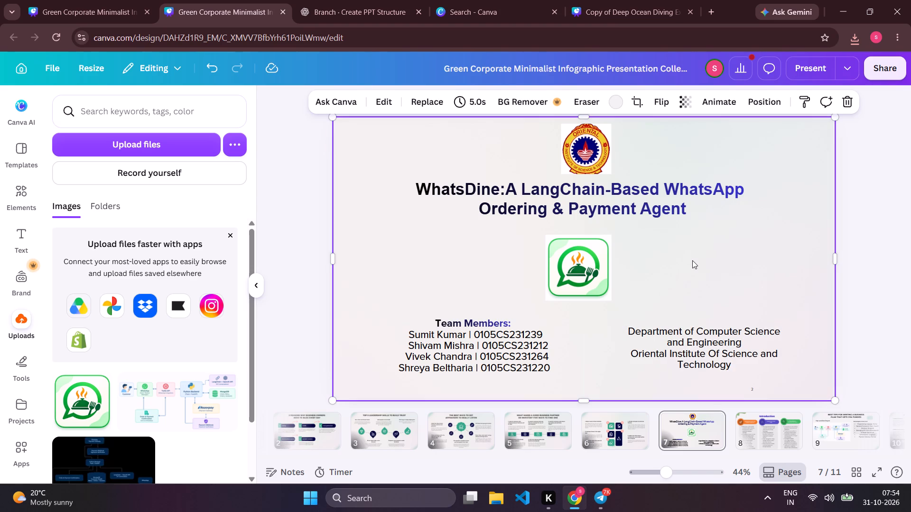
Centre the green dining logo under the title on slide 7 and align the institute emblem above the title with it.
click(564, 283)
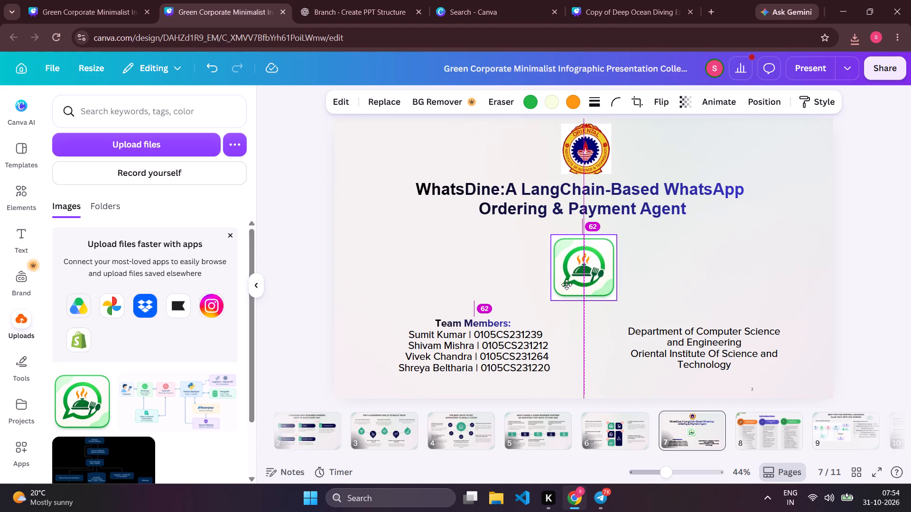
drag(578, 163, 576, 163)
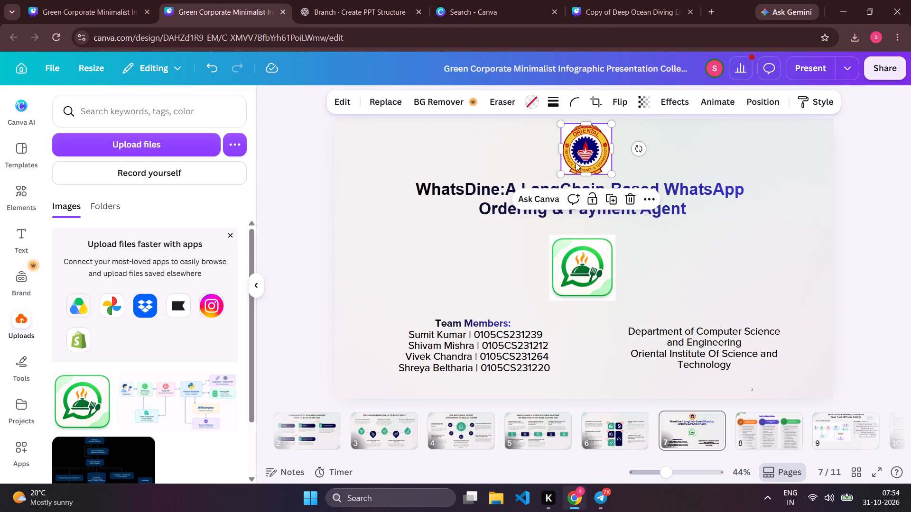
drag(576, 163, 572, 163)
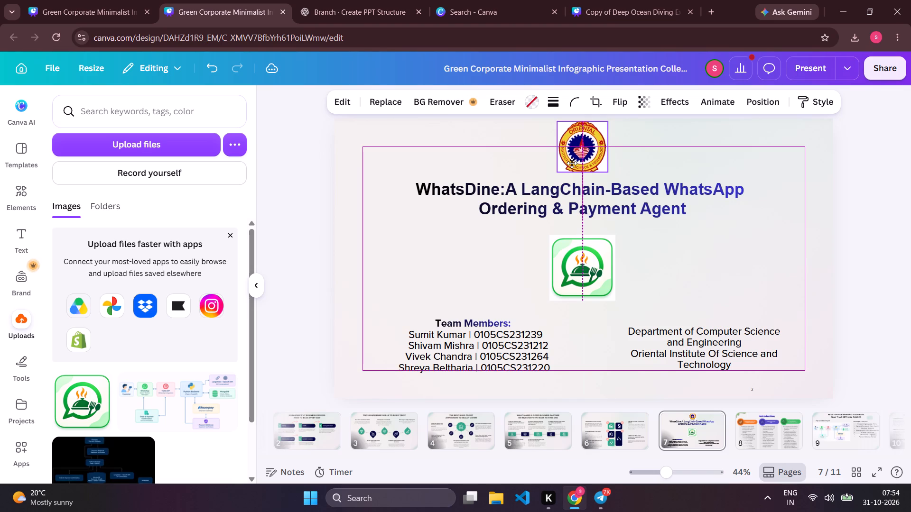
drag(572, 163, 572, 165)
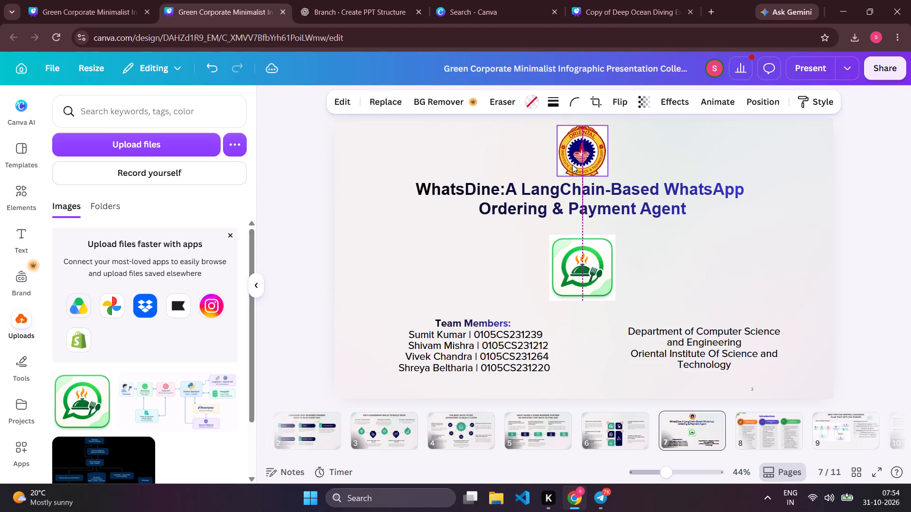
Move the WhatsDine title slightly down so it sits more evenly between the institute emblem and the dining logo.
click(659, 265)
drag(659, 265, 625, 206)
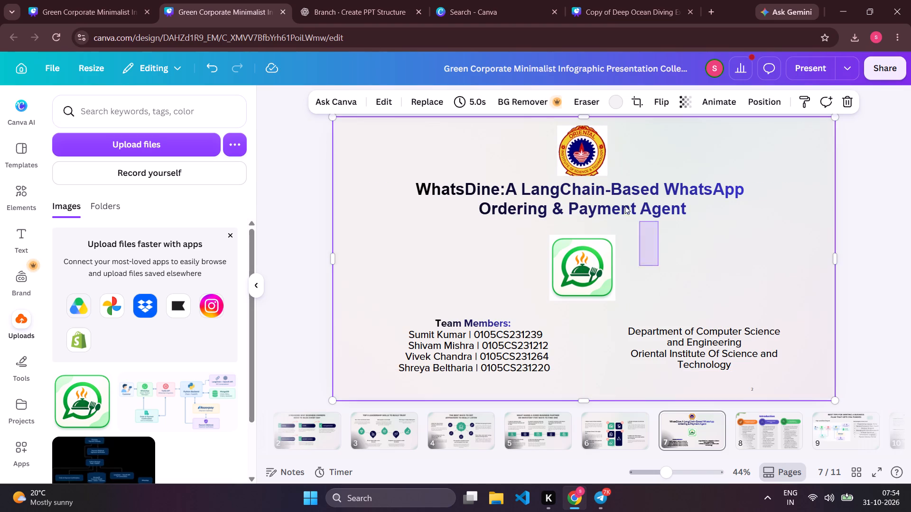
drag(625, 206, 644, 247)
click(593, 193)
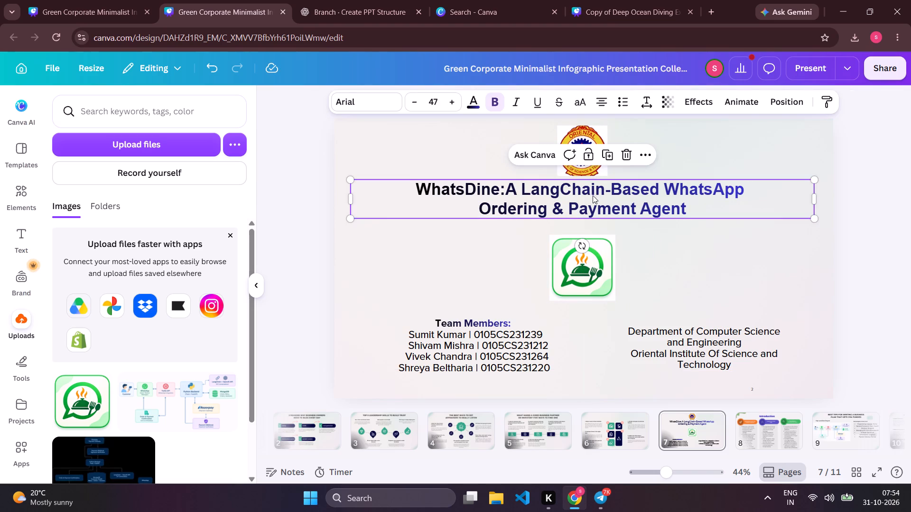
click(686, 261)
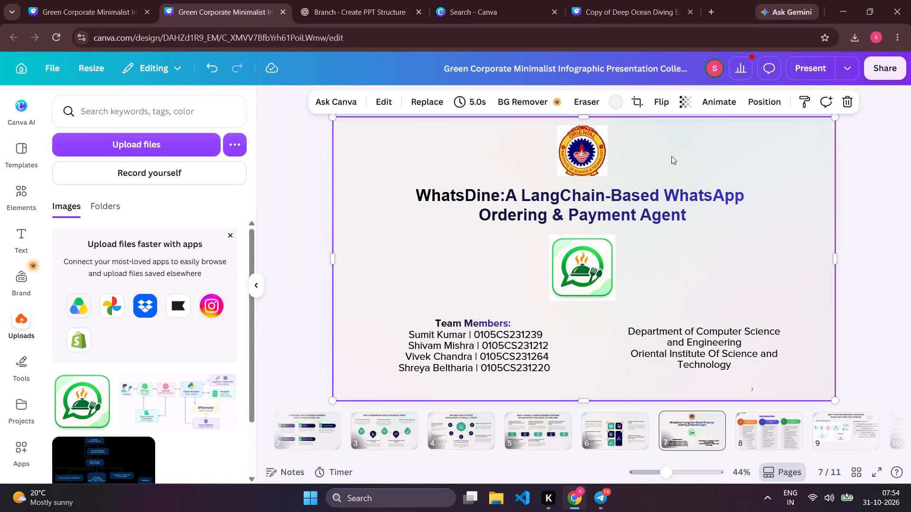
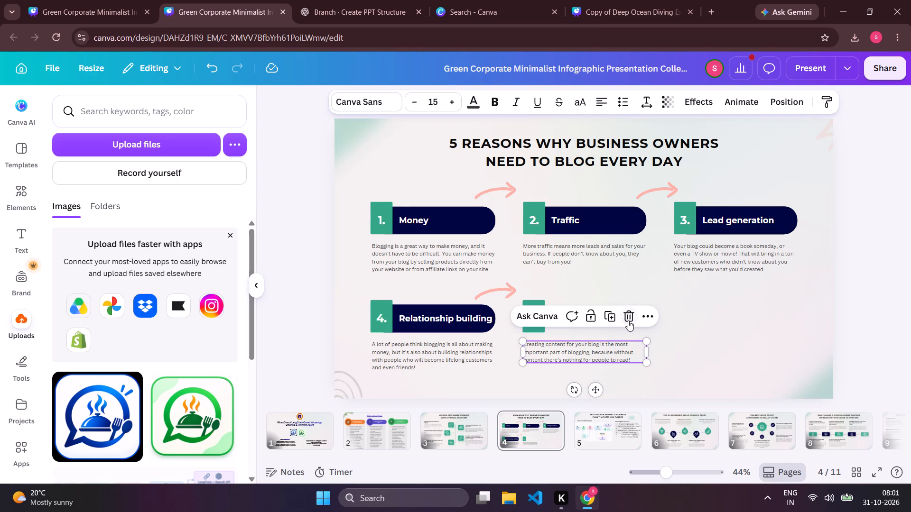
click(628, 320)
click(539, 322)
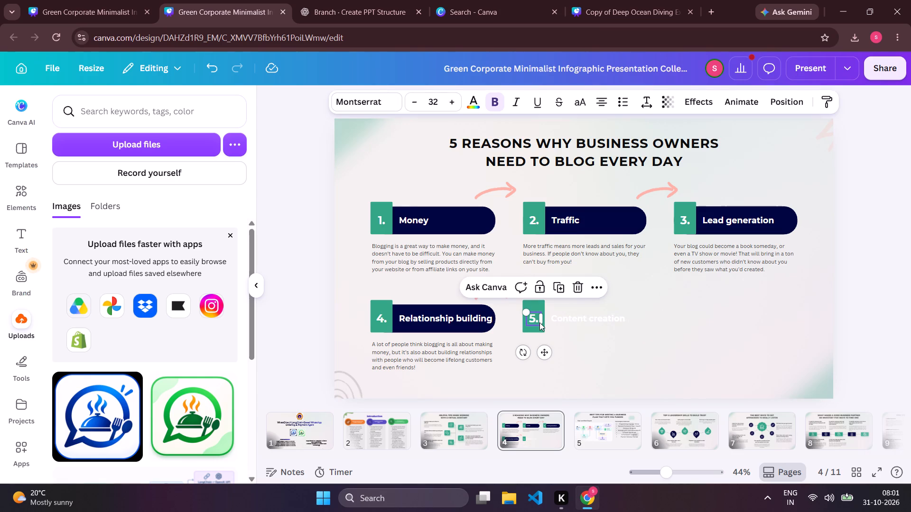
click(584, 281)
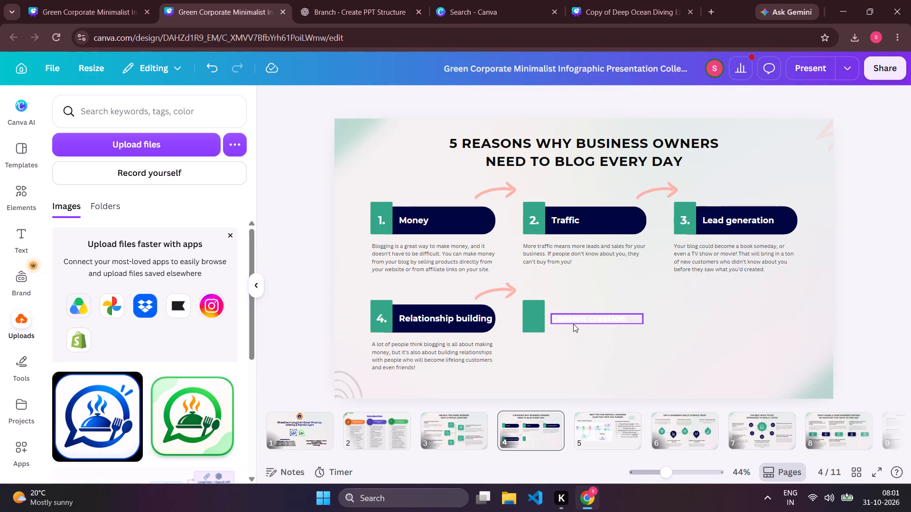
click(575, 323)
click(637, 286)
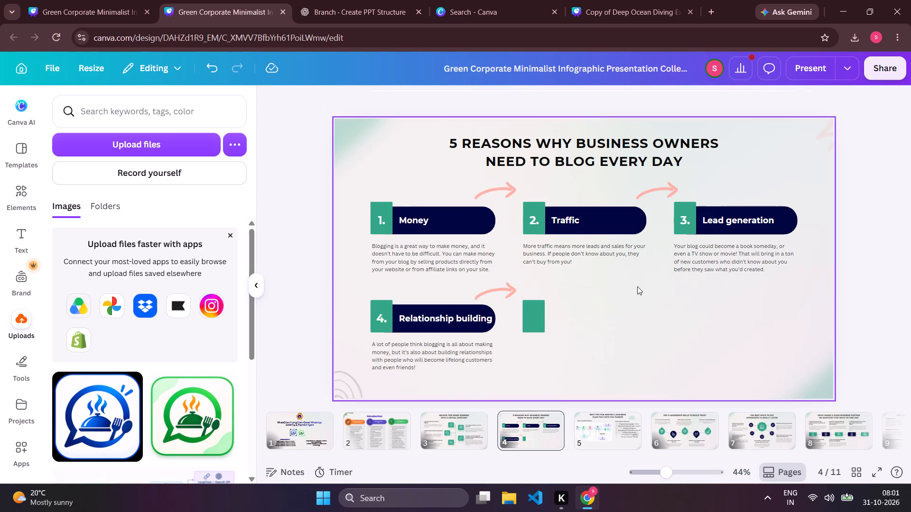
click(530, 327)
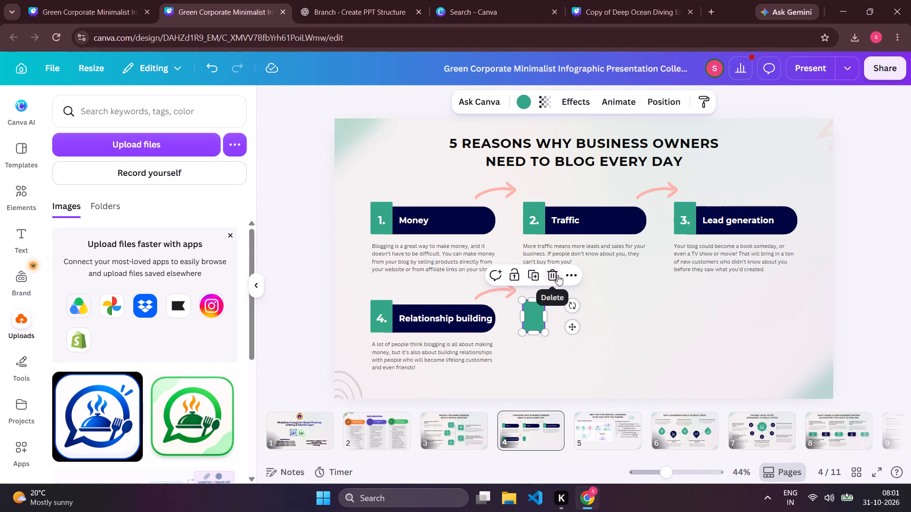
click(558, 275)
Delete the Relationship building heading and its navy bar from the fourth item.
click(466, 319)
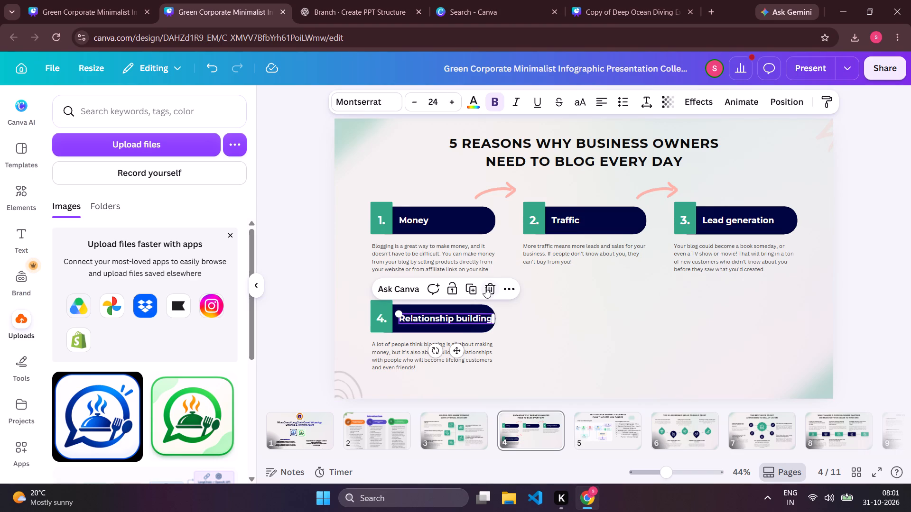
click(485, 287)
click(456, 317)
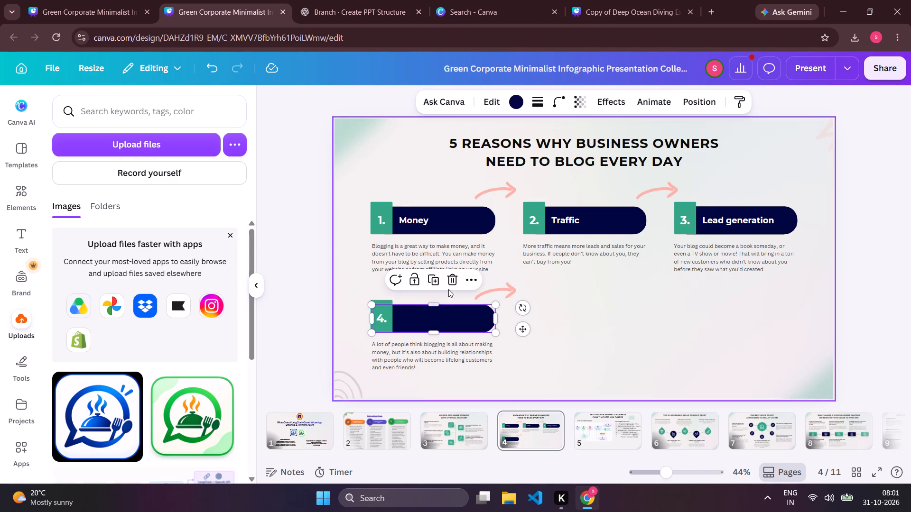
click(456, 280)
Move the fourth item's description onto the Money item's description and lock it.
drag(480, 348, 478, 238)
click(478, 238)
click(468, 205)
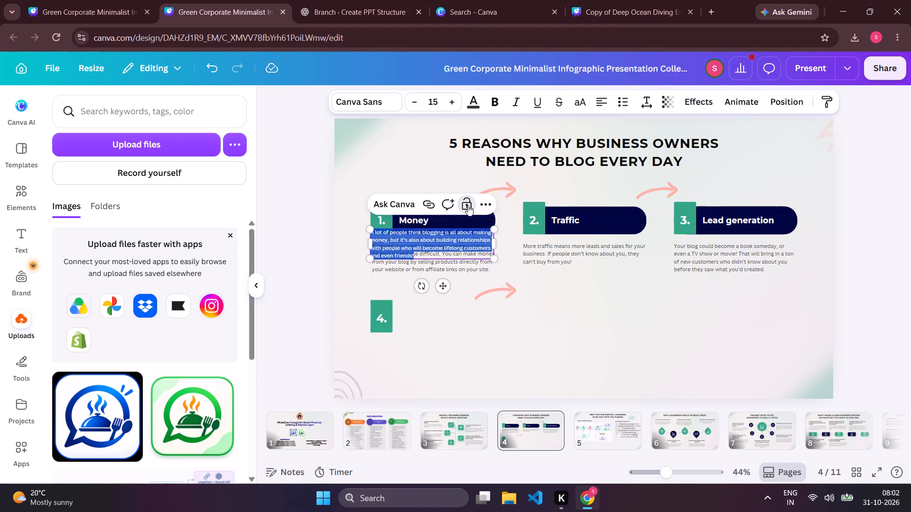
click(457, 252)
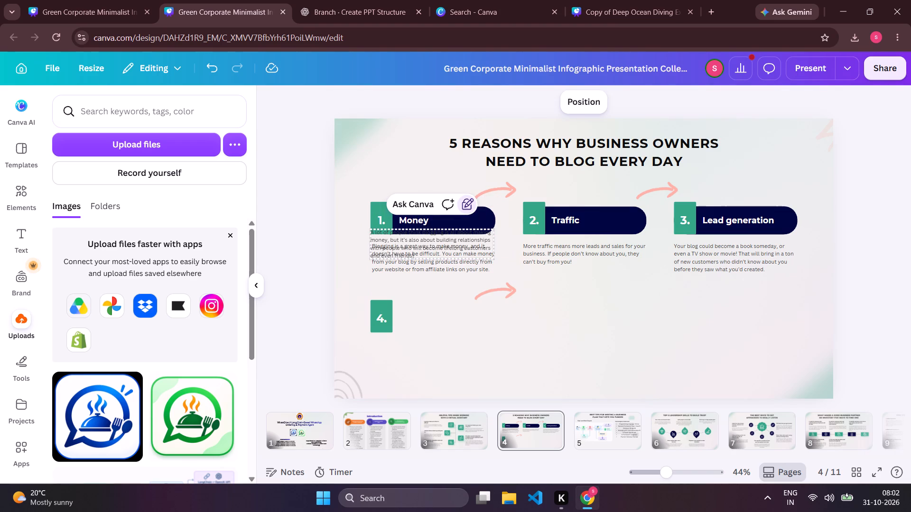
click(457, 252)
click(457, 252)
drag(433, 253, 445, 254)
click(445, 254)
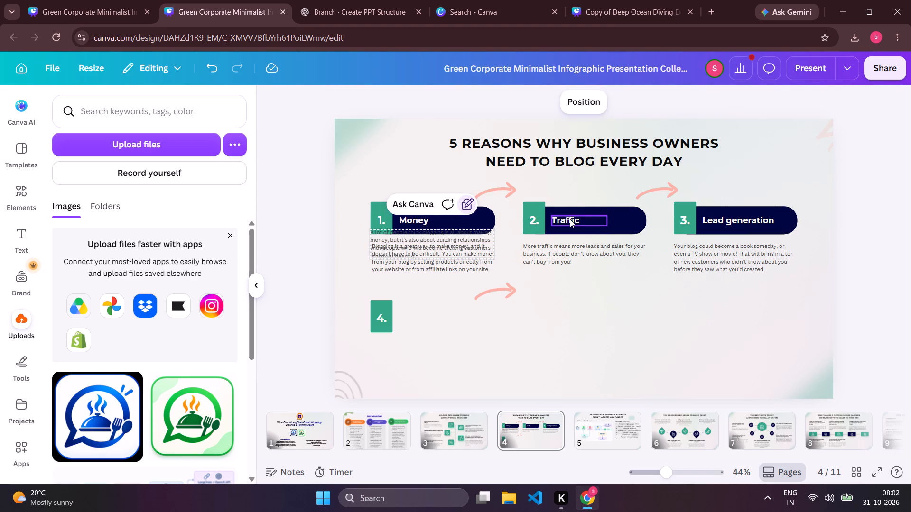
Delete the second item's Traffic heading, navy bar, number and green number block.
click(570, 219)
key(BackSpace)
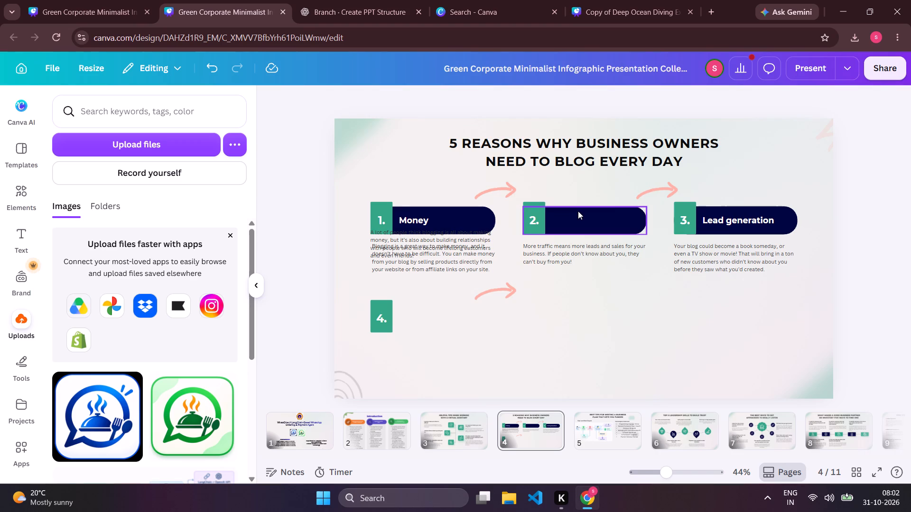
key(BackSpace)
click(592, 210)
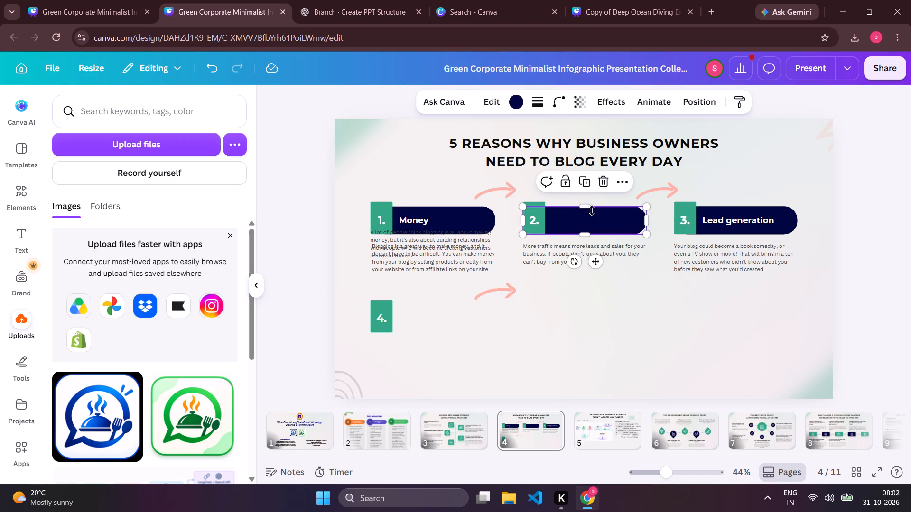
click(600, 177)
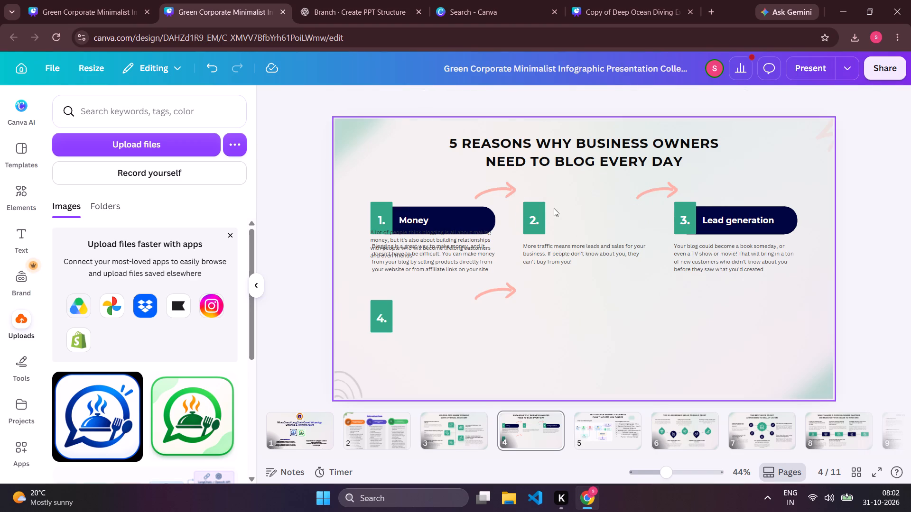
click(536, 219)
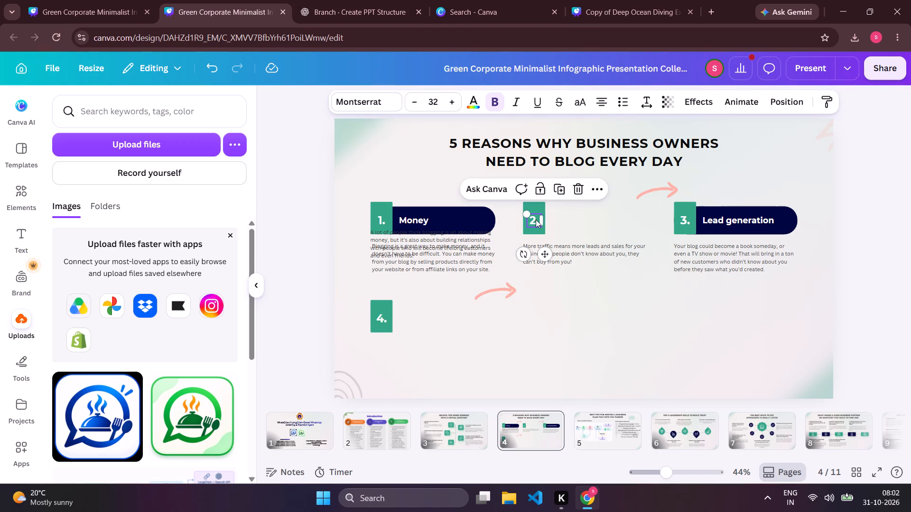
click(577, 188)
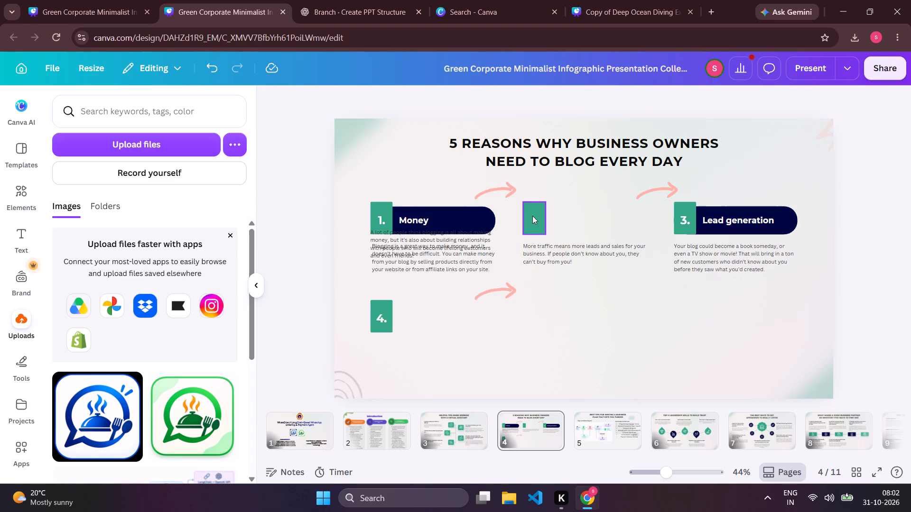
click(532, 216)
click(557, 172)
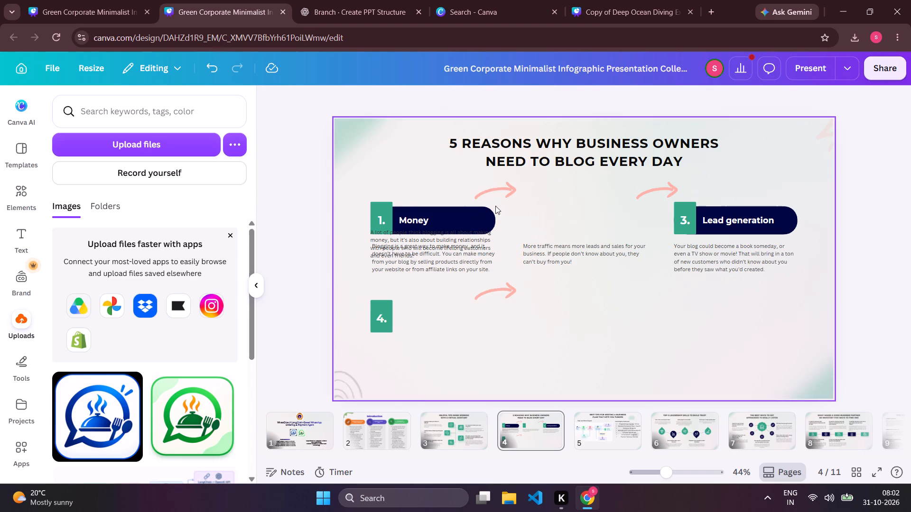
Delete the first item's navy bar, Money heading, number and green number block.
click(464, 216)
click(455, 188)
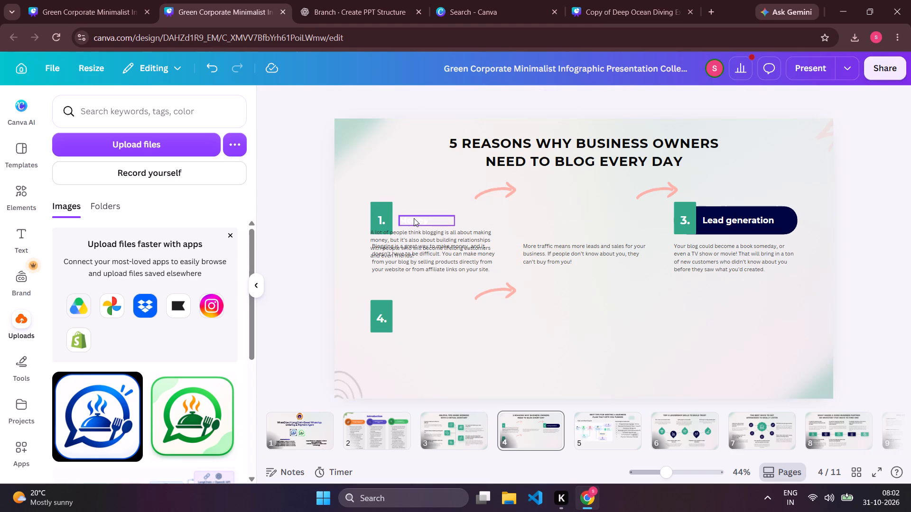
click(414, 218)
click(467, 183)
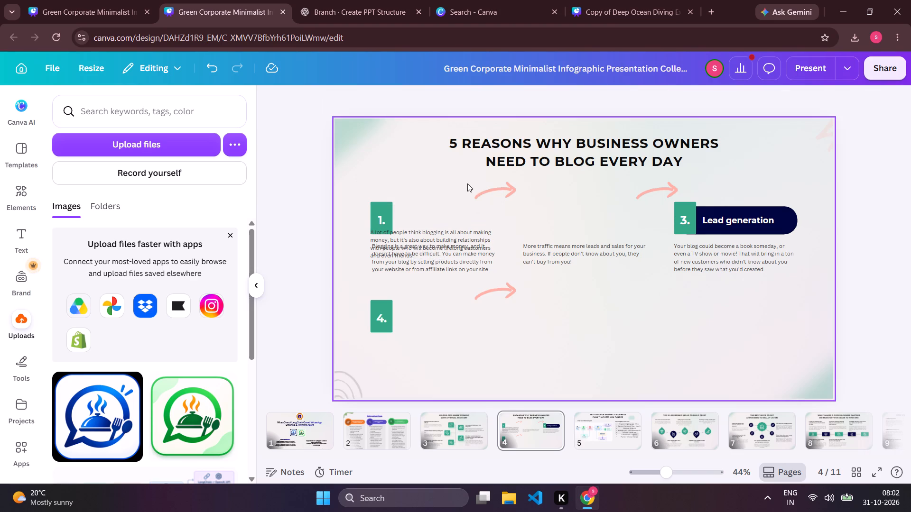
click(379, 224)
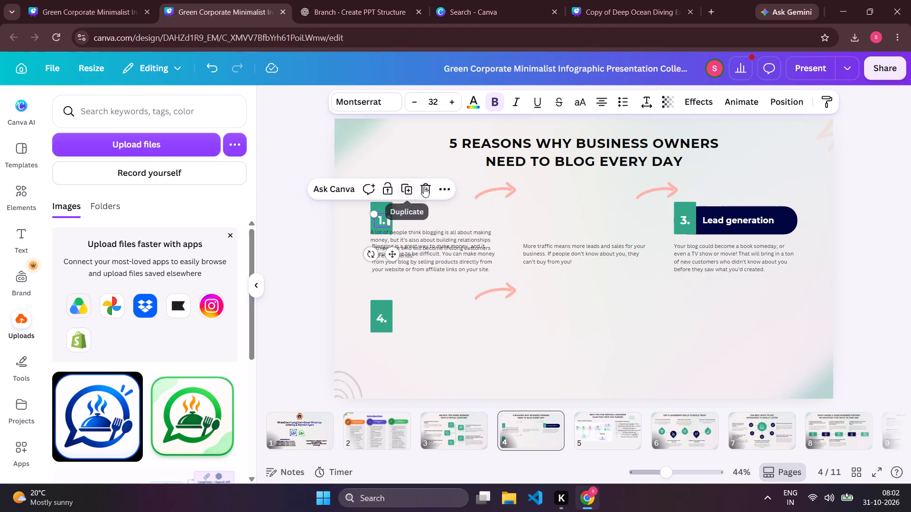
click(424, 187)
click(384, 214)
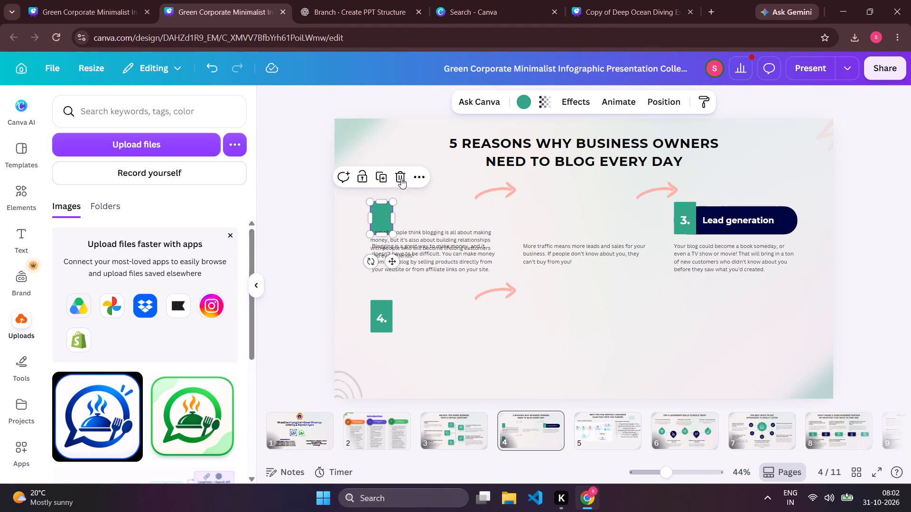
click(401, 177)
Clear the locked description beginning "A lot of people think blogging" that overlaps the first item's description.
click(410, 236)
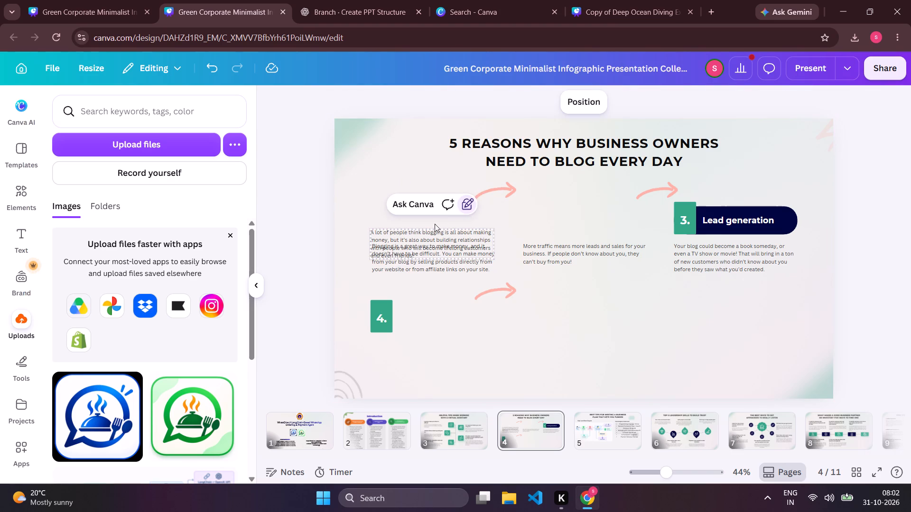
click(439, 254)
drag(439, 254, 448, 298)
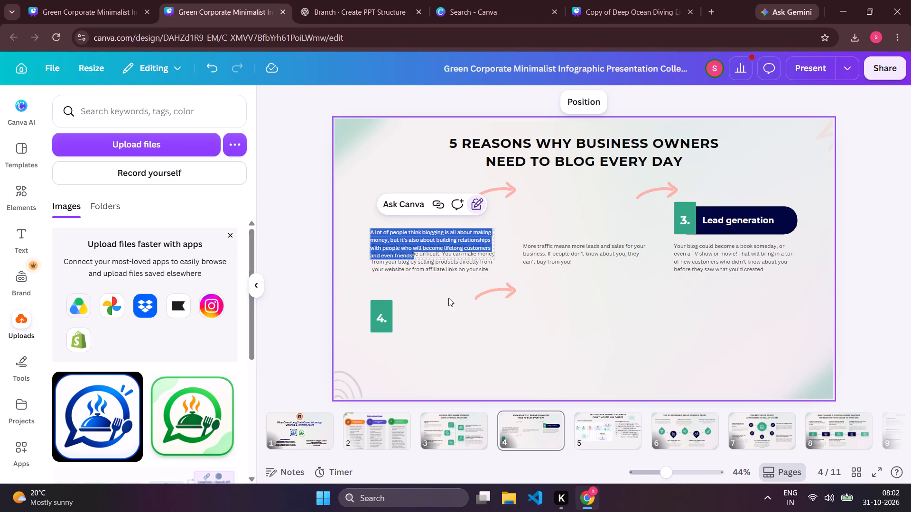
drag(448, 298, 448, 282)
click(448, 282)
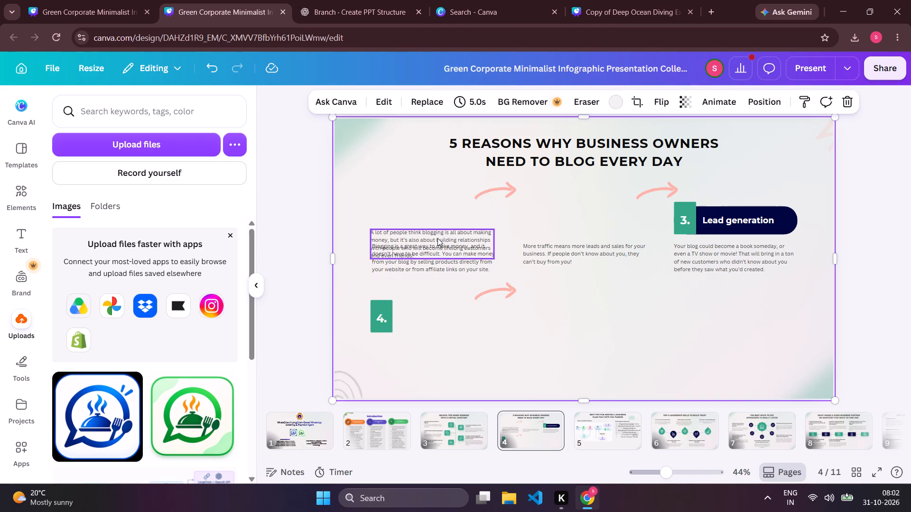
double_click(437, 238)
key(ctrl+a)
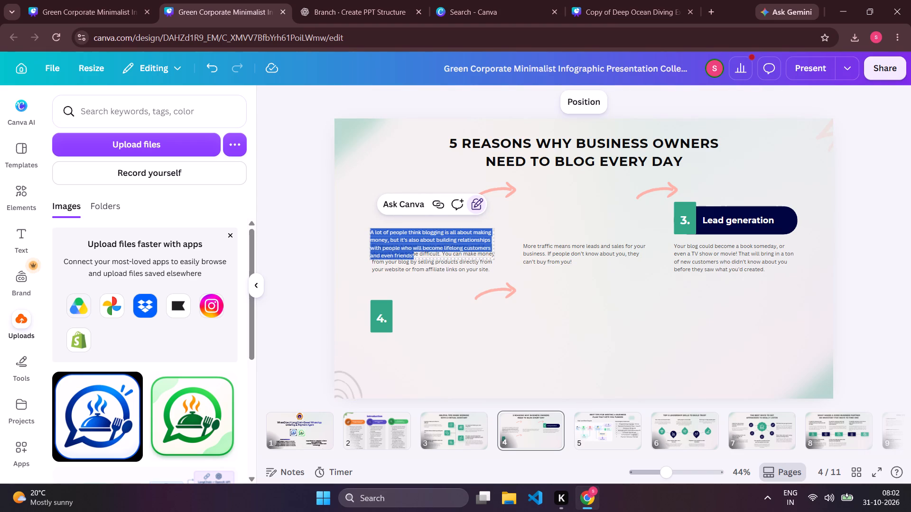
key(BackSpace)
Delete the description paragraphs of the first, second and third items.
double_click(428, 259)
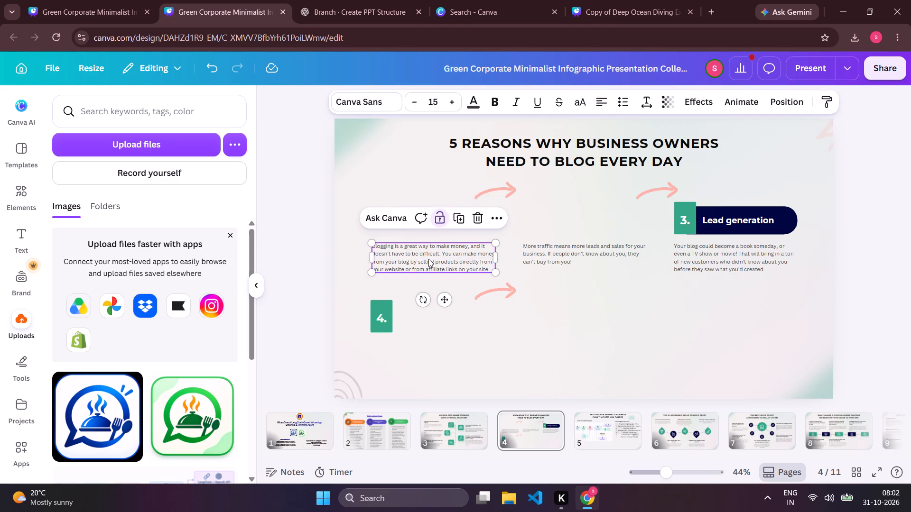
key(BackSpace)
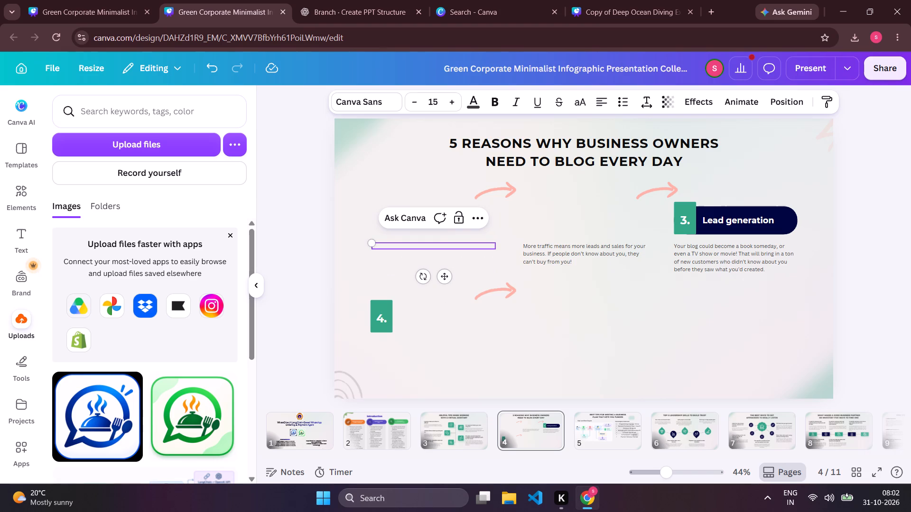
double_click(628, 243)
key(BackSpace)
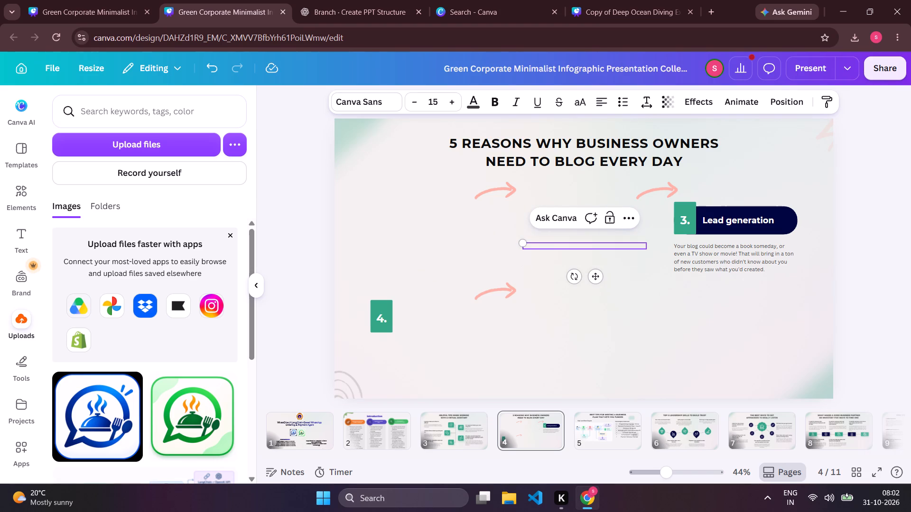
double_click(748, 262)
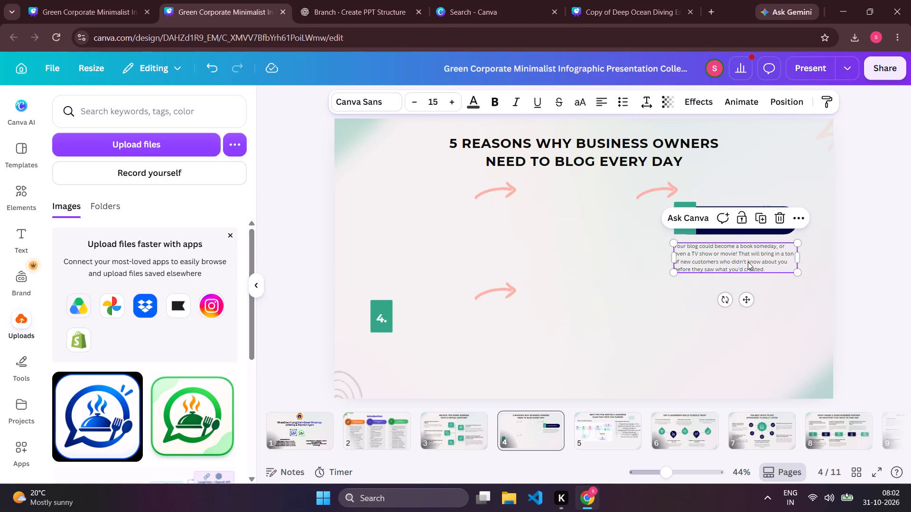
key(BackSpace)
Delete the gradient background image from slide 4.
click(488, 302)
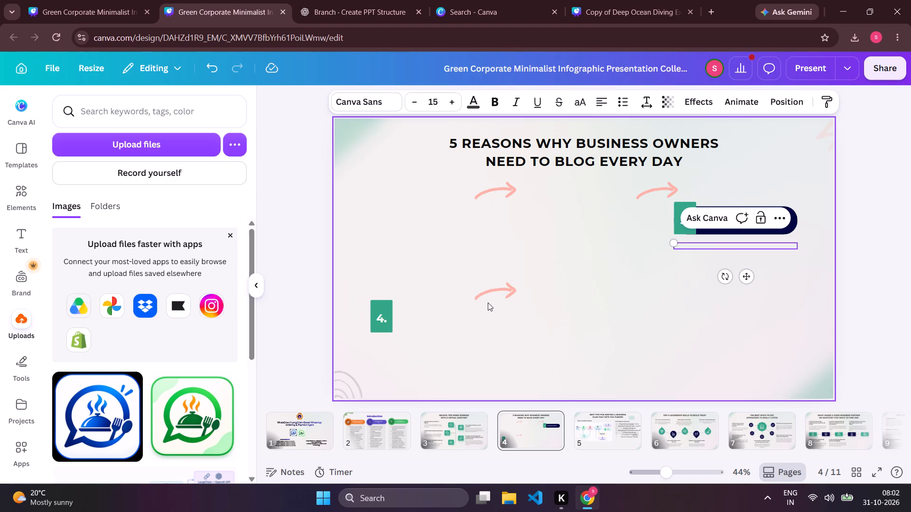
key(BackSpace)
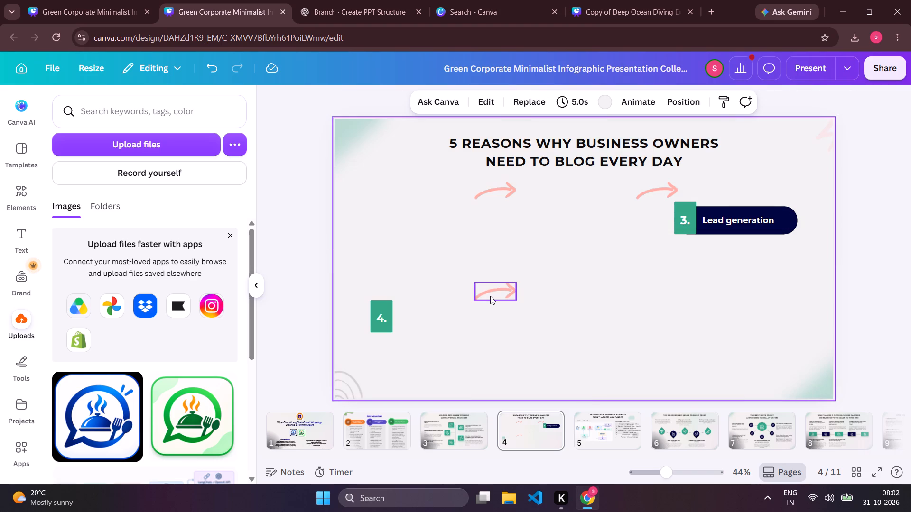
Delete the pink arrow beside the fourth item and select the first pink arrow below the title.
click(490, 293)
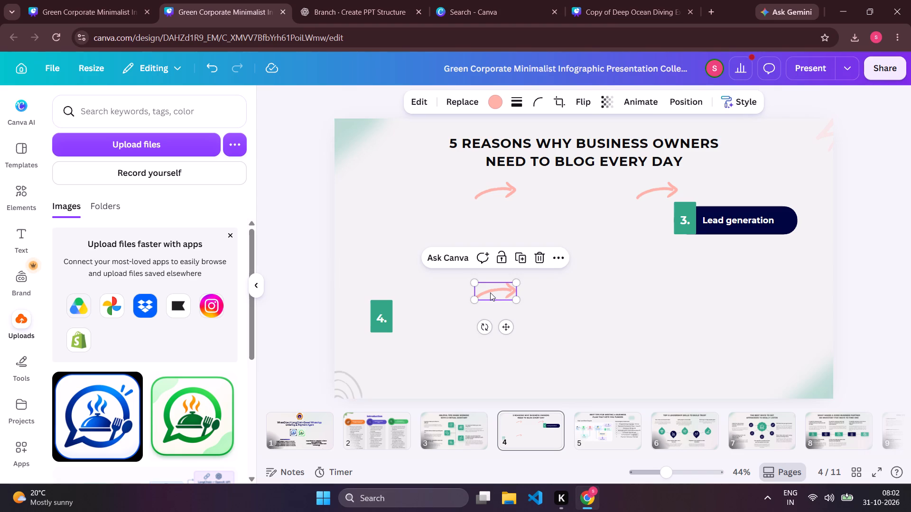
click(543, 263)
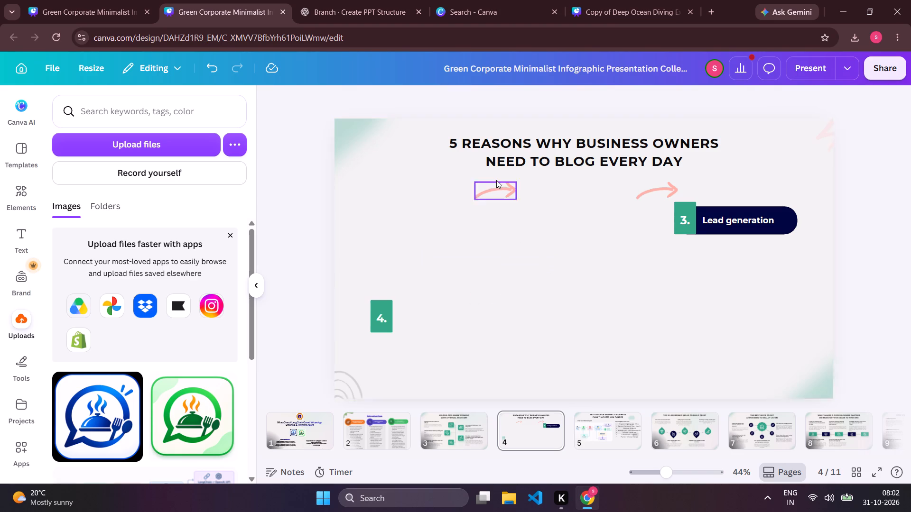
drag(495, 181, 495, 186)
click(495, 186)
click(494, 193)
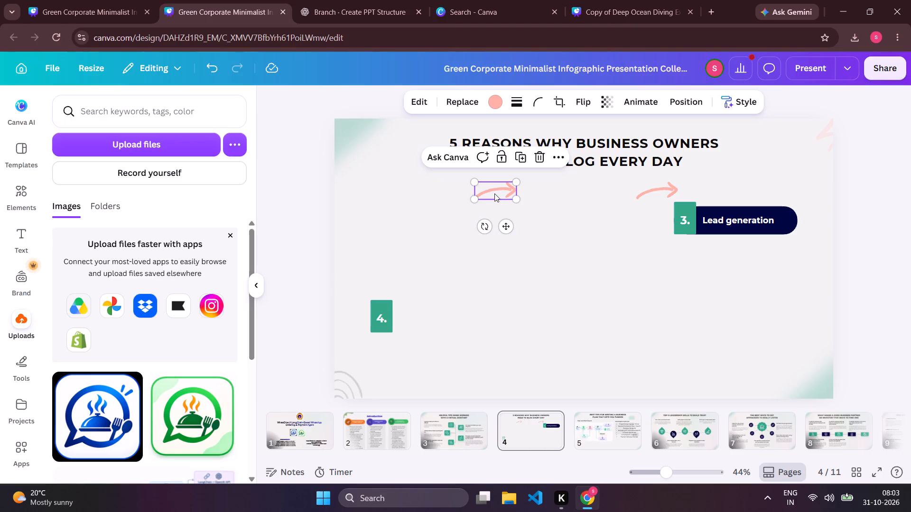
Open the design's sharing options and enter the collaborator's name as the person to add.
click(883, 70)
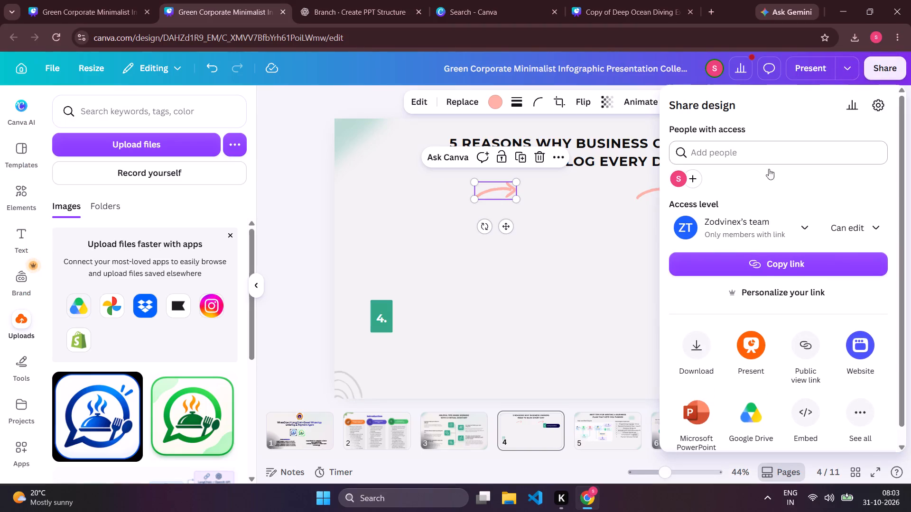
click(692, 174)
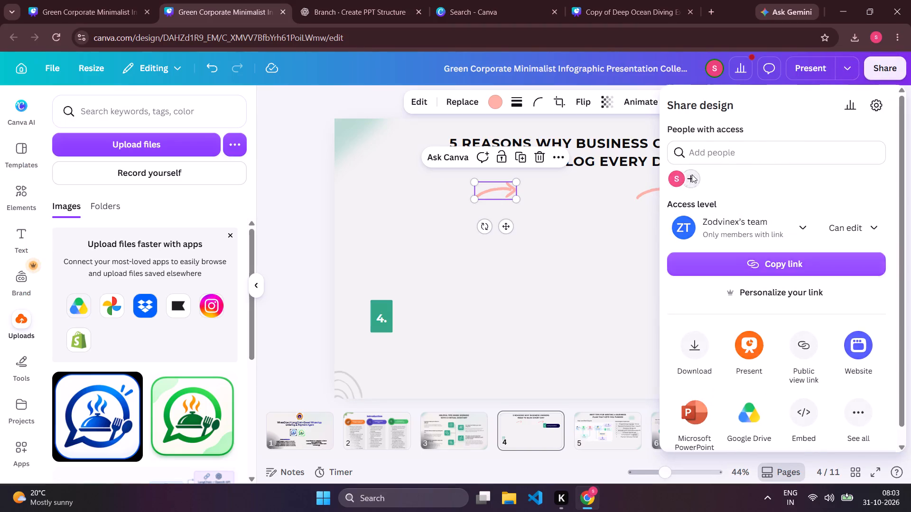
click(732, 128)
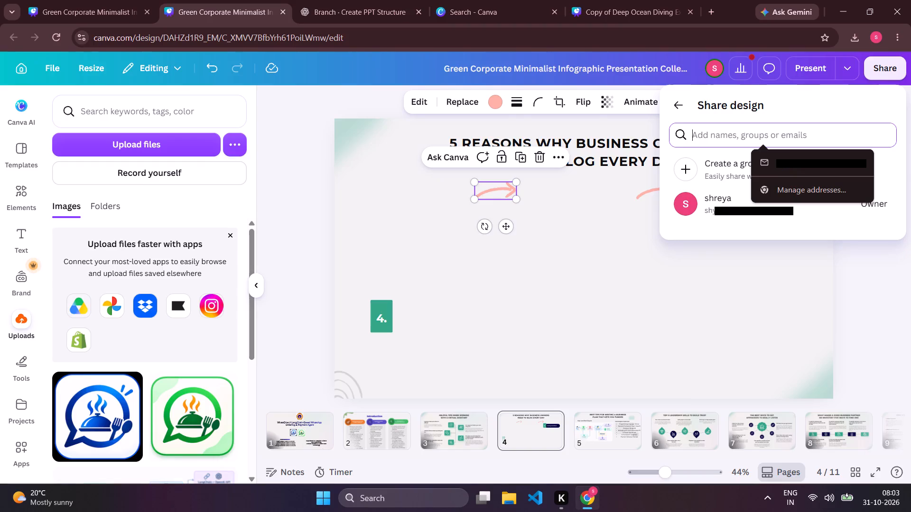
text(suga)
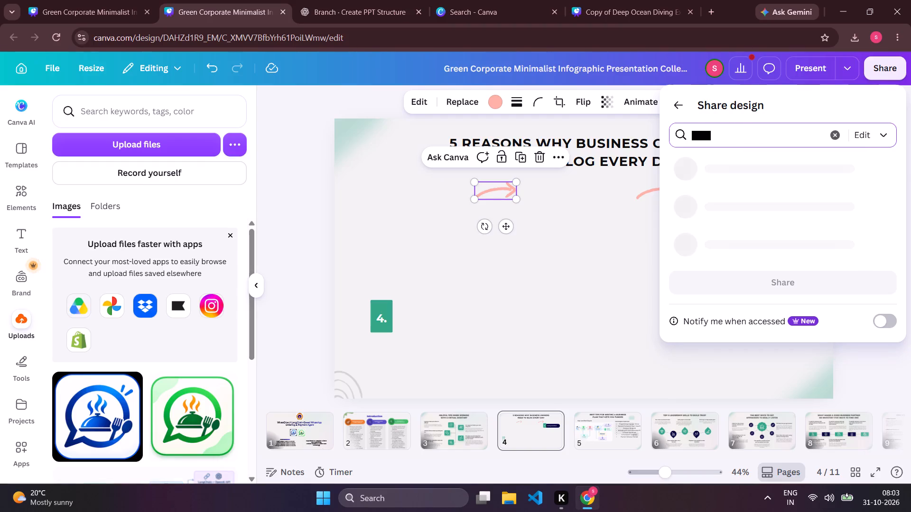
key(r)
text(feww)
key(BackSpace)
key(BackSpace)
key(BackSpace)
text(ree)
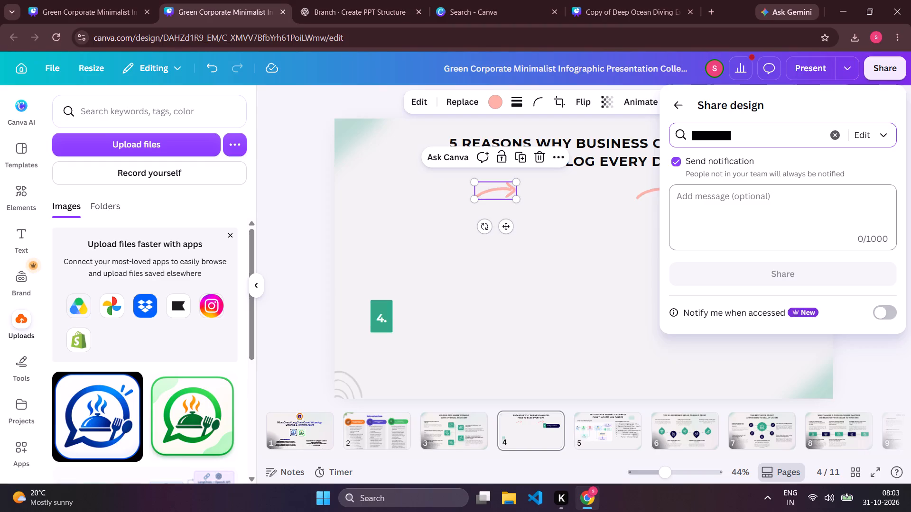
Enter a number in the share invitation's optional message.
click(769, 192)
key(7)
key(9)
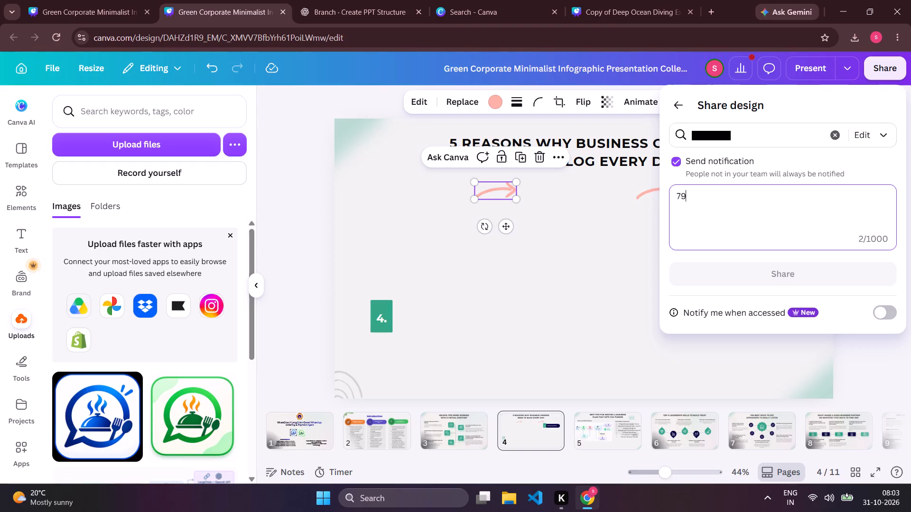
text(70)
key(BackSpace)
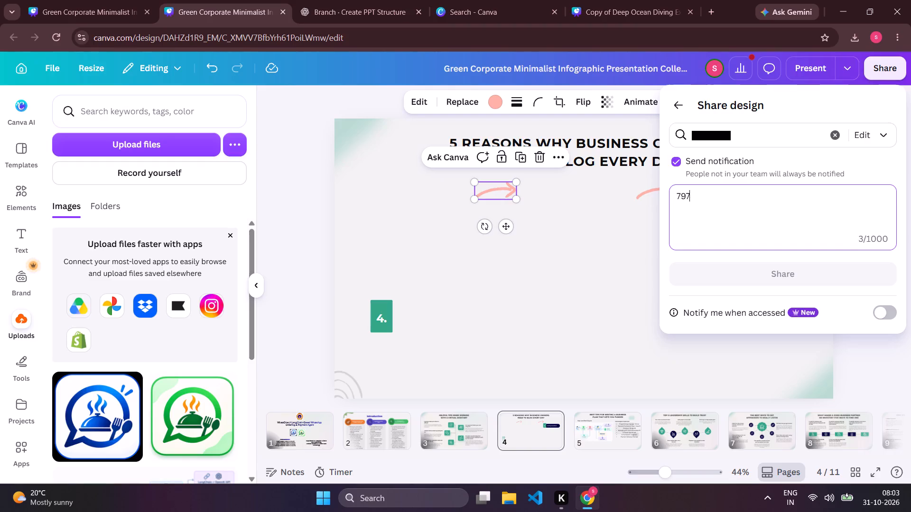
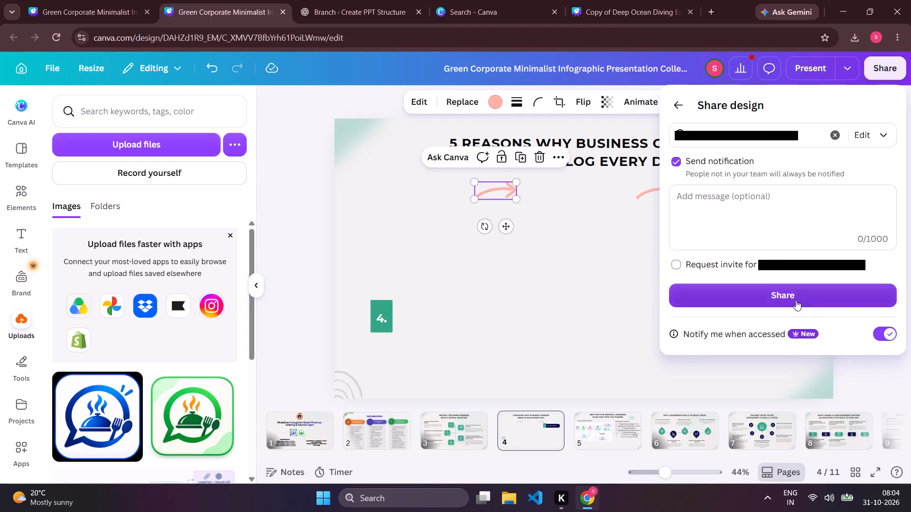
Share the design with the entered collaborator and send the request inviting them to the team.
click(796, 300)
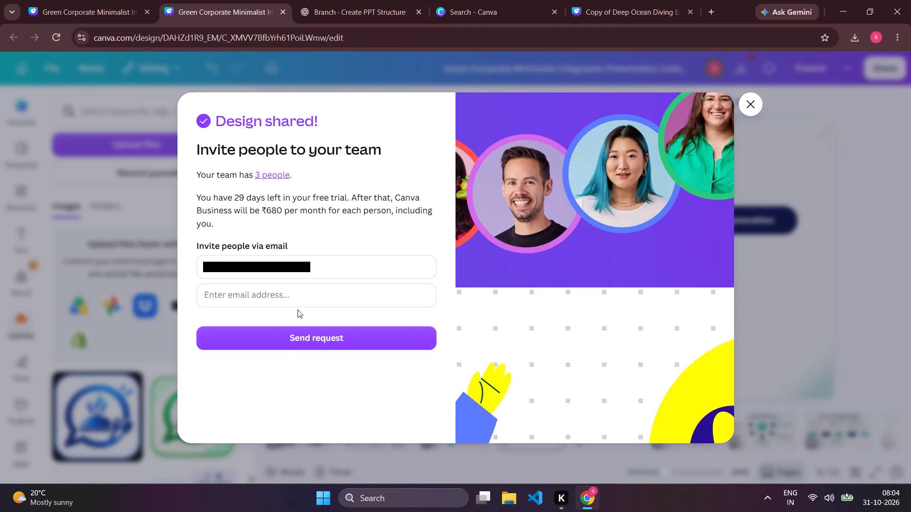
click(302, 340)
click(357, 347)
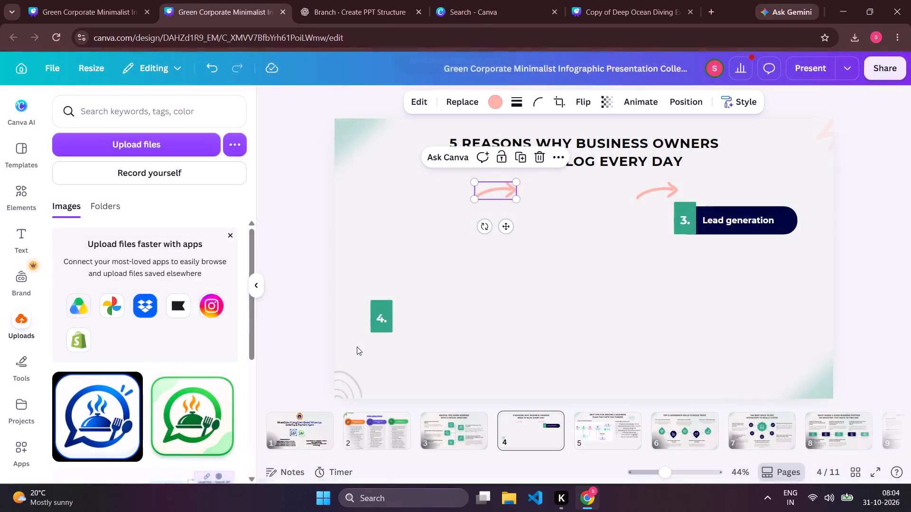
Open the design's analytics and examine the visitor list, visit lengths and top performing pages.
click(734, 64)
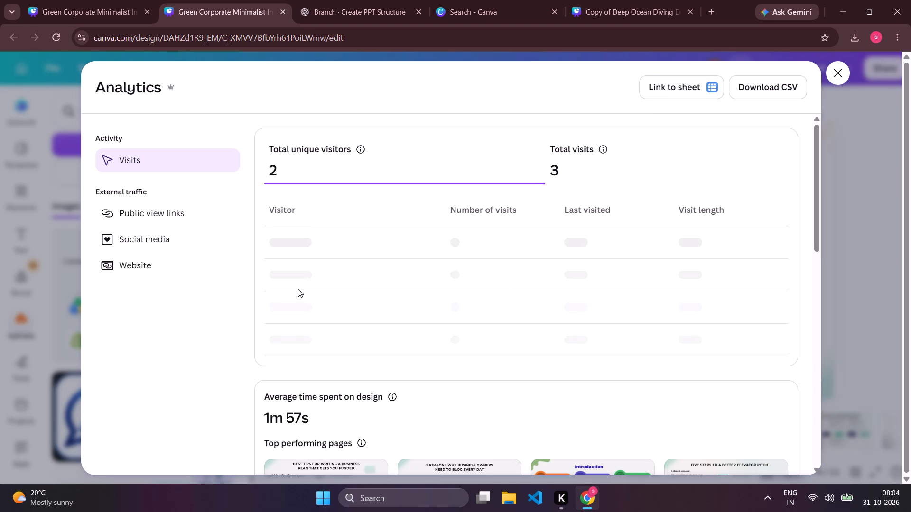
scroll(390, 290, down, 2)
scroll(390, 290, up, 2)
scroll(390, 290, down, 3)
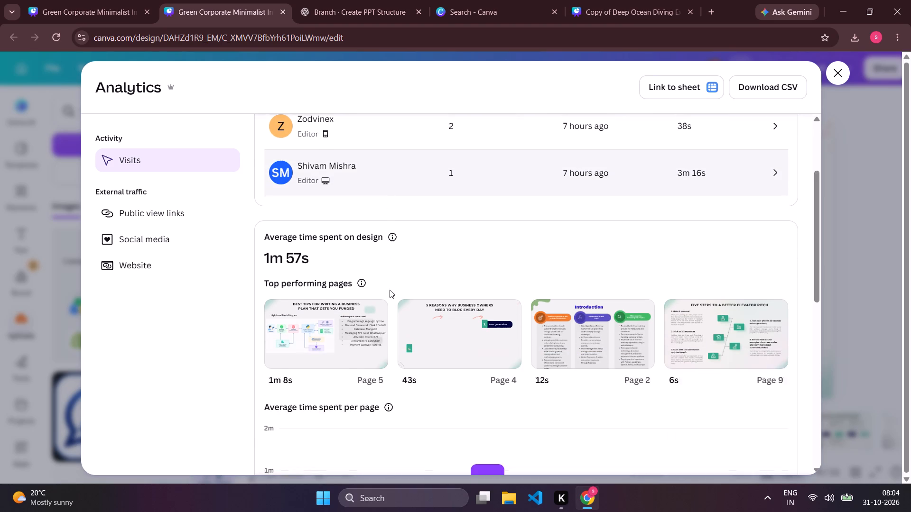
scroll(390, 290, up, 1)
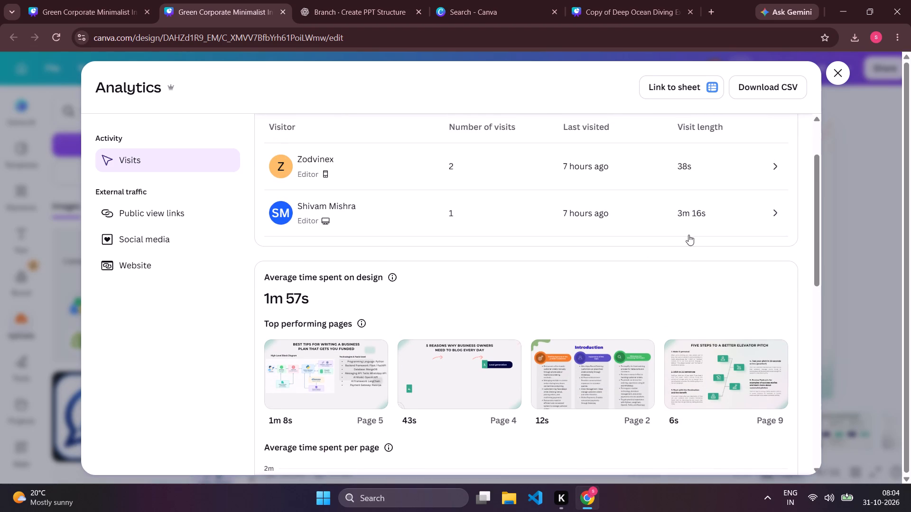
scroll(697, 202, up, 2)
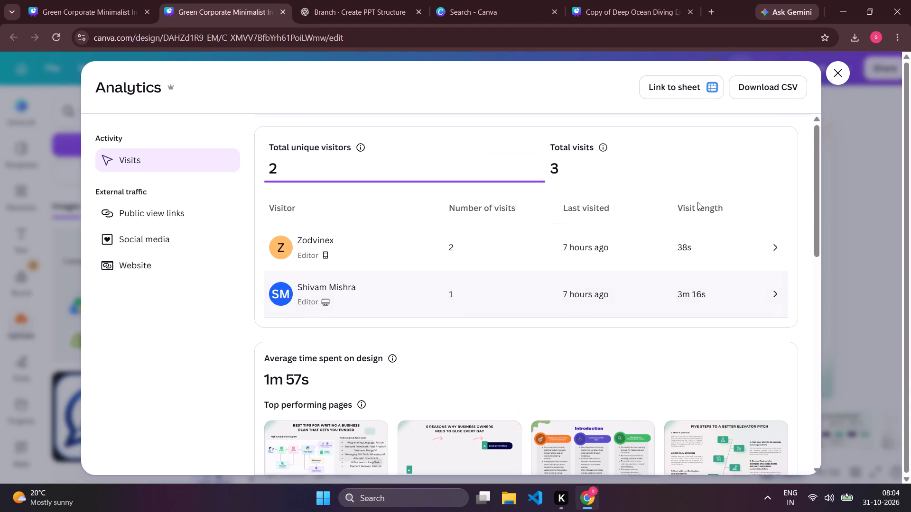
scroll(697, 202, up, 1)
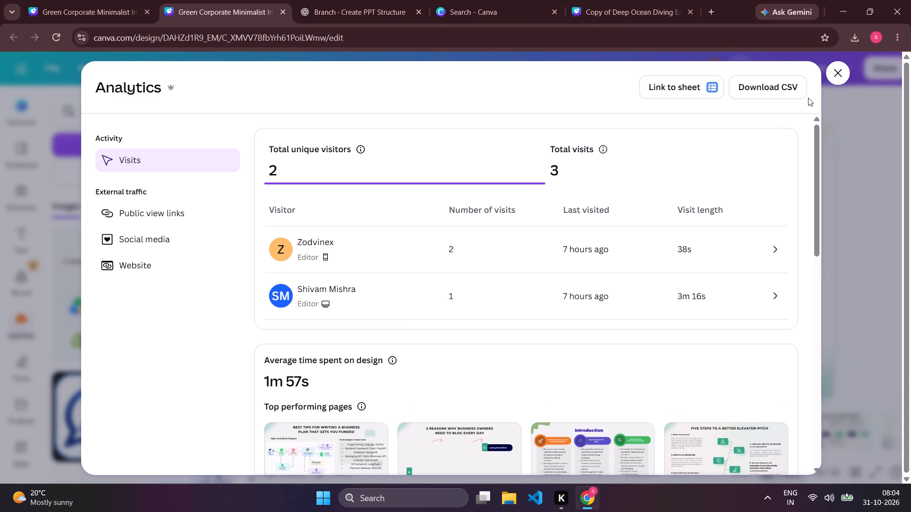
Examine the time spent per page for each of the two visiting editors and close the analytics.
click(773, 241)
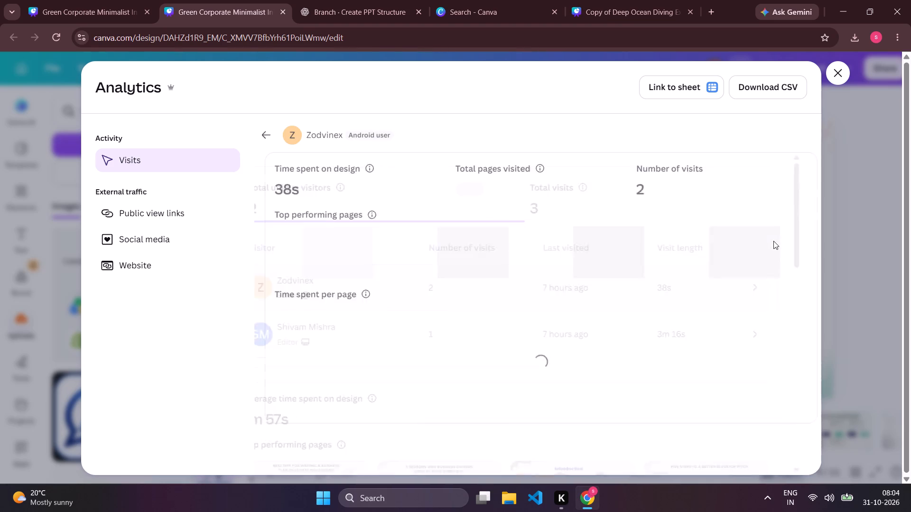
scroll(534, 343, down, 2)
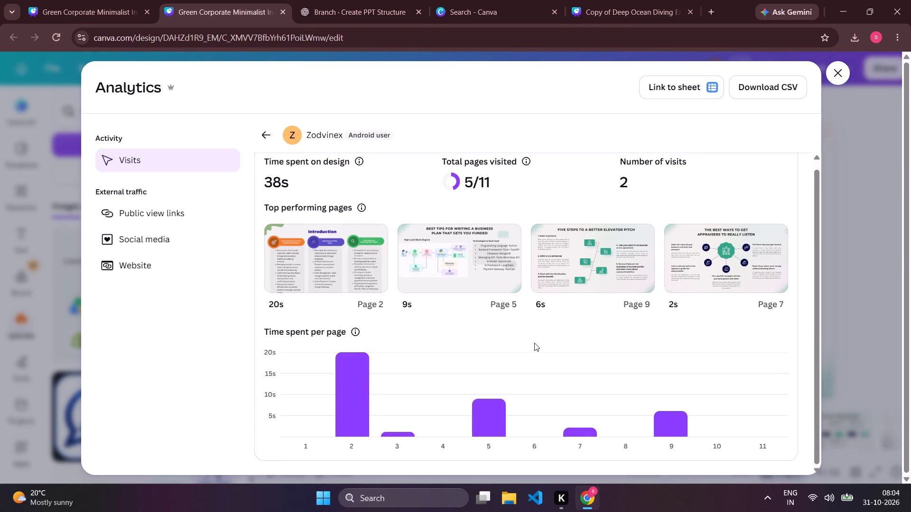
scroll(534, 343, down, 1)
click(658, 427)
click(268, 133)
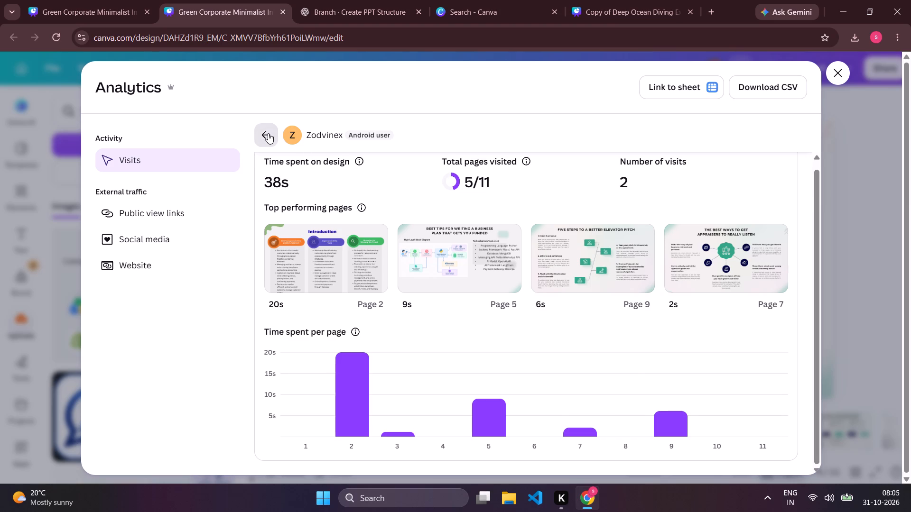
click(426, 300)
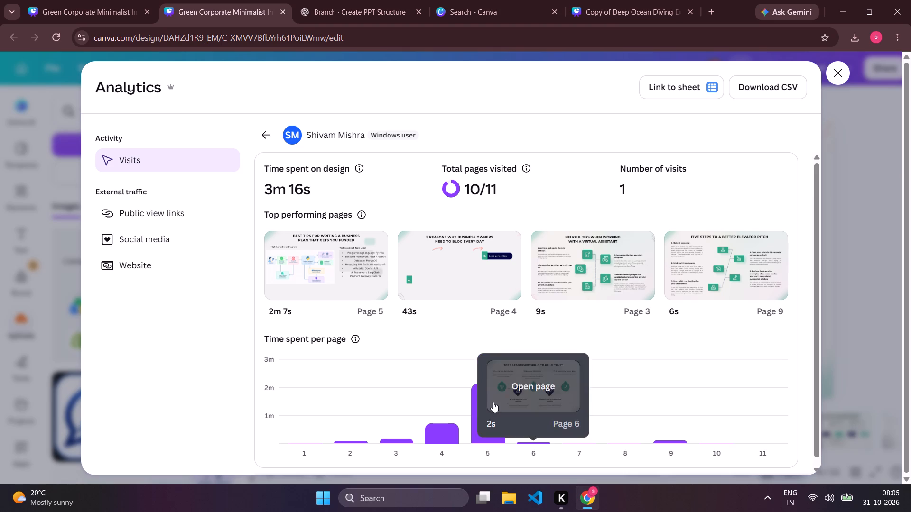
click(486, 421)
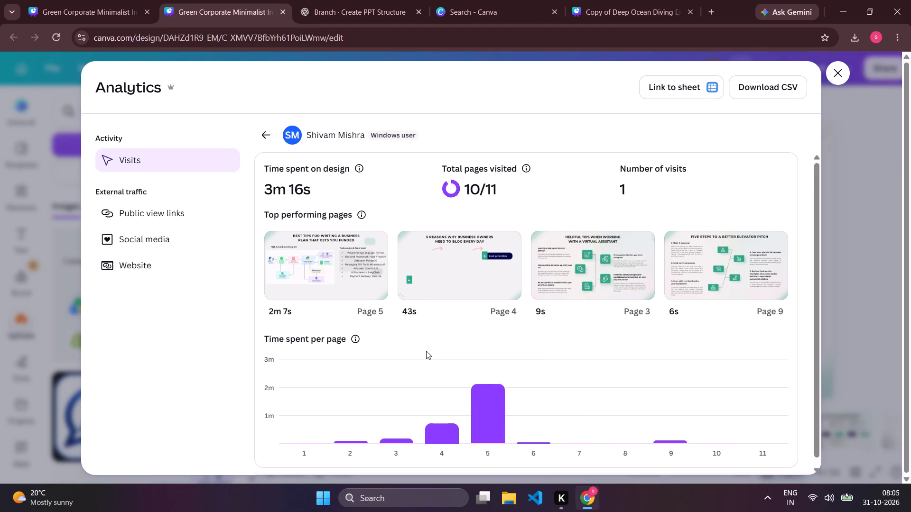
click(837, 72)
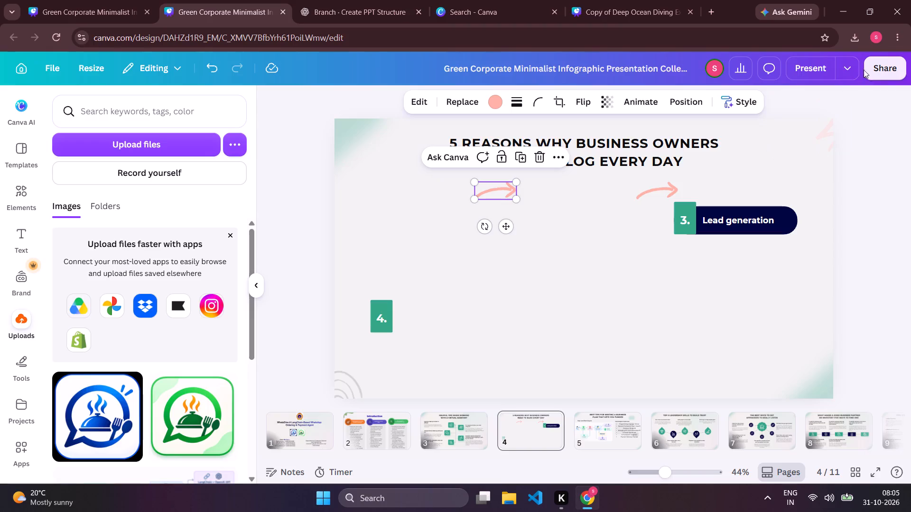
Check the list of people who have access to the design and their permissions.
click(886, 77)
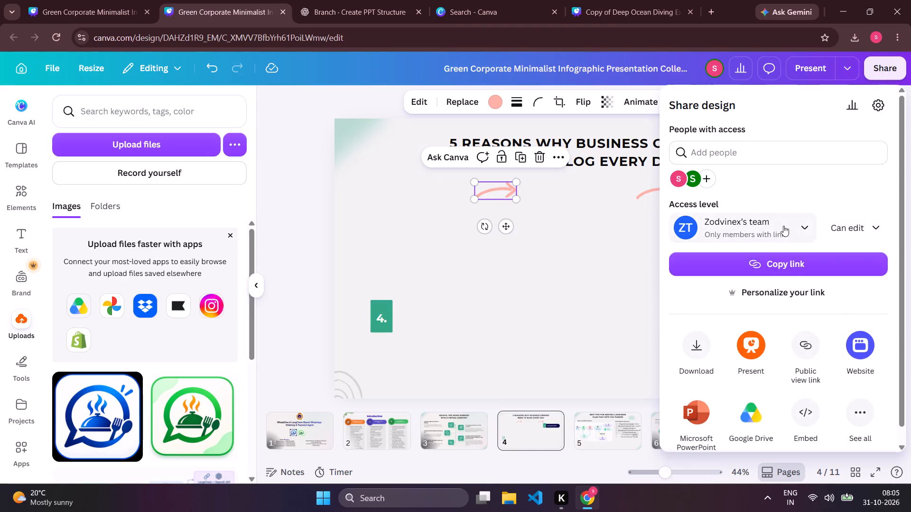
click(704, 176)
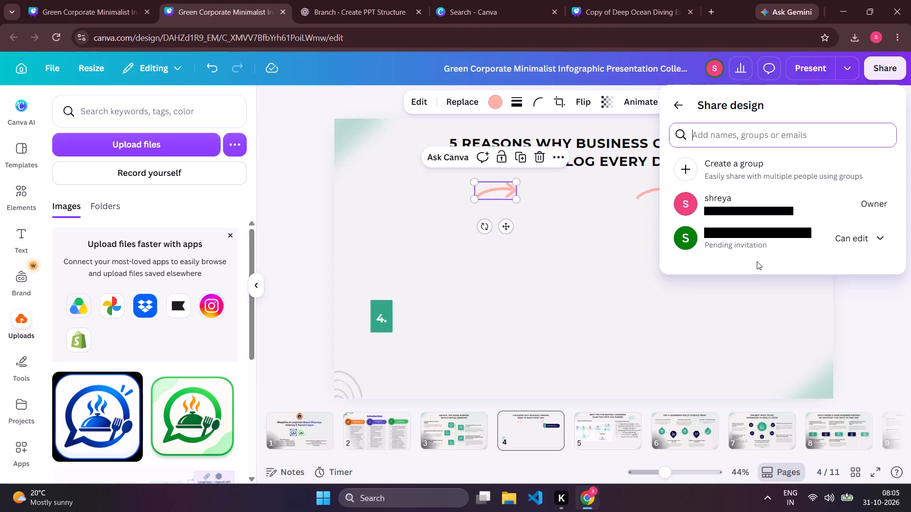
click(764, 307)
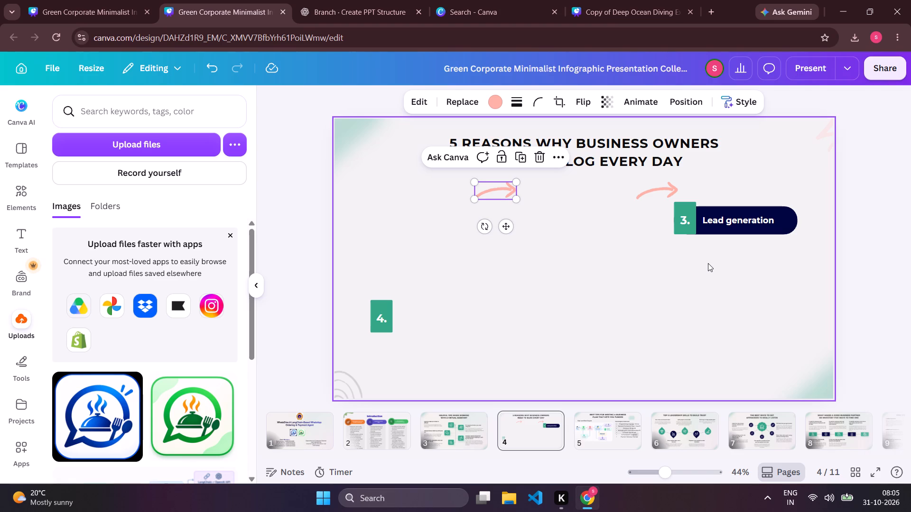
Delete slide 4's third item: its dark blue bar, number 3, green block and "Lead generation" label.
click(735, 228)
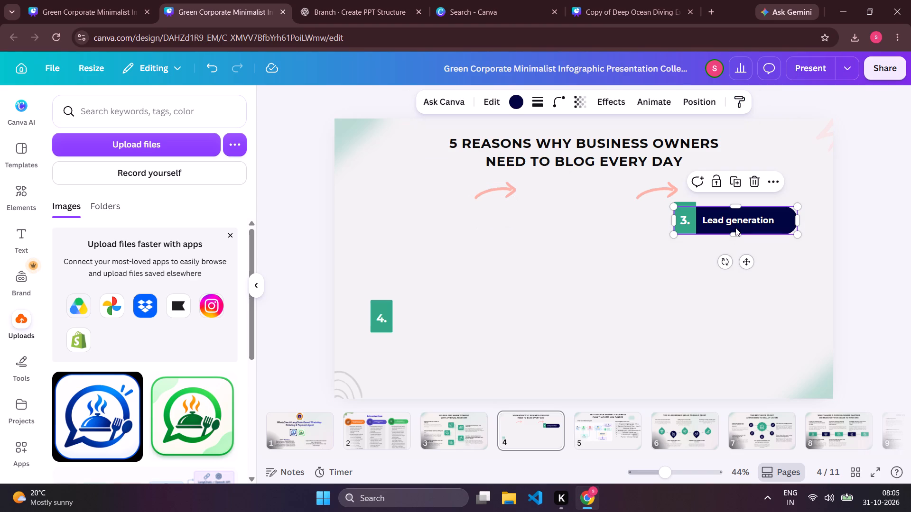
click(755, 185)
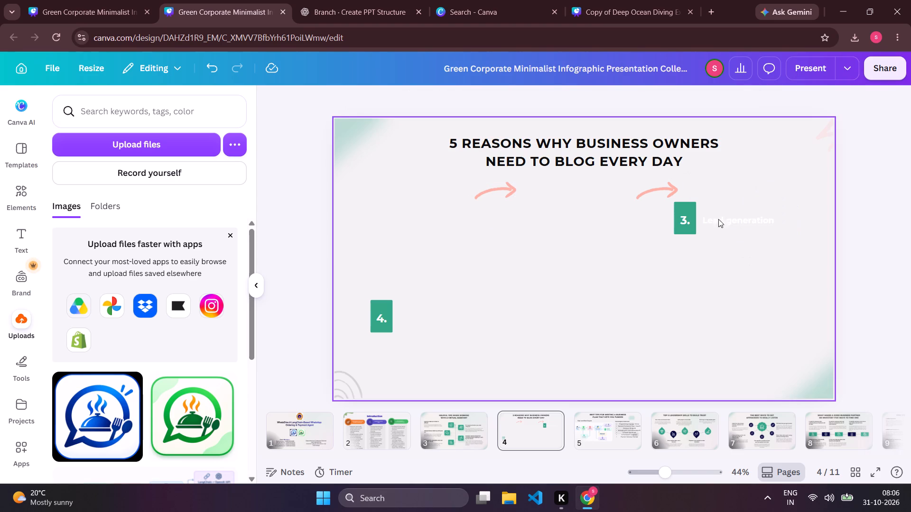
click(682, 219)
click(728, 183)
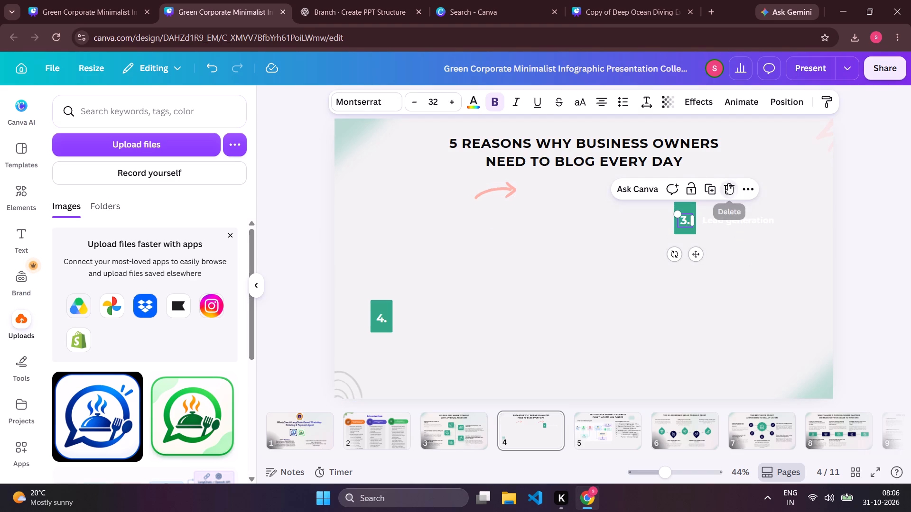
click(687, 225)
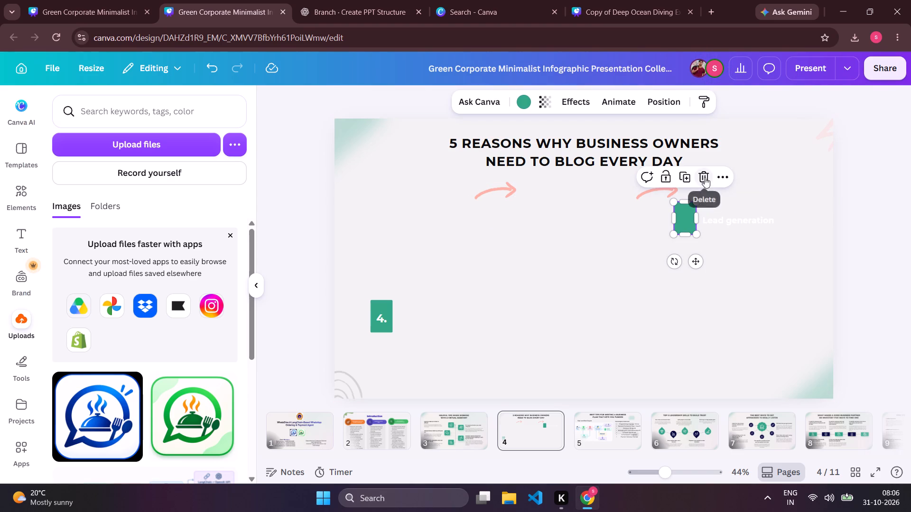
click(705, 177)
click(739, 221)
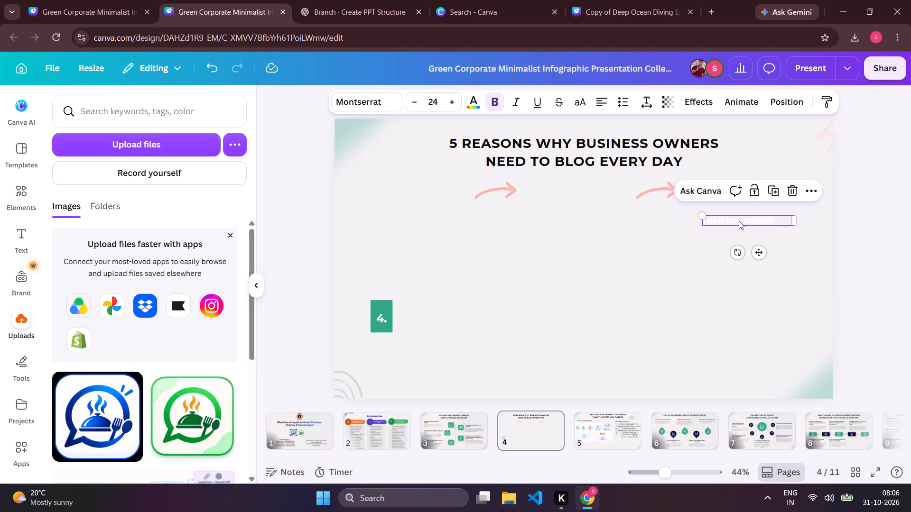
click(789, 190)
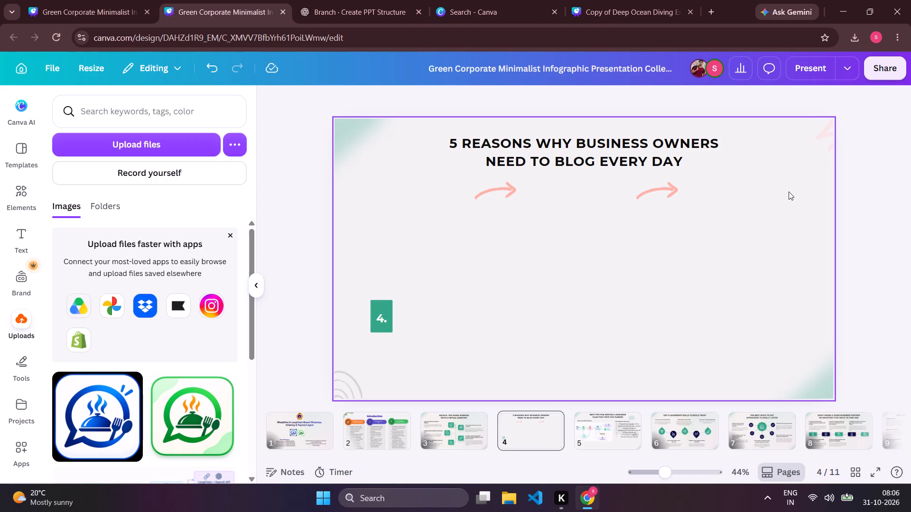
Delete the two pink arrows below slide 4's title.
click(663, 186)
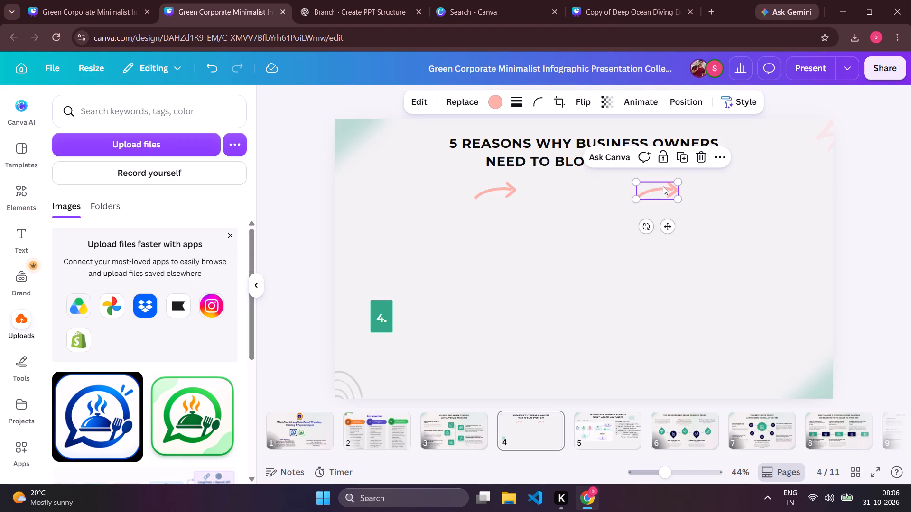
click(700, 158)
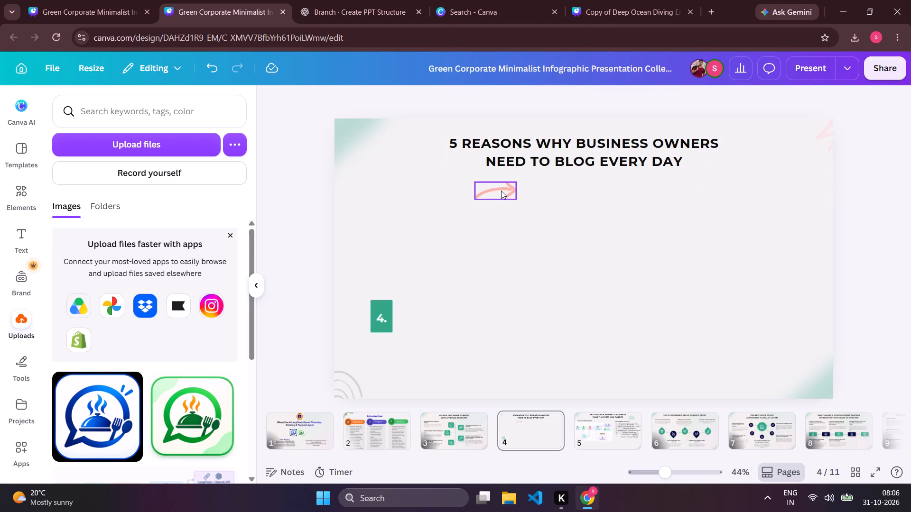
click(501, 191)
click(537, 152)
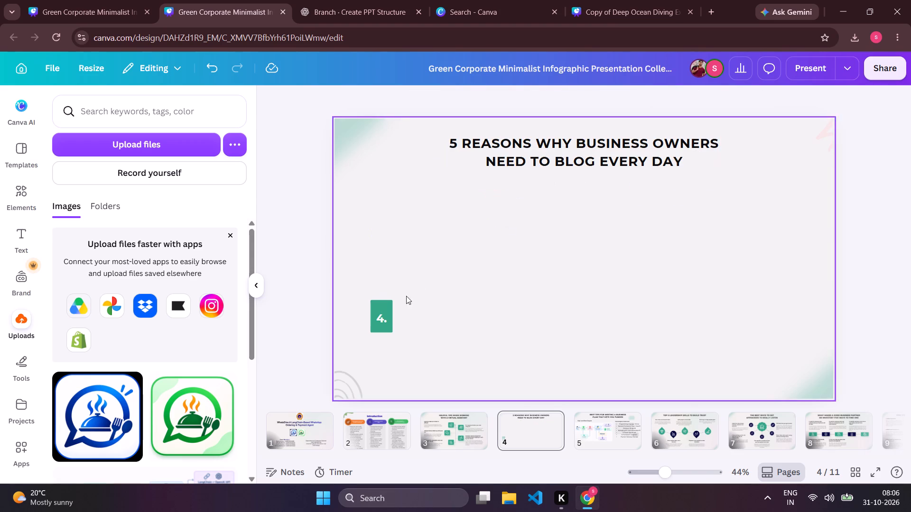
Delete the number 4 and the green block behind it from slide 4.
click(386, 311)
click(427, 277)
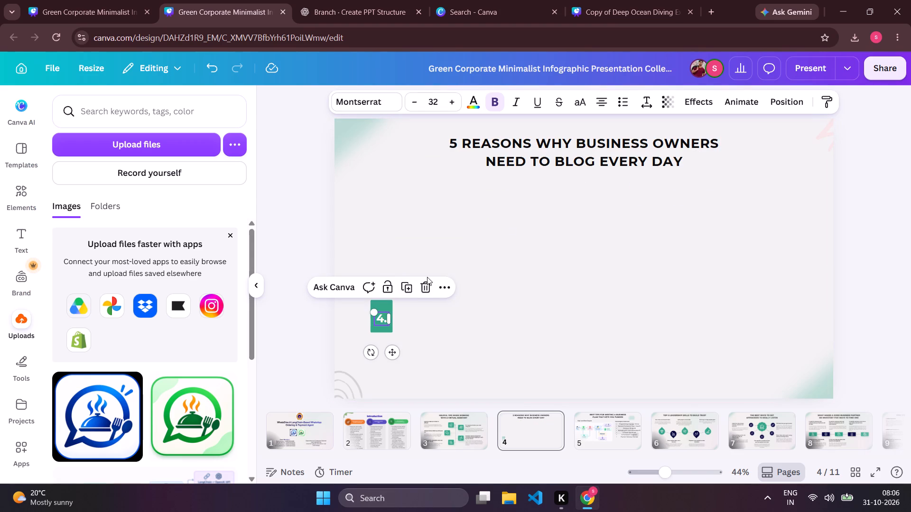
click(425, 285)
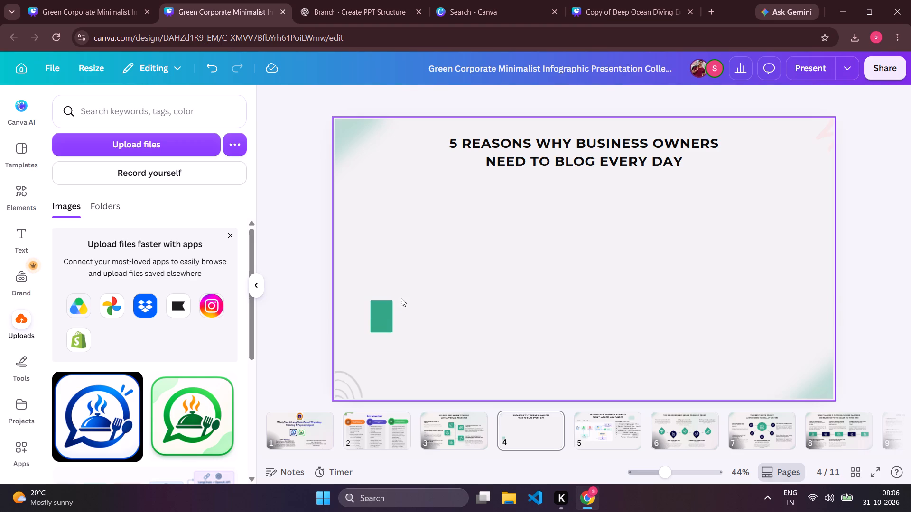
click(387, 312)
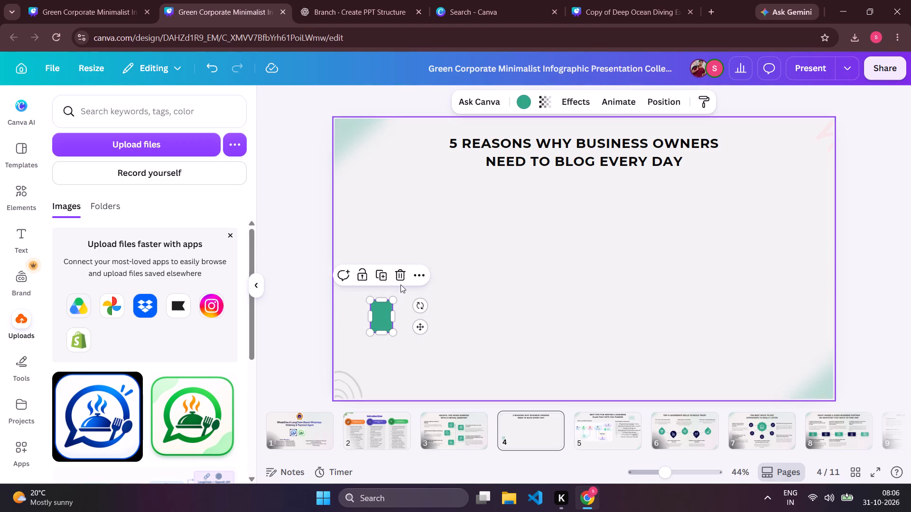
click(400, 278)
Delete the title "5 Reasons Why Business Owners Need to Blog Every Day" from slide 4.
double_click(516, 155)
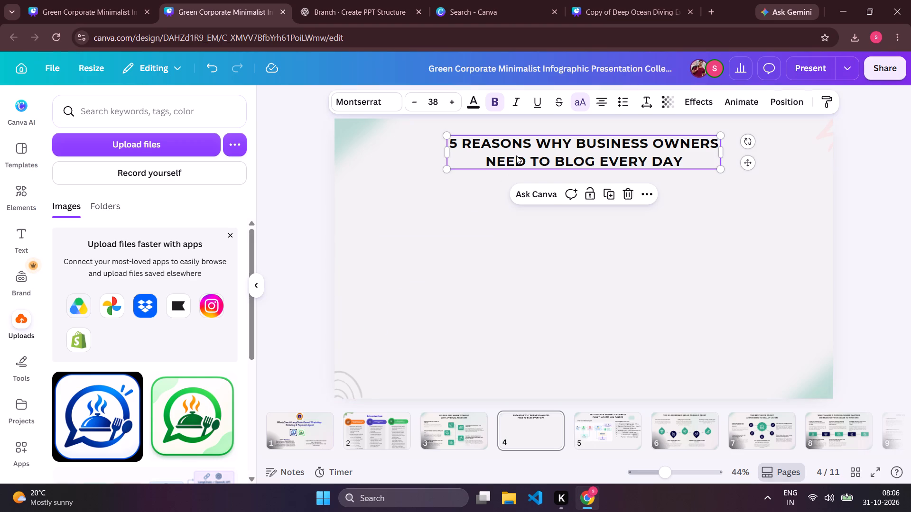
key(BackSpace)
click(491, 275)
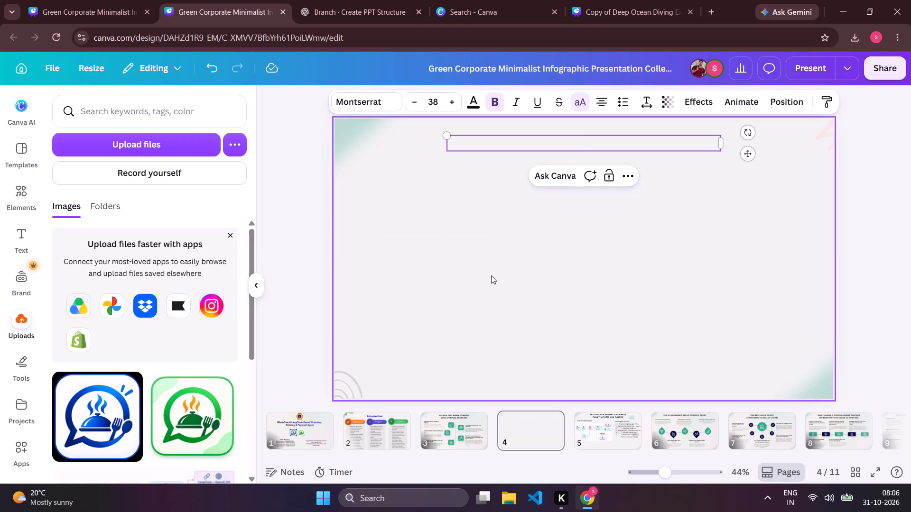
click(546, 274)
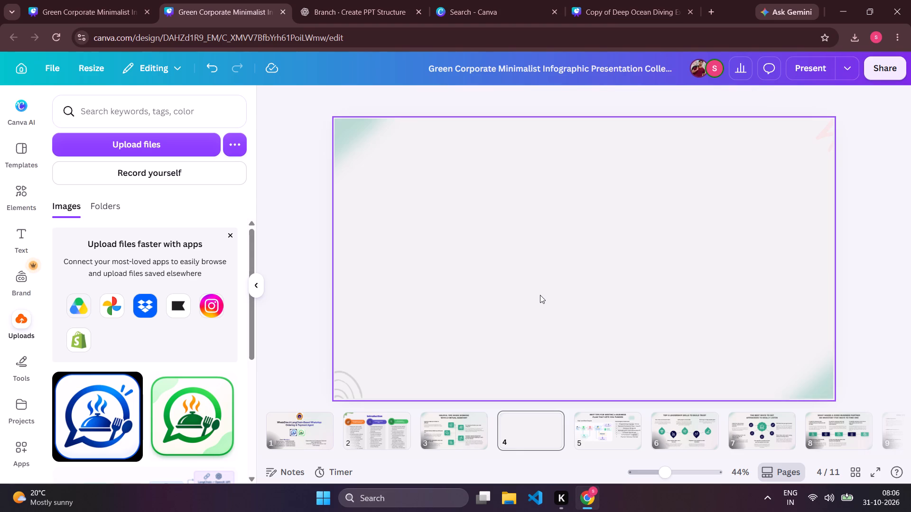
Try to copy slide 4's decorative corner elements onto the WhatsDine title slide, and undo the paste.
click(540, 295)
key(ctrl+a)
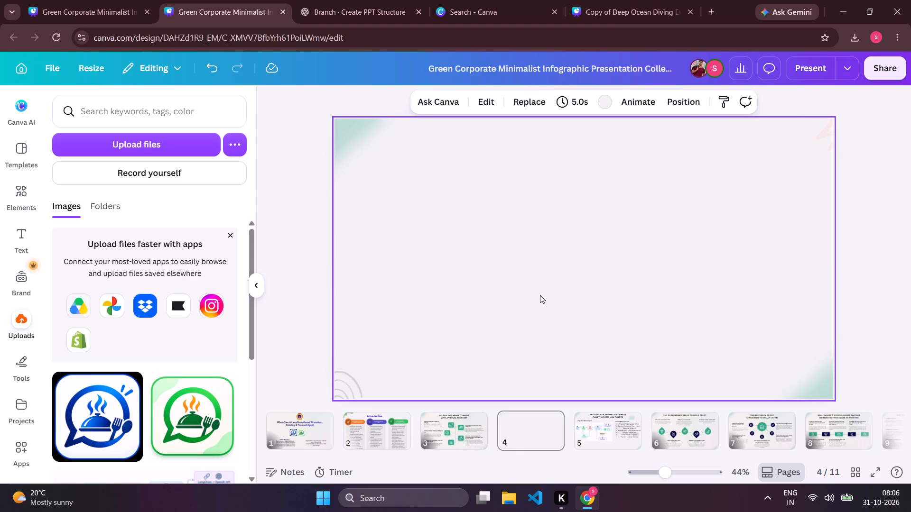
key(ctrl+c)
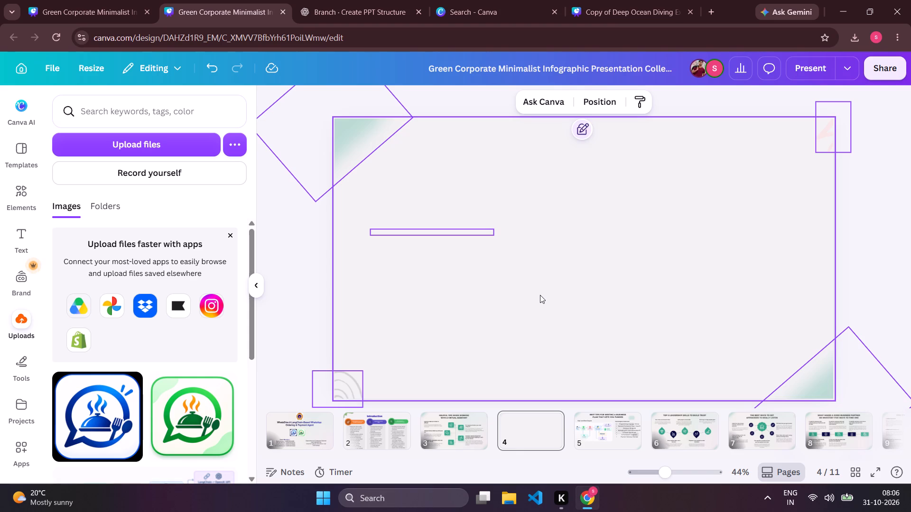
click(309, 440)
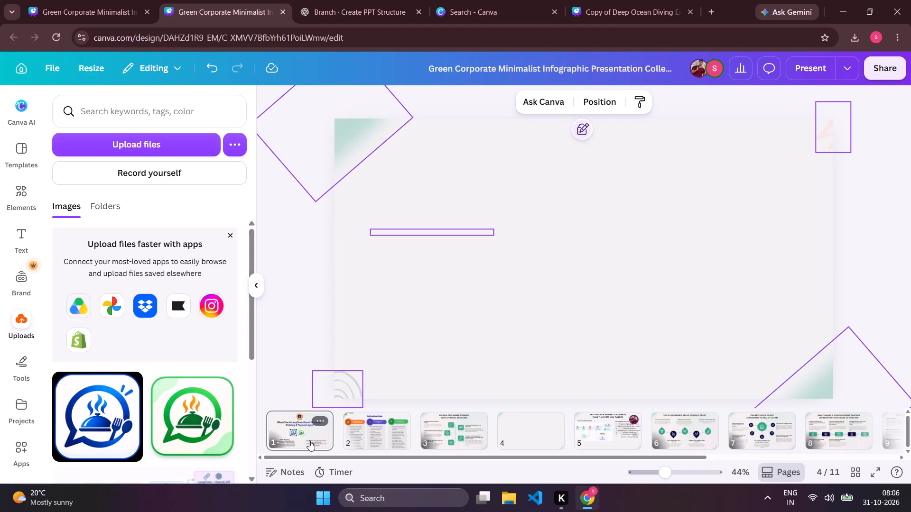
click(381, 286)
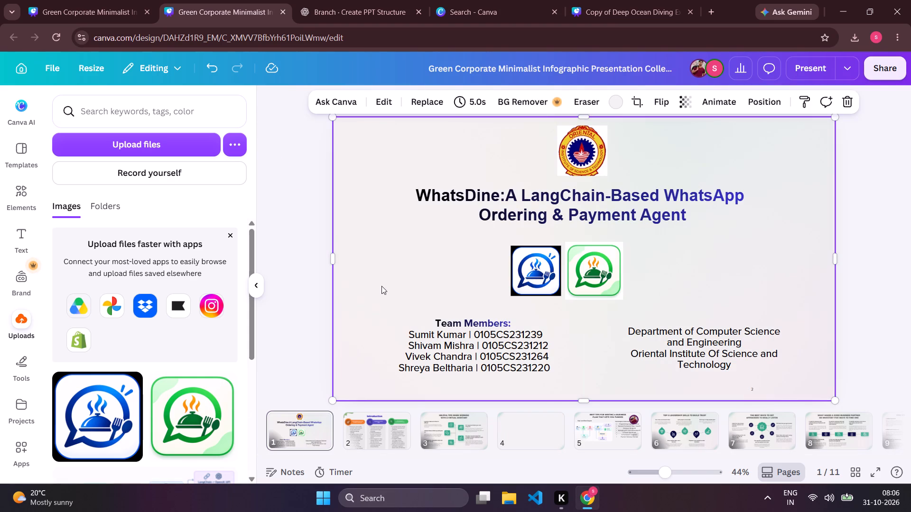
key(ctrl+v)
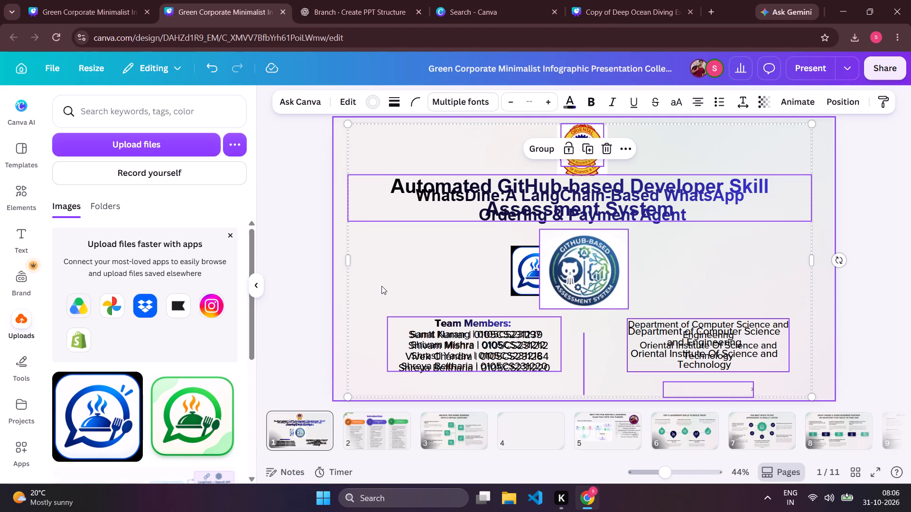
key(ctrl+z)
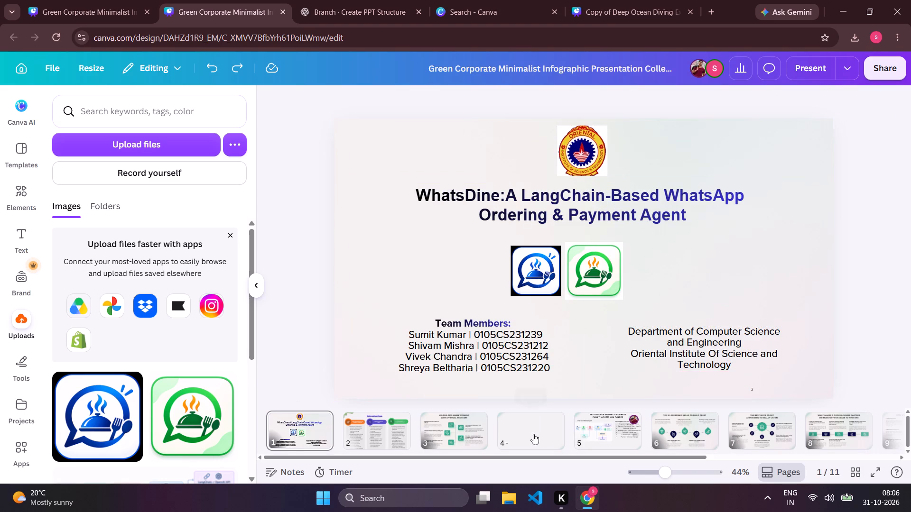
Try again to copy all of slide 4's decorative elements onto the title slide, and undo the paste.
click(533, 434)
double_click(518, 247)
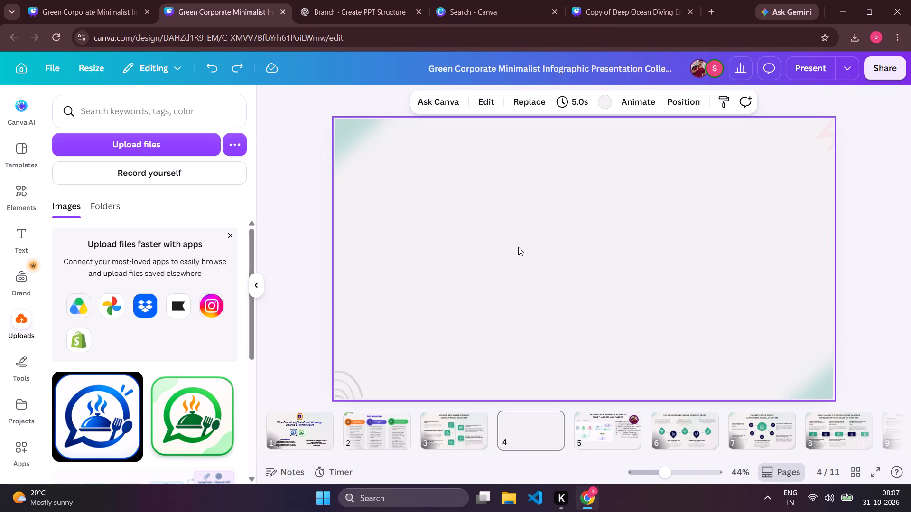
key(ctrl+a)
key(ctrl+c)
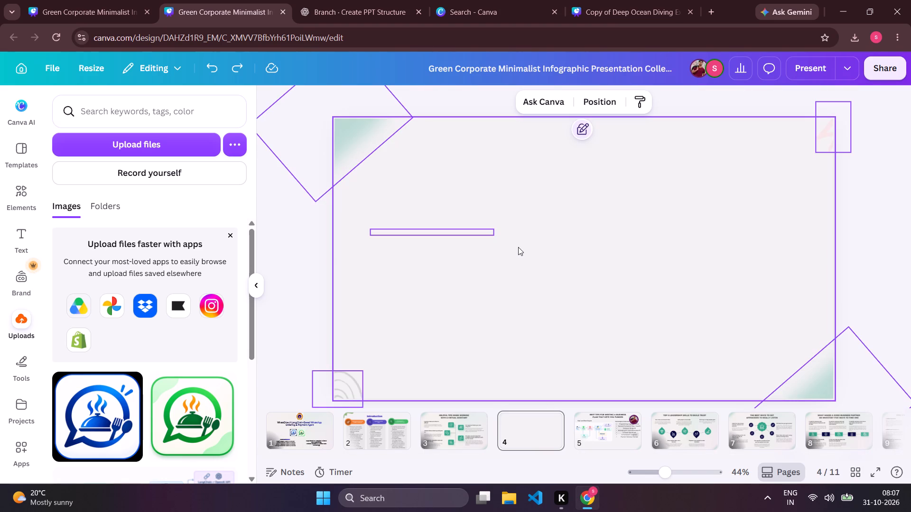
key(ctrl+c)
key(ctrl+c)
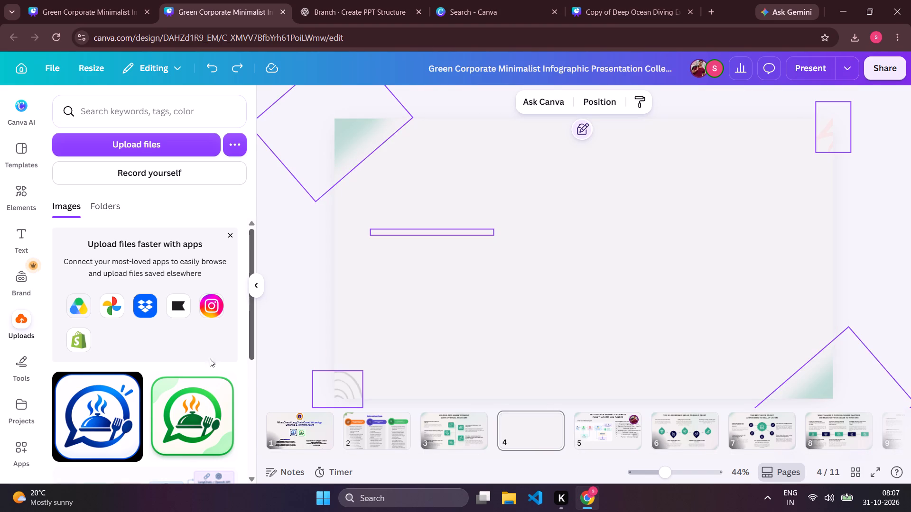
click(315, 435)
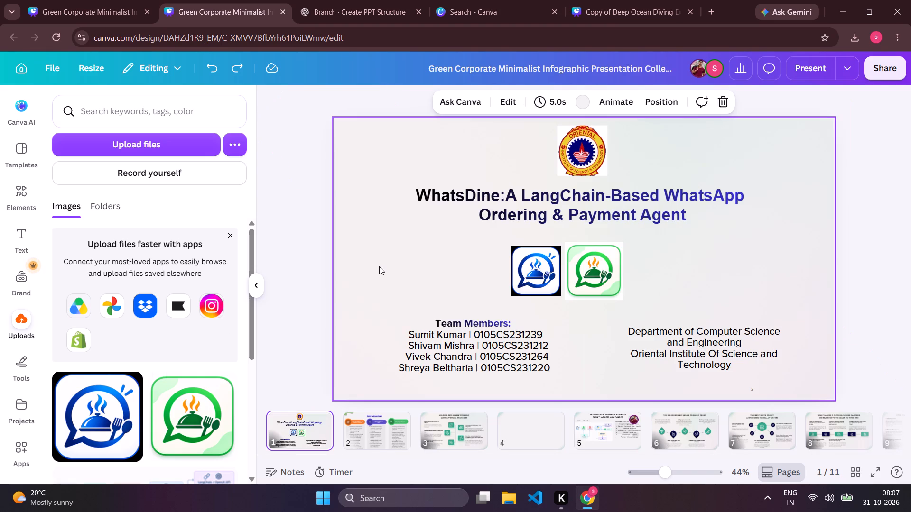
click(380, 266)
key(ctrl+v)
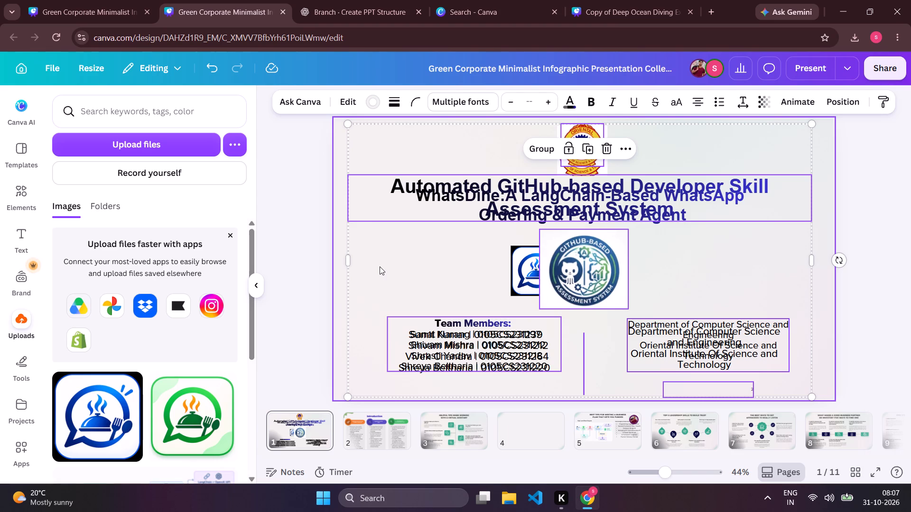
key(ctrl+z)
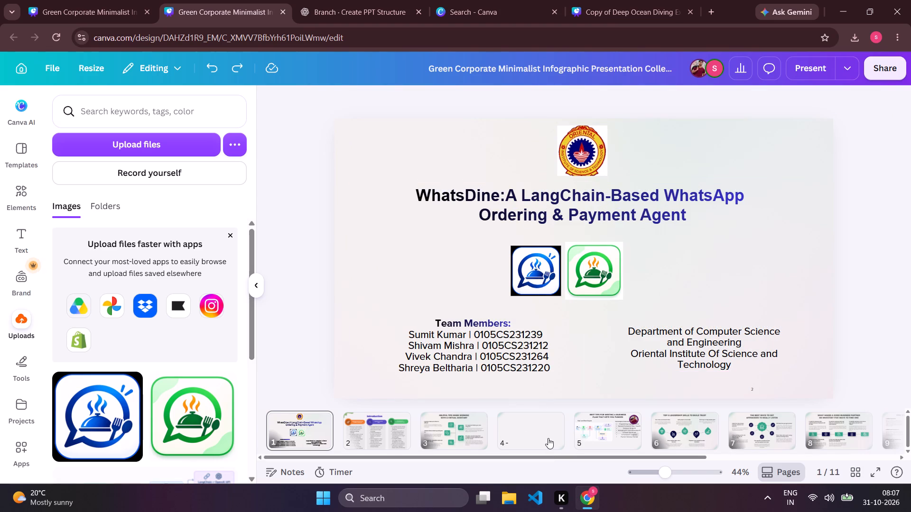
Move the cleared slide 4 with the green corner decorations to the first position in the presentation.
click(548, 438)
drag(548, 438, 521, 448)
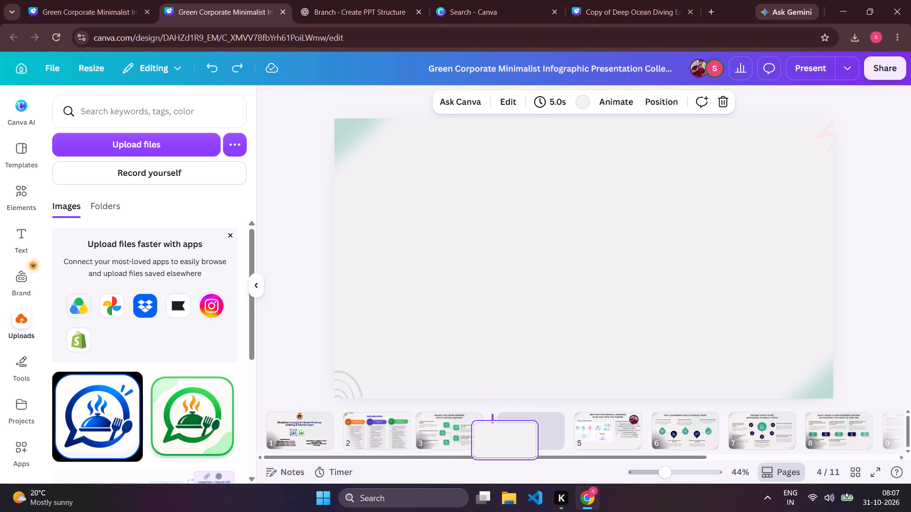
drag(521, 448, 297, 432)
click(297, 432)
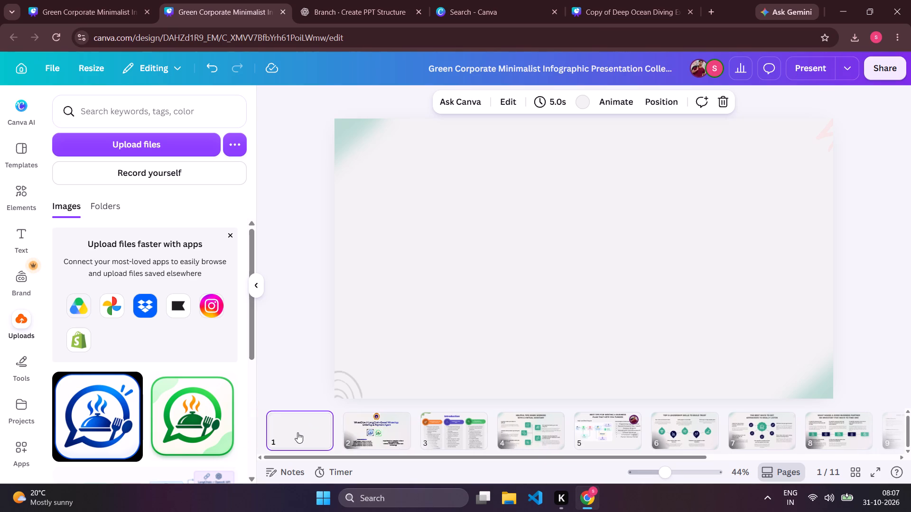
click(315, 435)
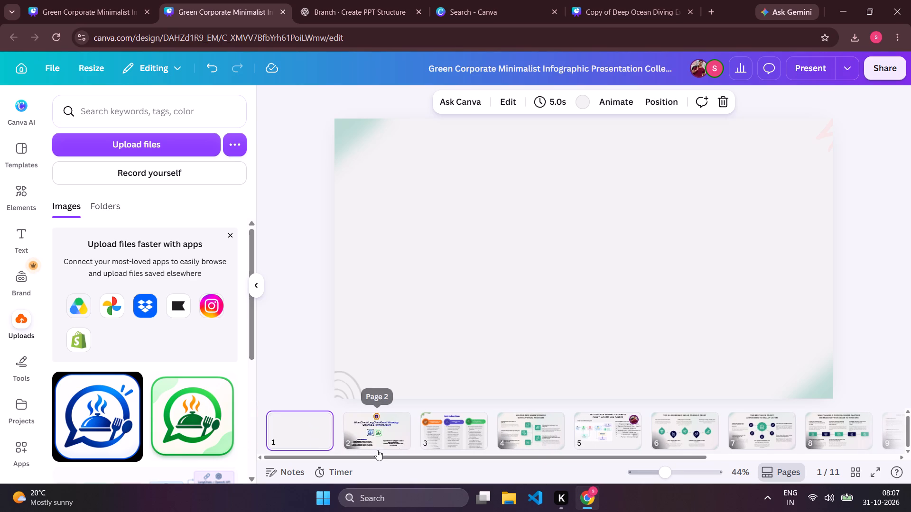
Copy all the contents of the WhatsDine title slide, slide 2, onto the decorated blank slide 1.
click(379, 441)
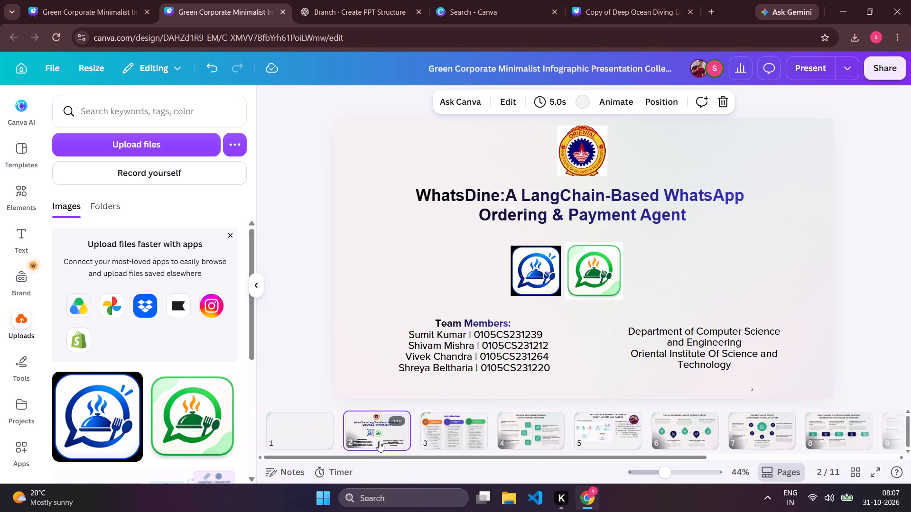
key(ctrl+a)
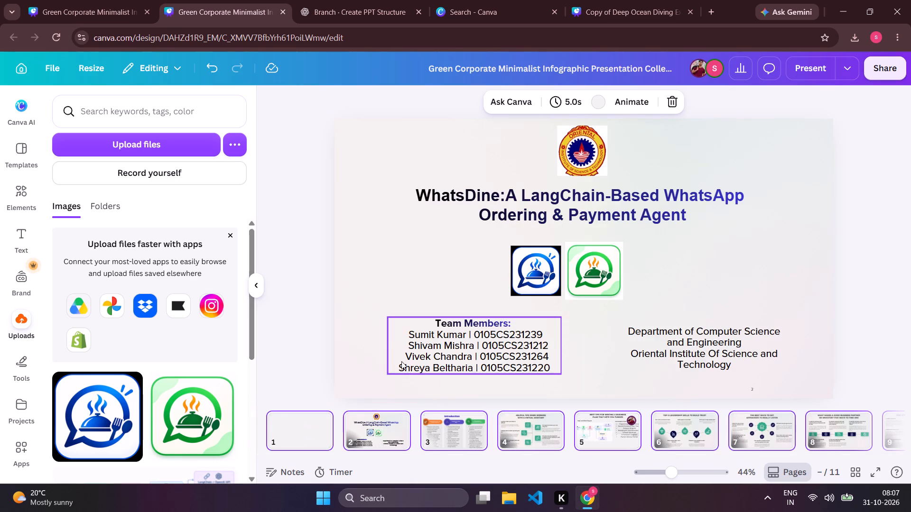
click(401, 361)
key(ctrl+a)
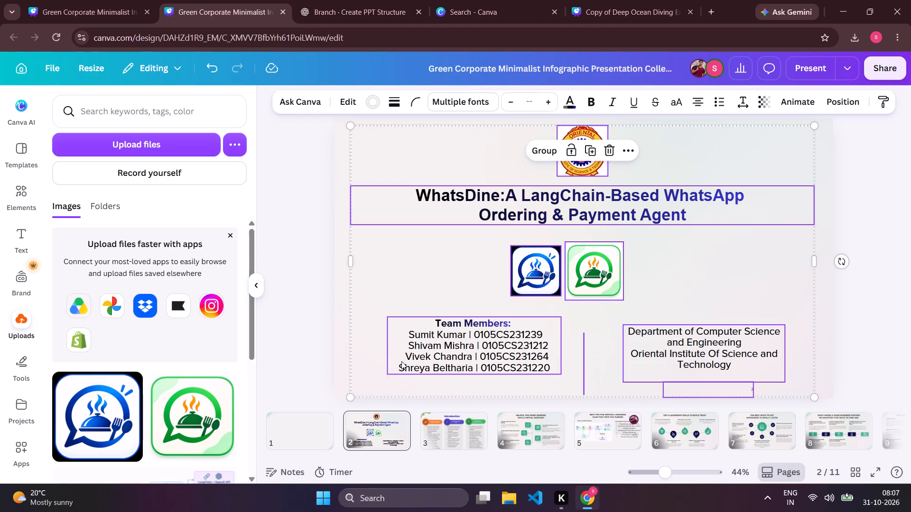
key(ctrl+c)
key(ctrl+c)
key(ctrl+c)
key(ctrl+c)
key(ctrl+c)
key(ctrl+c)
key(ctrl+c)
key(ctrl+c)
key(ctrl+c)
key(ctrl+c)
key(ctrl+c)
key(ctrl+c)
key(ctrl+c)
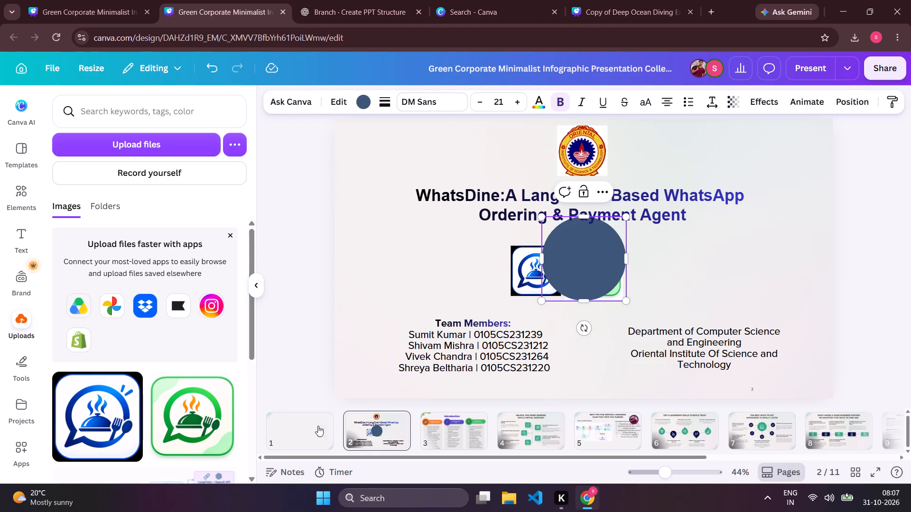
click(330, 418)
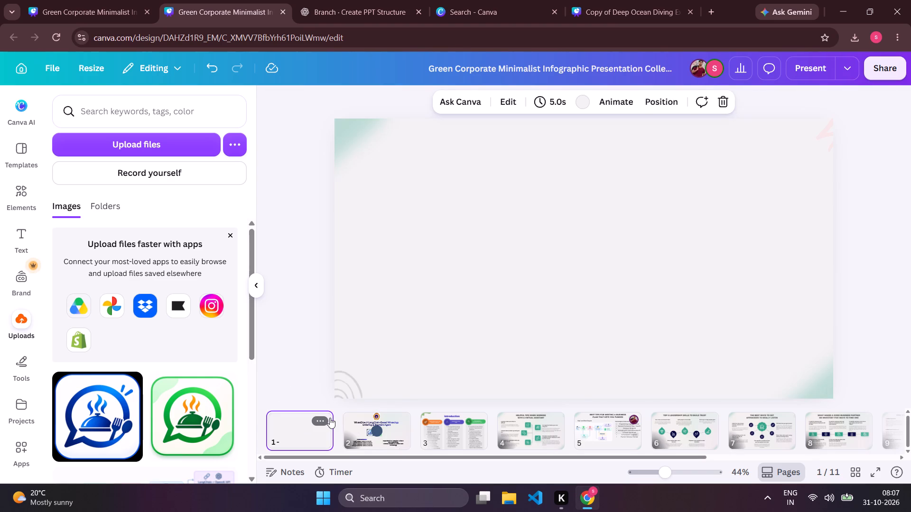
key(ctrl+v)
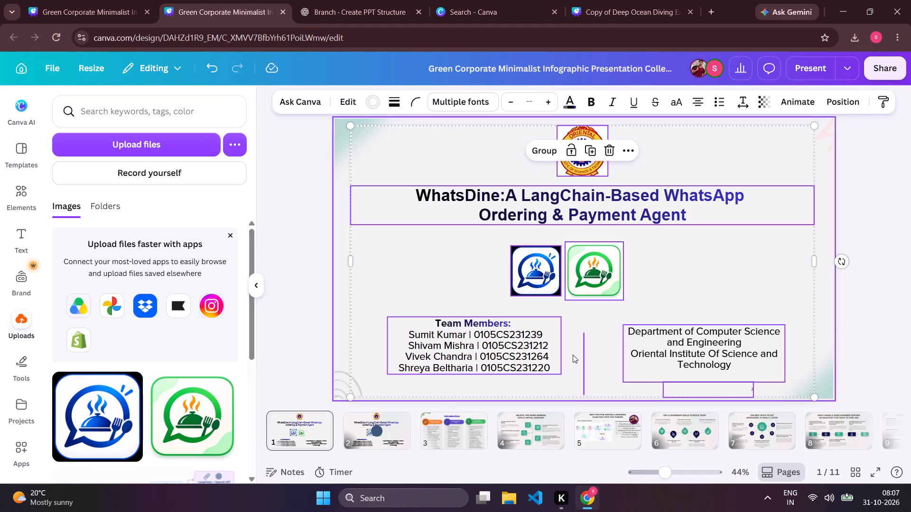
click(717, 267)
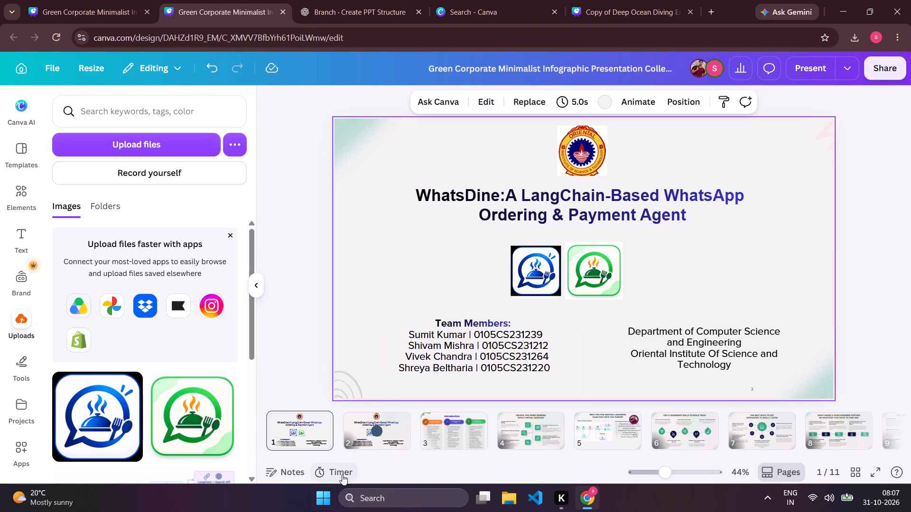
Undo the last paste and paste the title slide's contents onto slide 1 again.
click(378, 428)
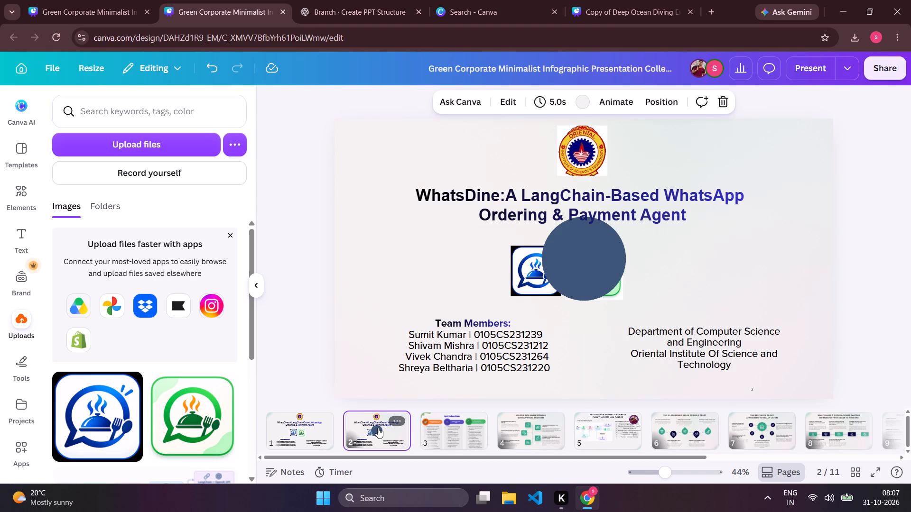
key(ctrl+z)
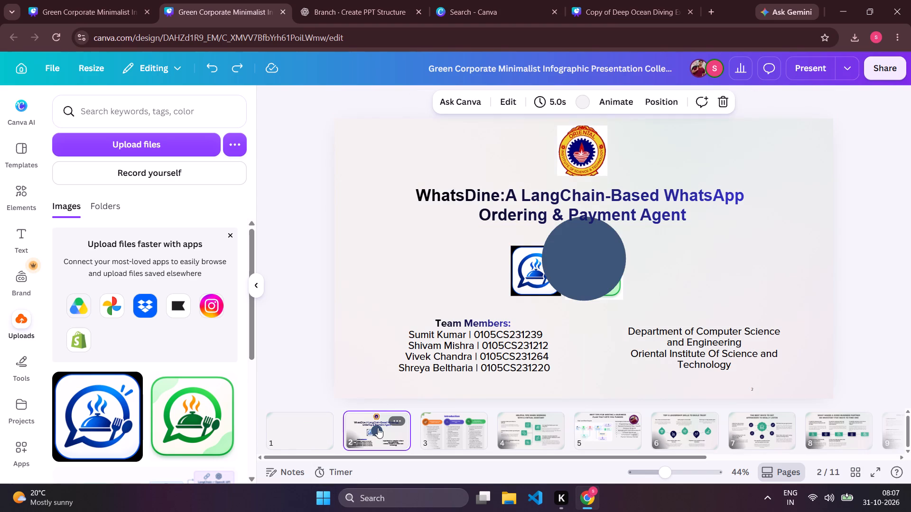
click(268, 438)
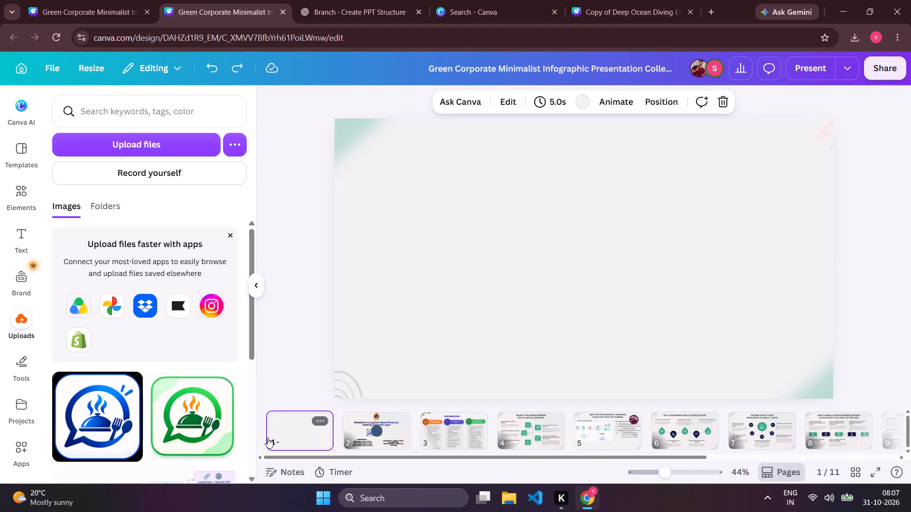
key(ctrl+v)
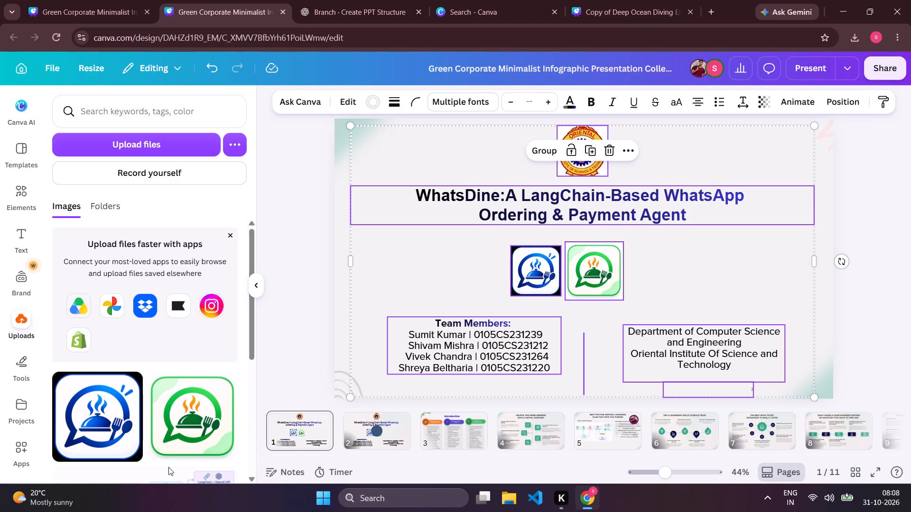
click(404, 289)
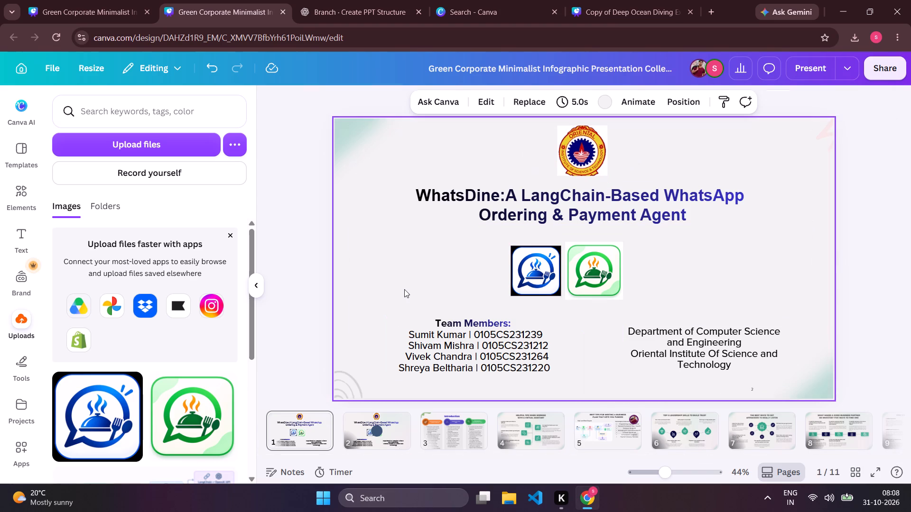
Delete the dark blue circle covering the logos on slide 2.
click(382, 440)
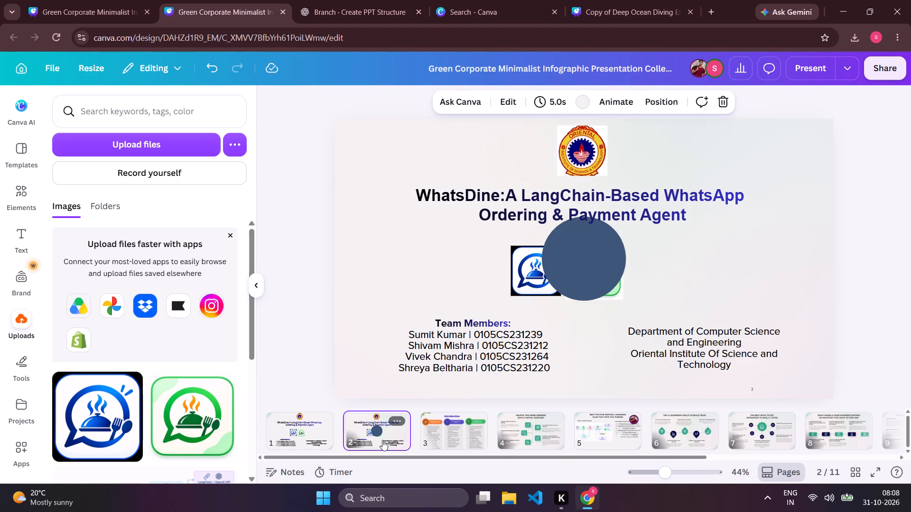
click(605, 263)
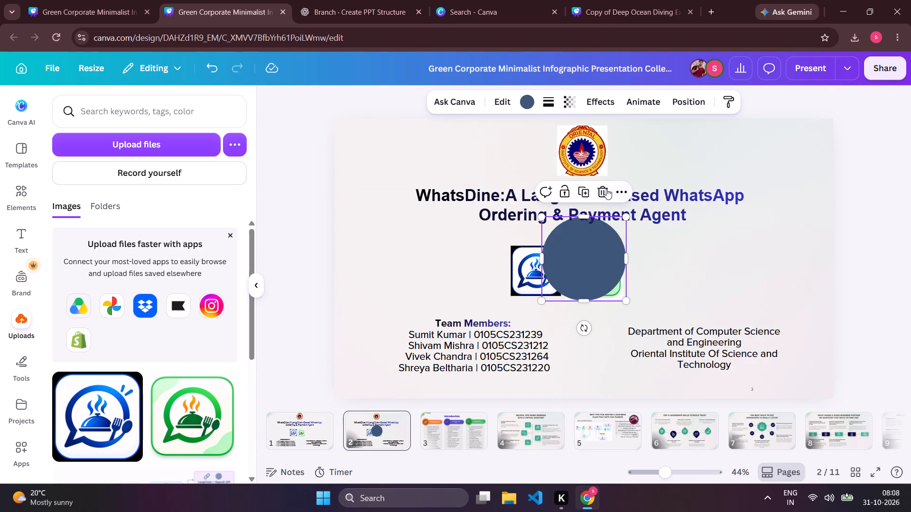
click(606, 189)
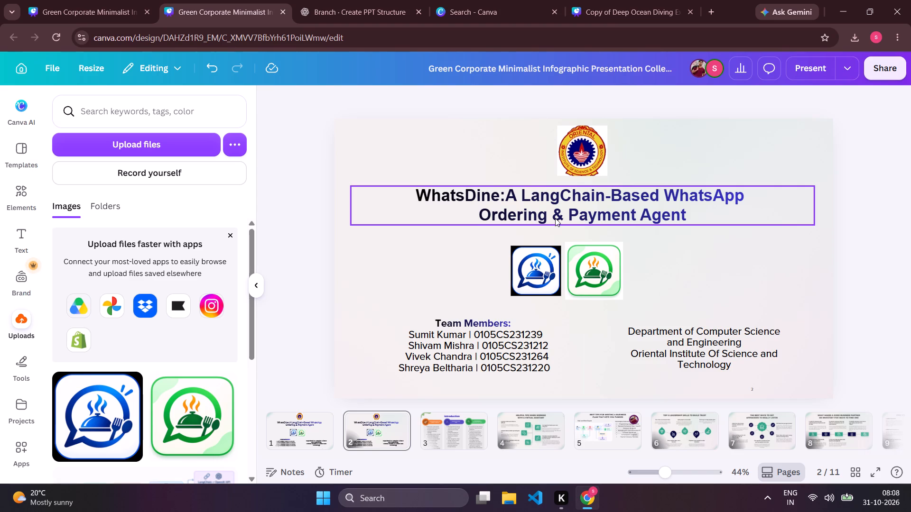
Open the page options for the old title slide, slide 2.
click(404, 439)
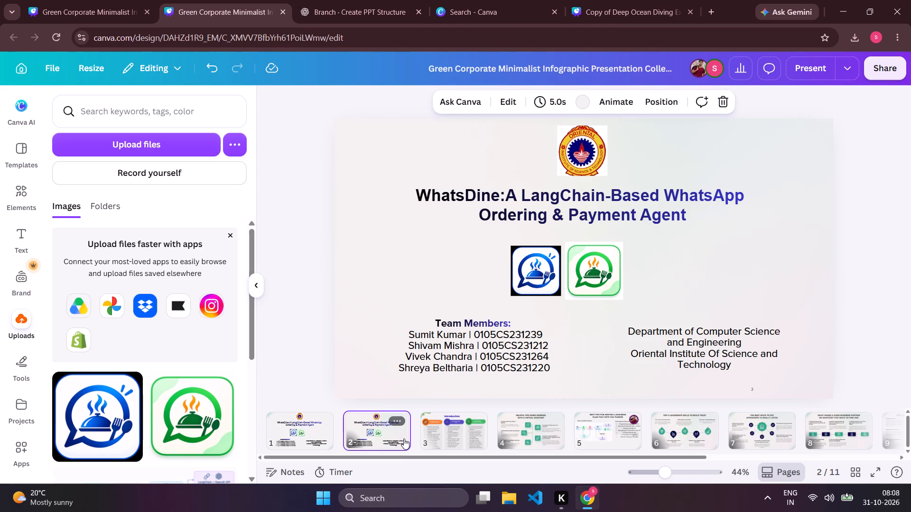
click(398, 419)
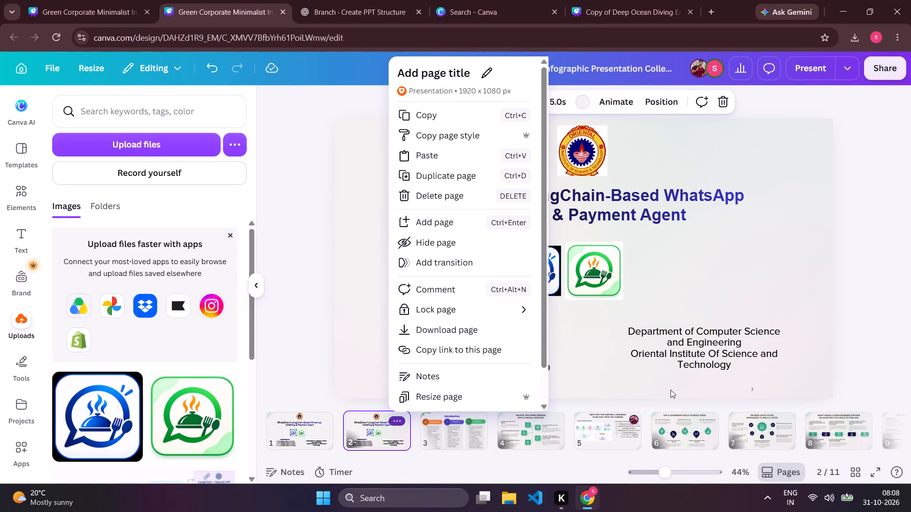
Delete all the text, logos and lines from the old title slide, slide 2, leaving only its background.
click(772, 358)
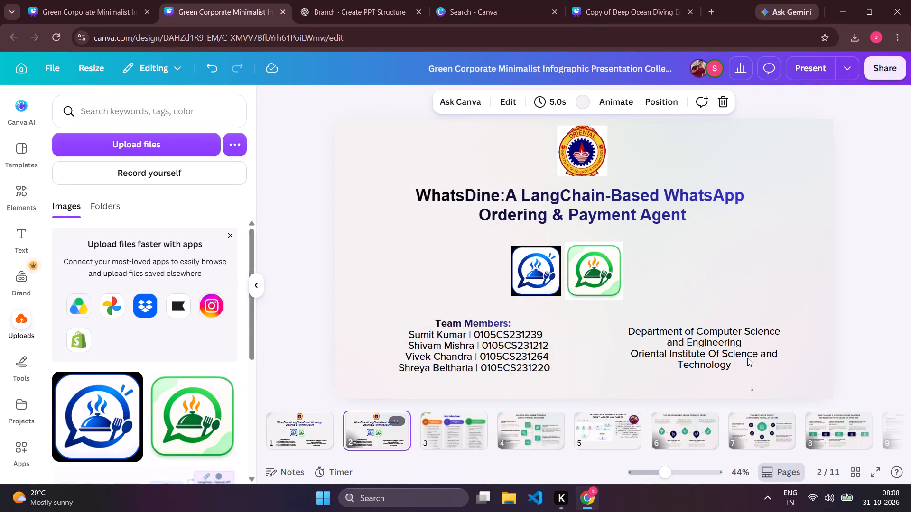
double_click(747, 358)
key(ctrl+a)
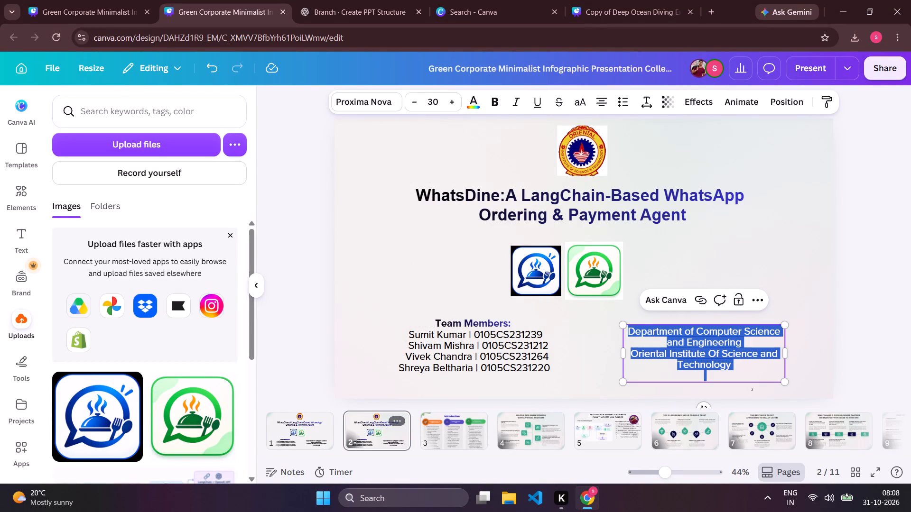
key(ctrl+a)
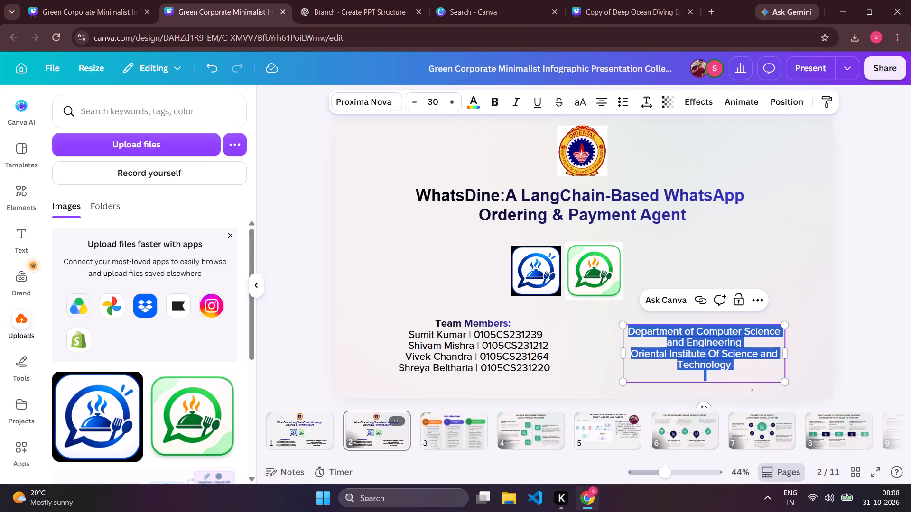
click(590, 333)
key(ctrl+a)
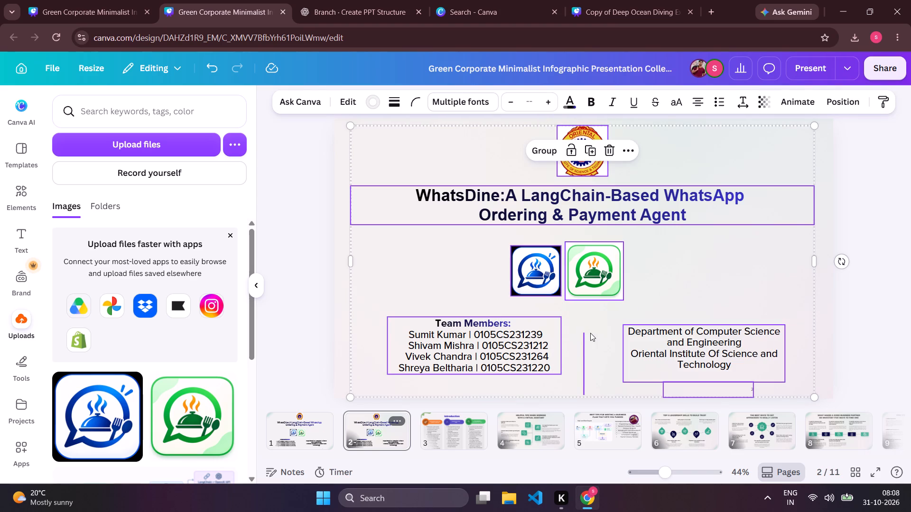
key(BackSpace)
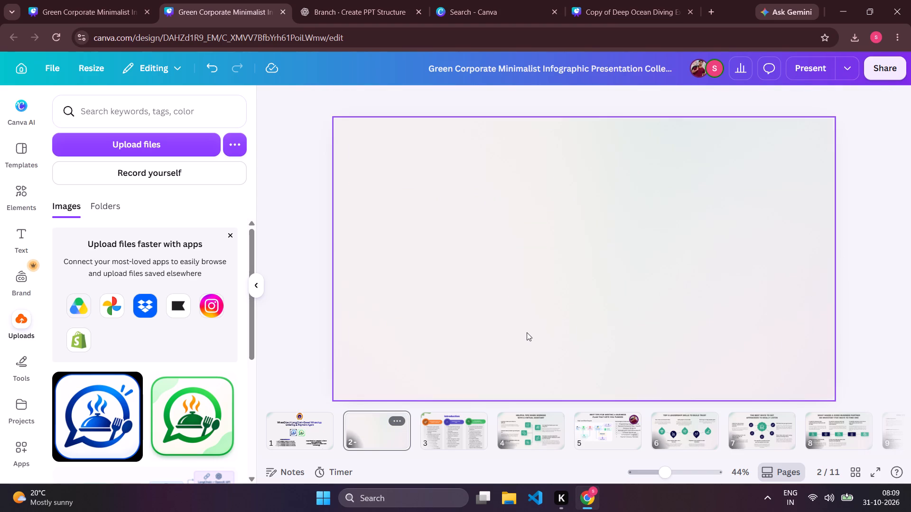
Move the emptied slide 2 further back in the presentation, placing it as page 8.
drag(382, 444, 608, 459)
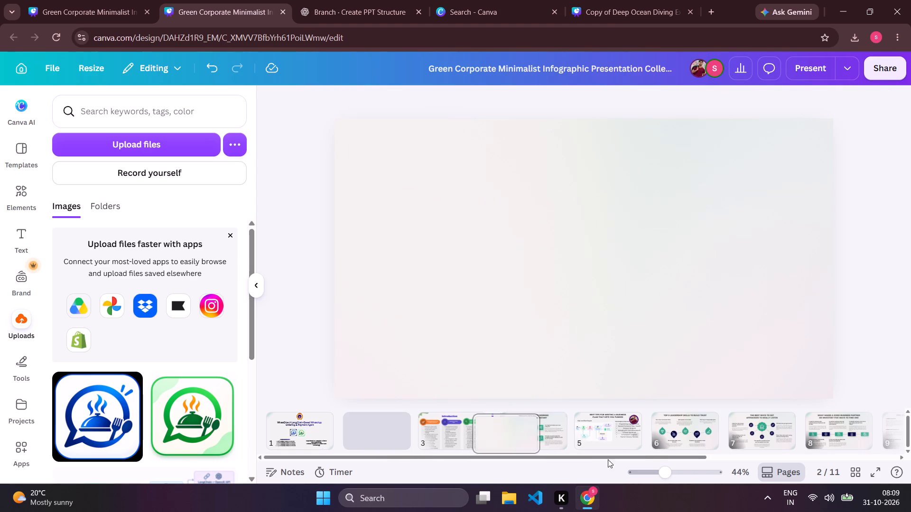
drag(608, 459, 738, 440)
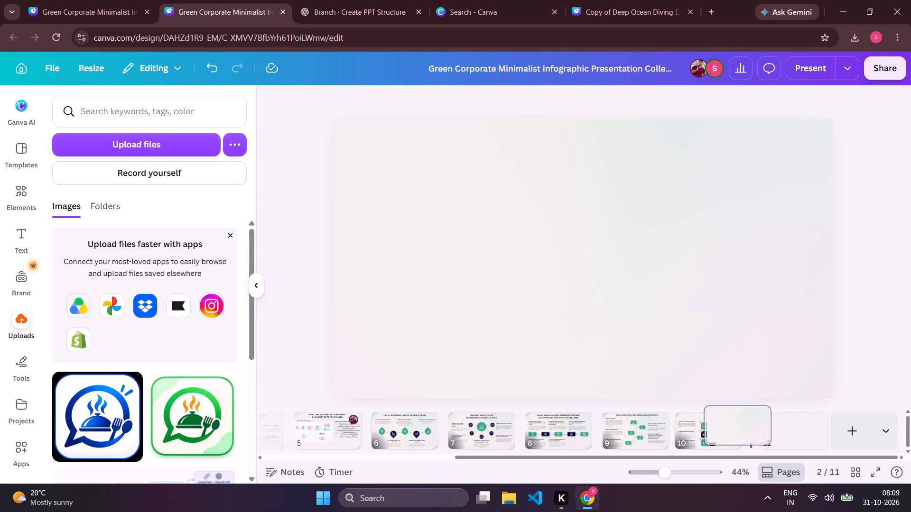
drag(738, 440, 616, 443)
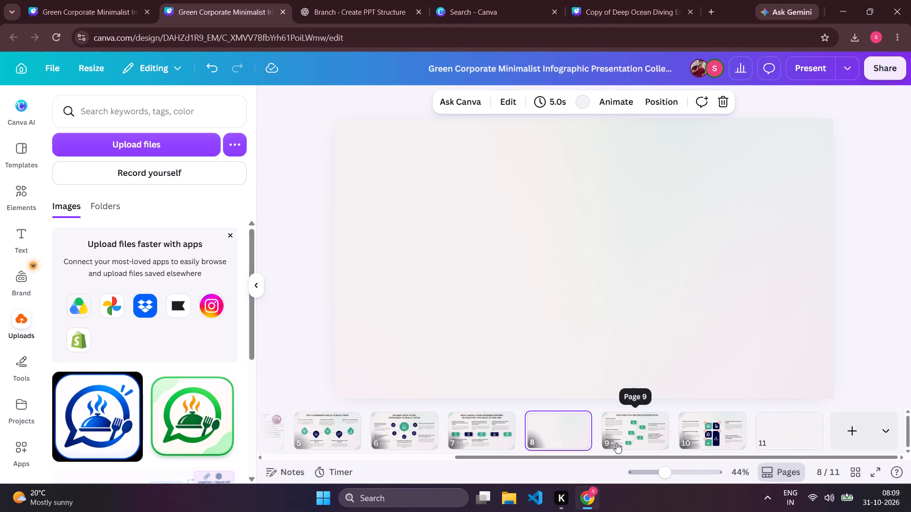
Look over the slide sequence and return to the WhatsDine title slide, slide 1.
scroll(607, 330, right, 4)
scroll(522, 431, right, 7)
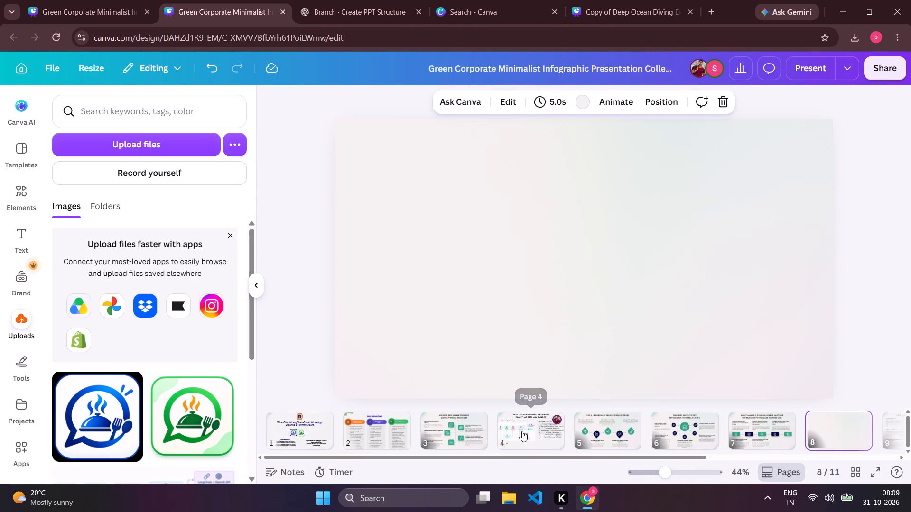
scroll(522, 431, right, 4)
click(299, 438)
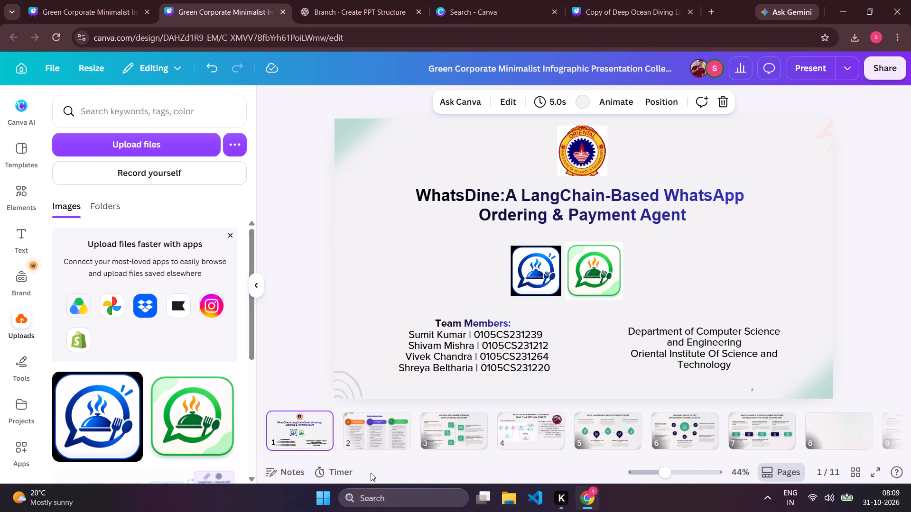
Compare the WhatsDine title slide with the Introduction slide.
click(372, 436)
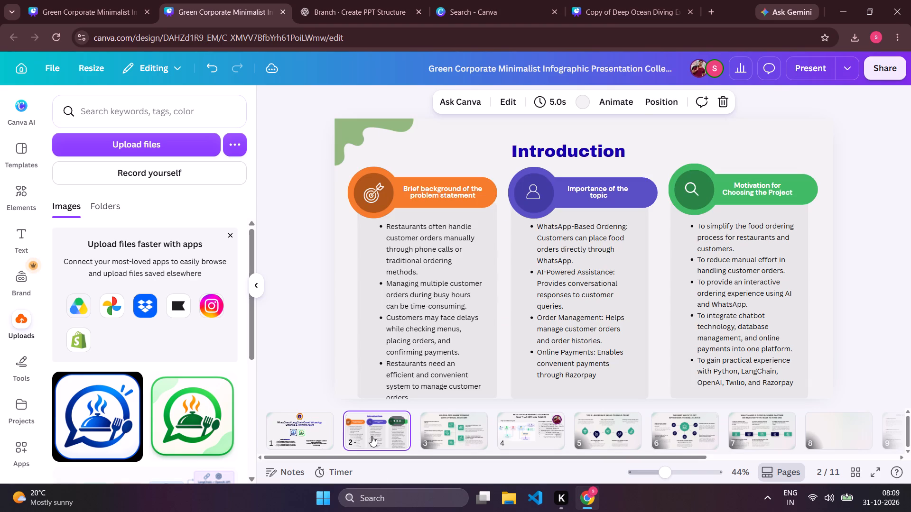
click(315, 439)
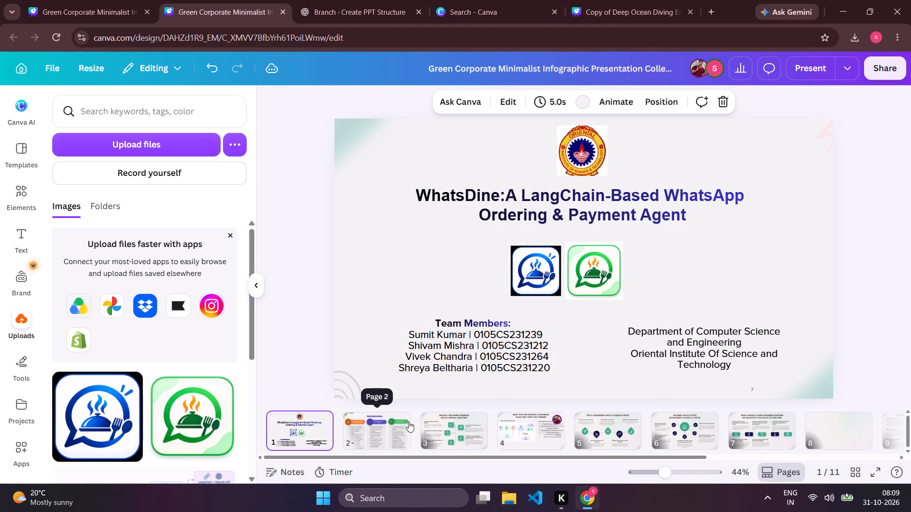
click(396, 432)
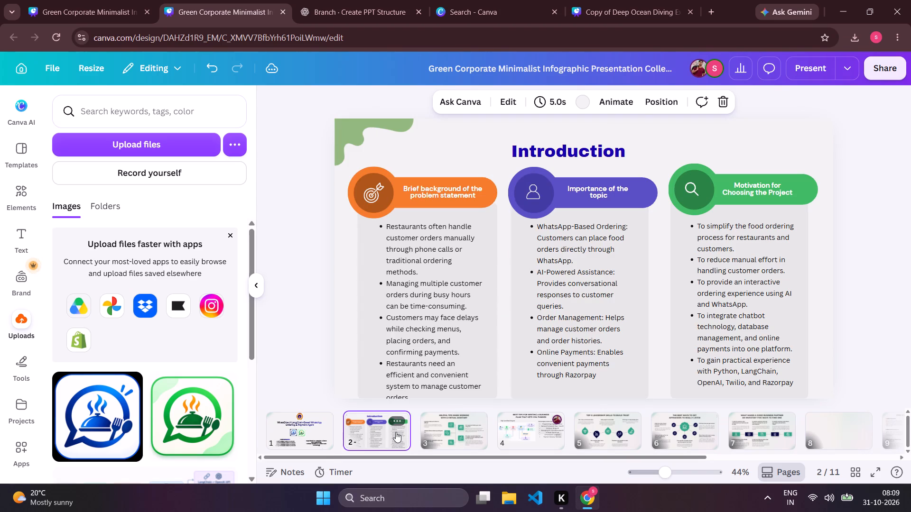
click(325, 437)
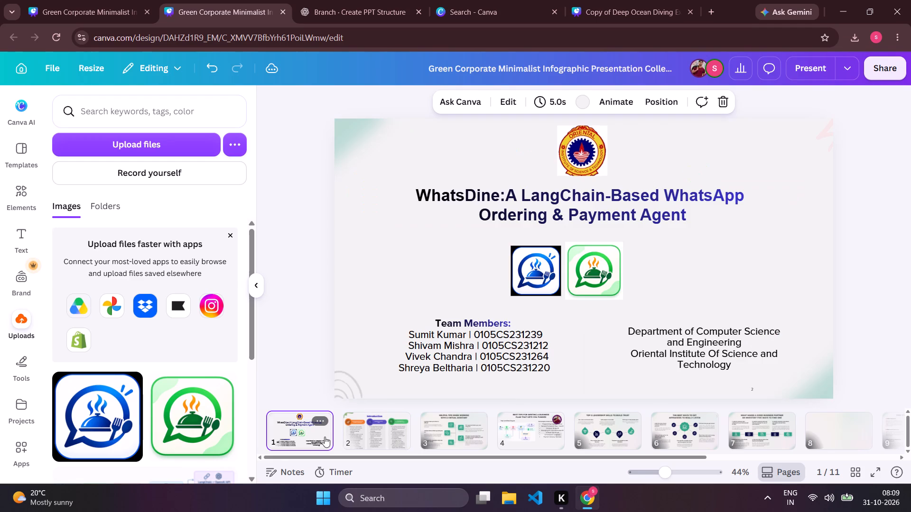
click(364, 426)
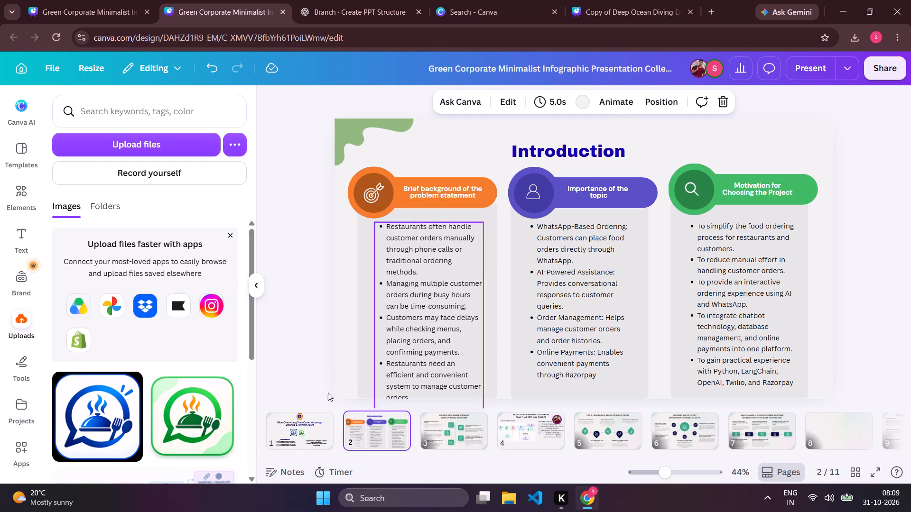
Recolour the whole WhatsDine title on slide 1 to the solid dark blue used by the Introduction heading on slide 2.
click(310, 424)
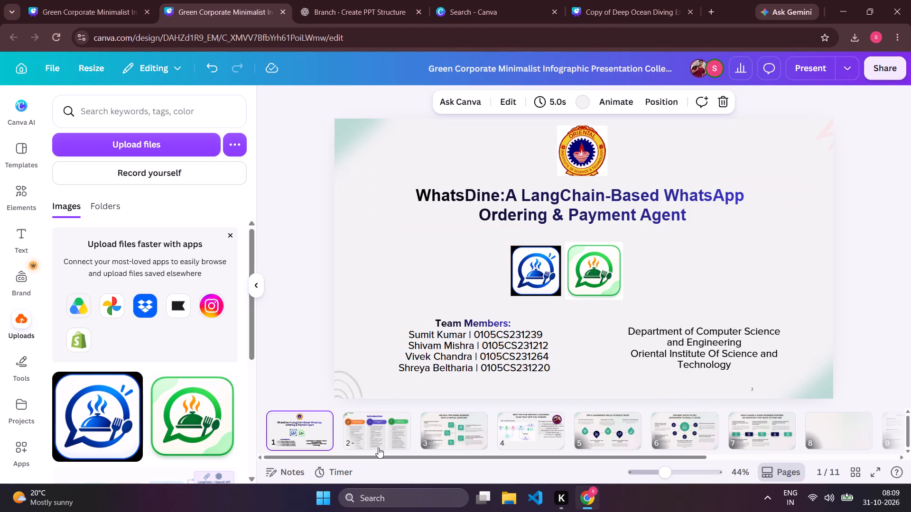
click(378, 448)
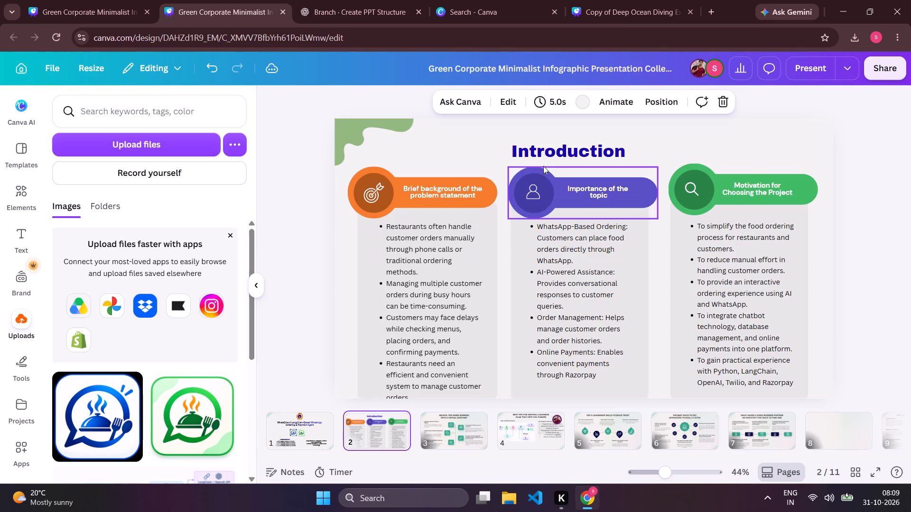
click(544, 149)
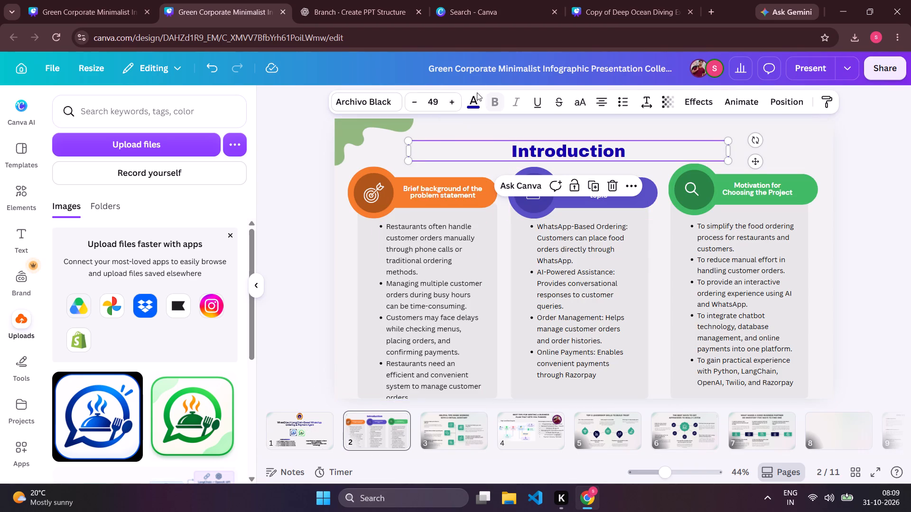
click(476, 94)
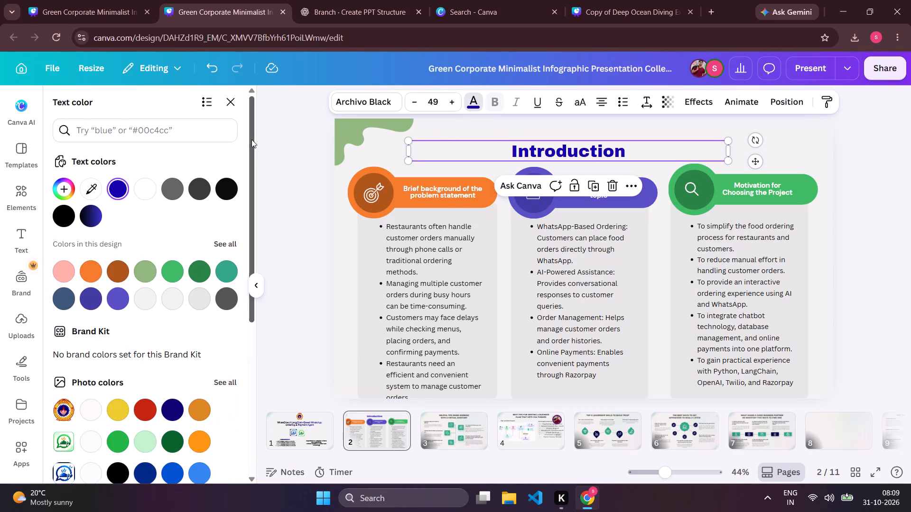
click(115, 192)
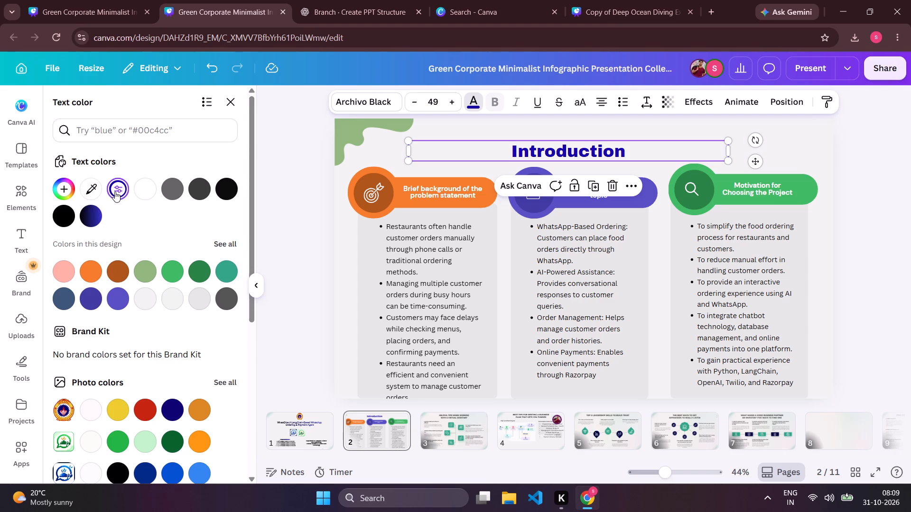
click(309, 434)
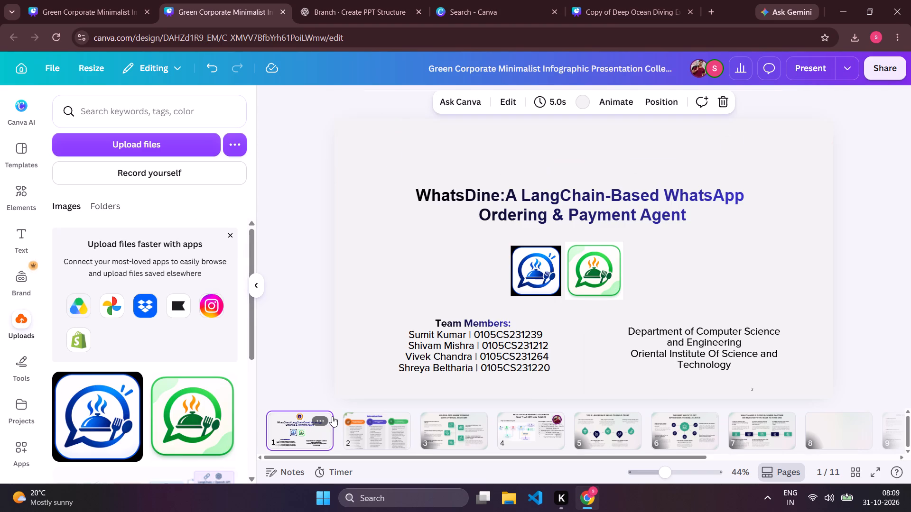
click(511, 184)
double_click(507, 192)
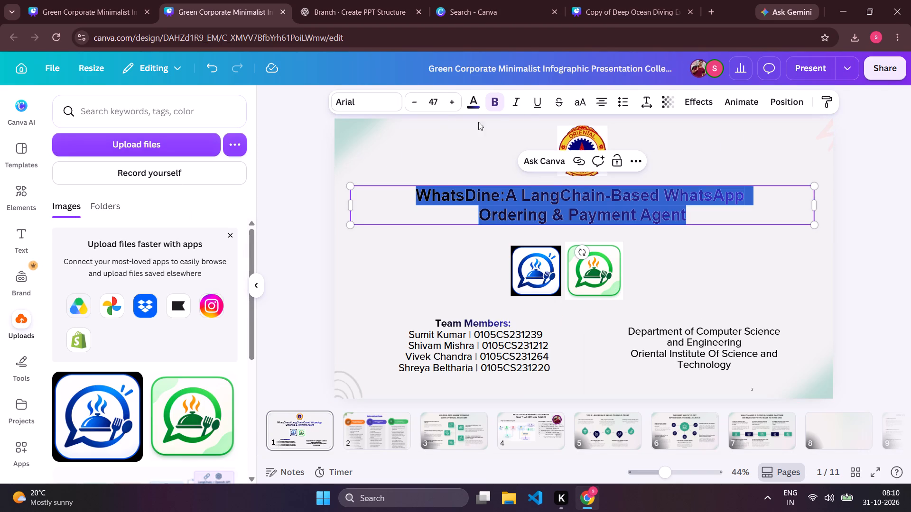
click(471, 103)
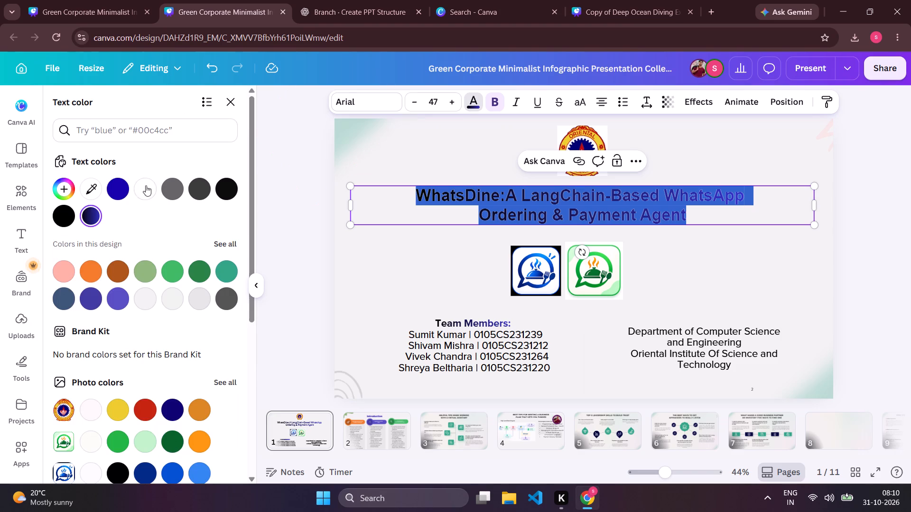
click(127, 186)
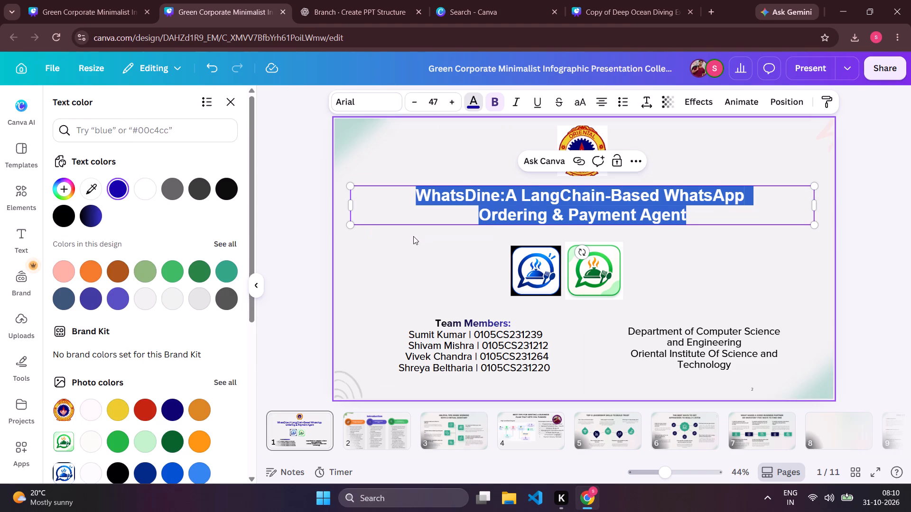
click(413, 236)
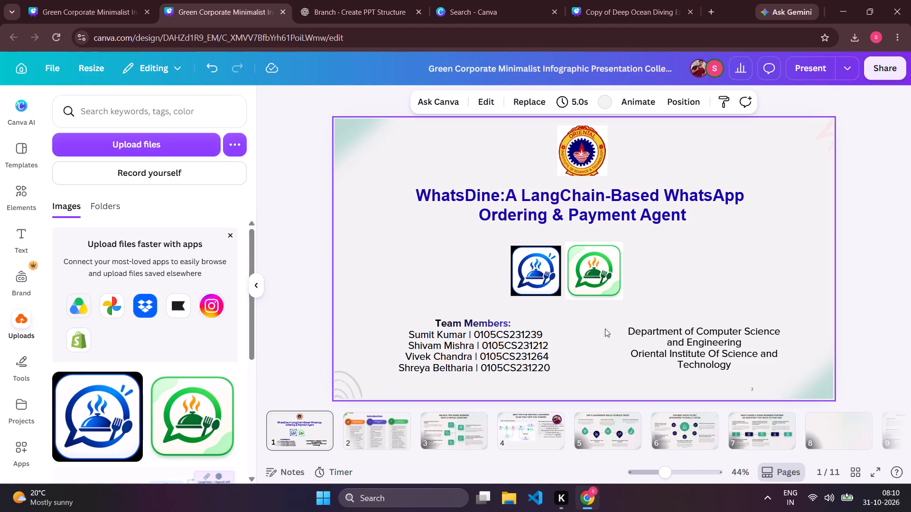
Select the Team Members text box on slide 1.
click(480, 319)
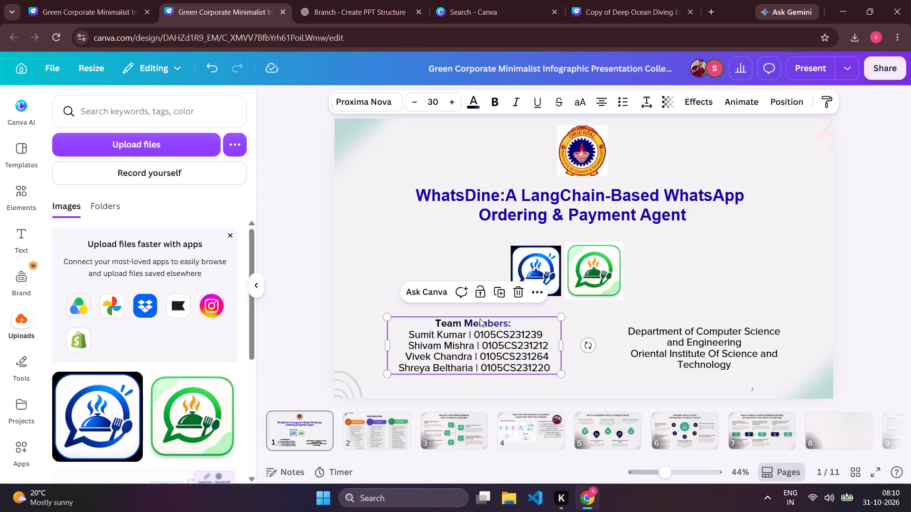
Recolour the "Team Members:" heading on the title slide to solid vivid indigo.
click(472, 329)
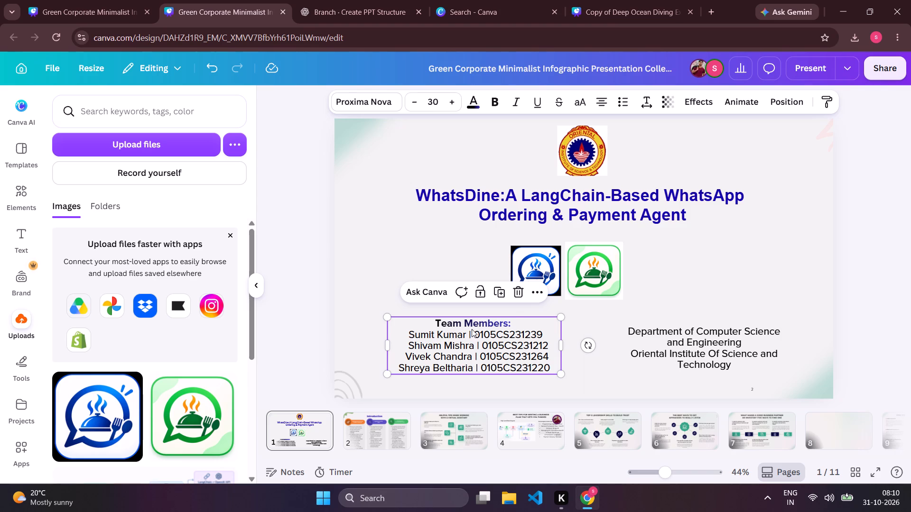
click(467, 326)
triple_click(467, 326)
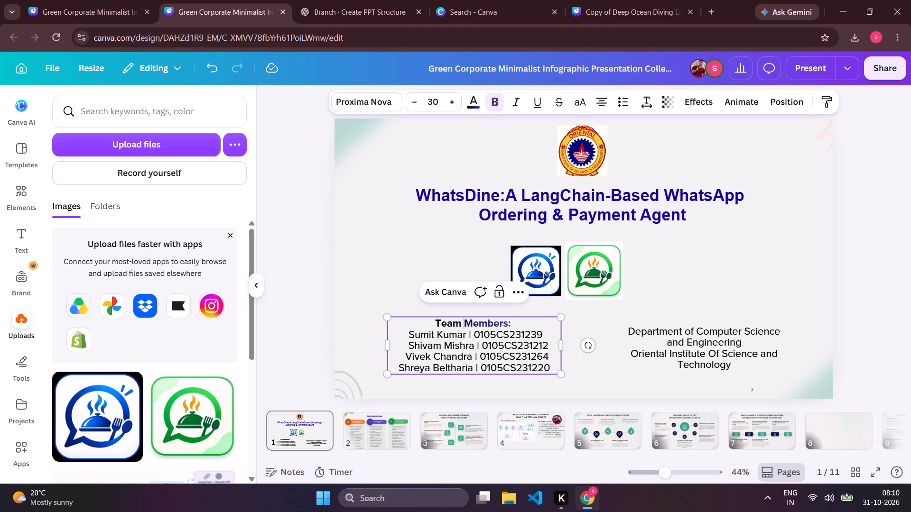
click(476, 107)
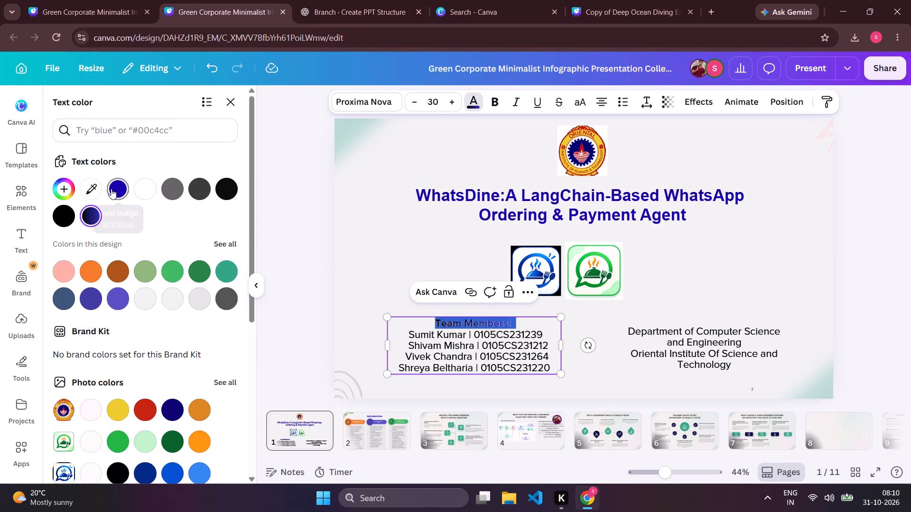
click(111, 189)
click(426, 225)
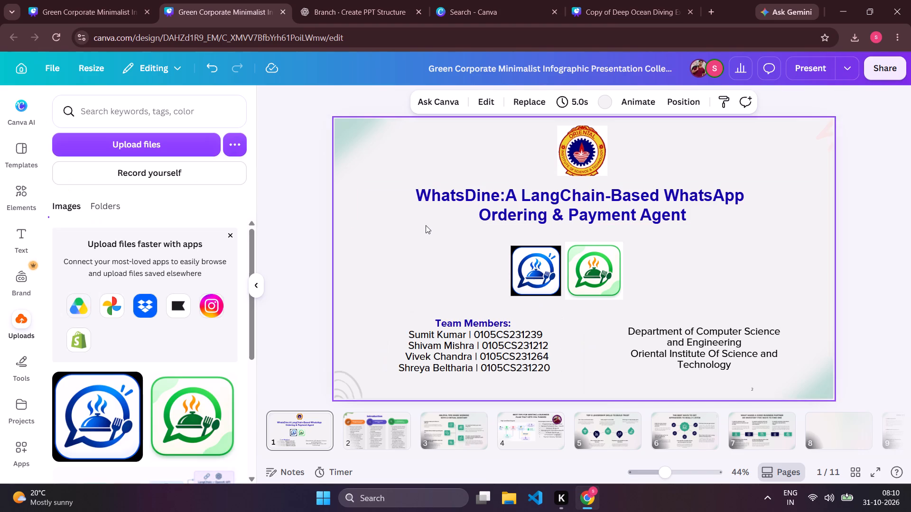
Copy the green wavy corner shape from the Introduction slide into the upper-left corner of the title slide.
click(384, 436)
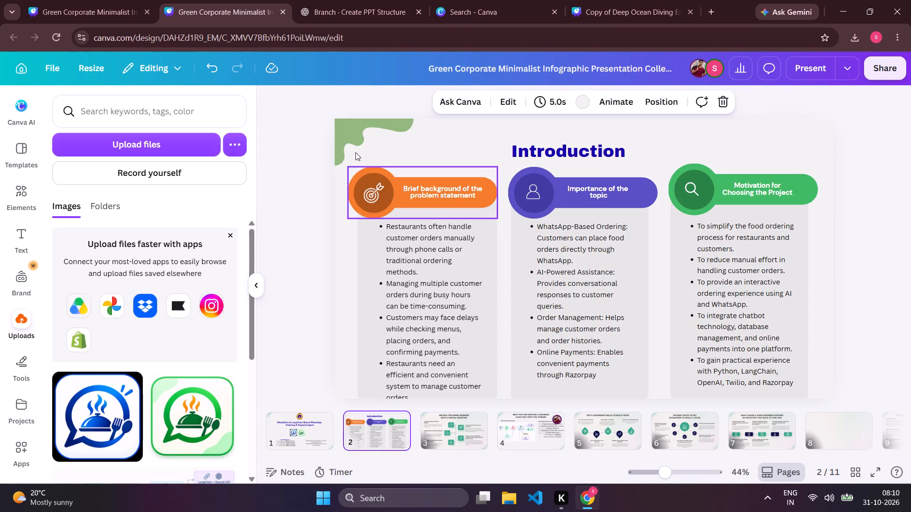
click(358, 125)
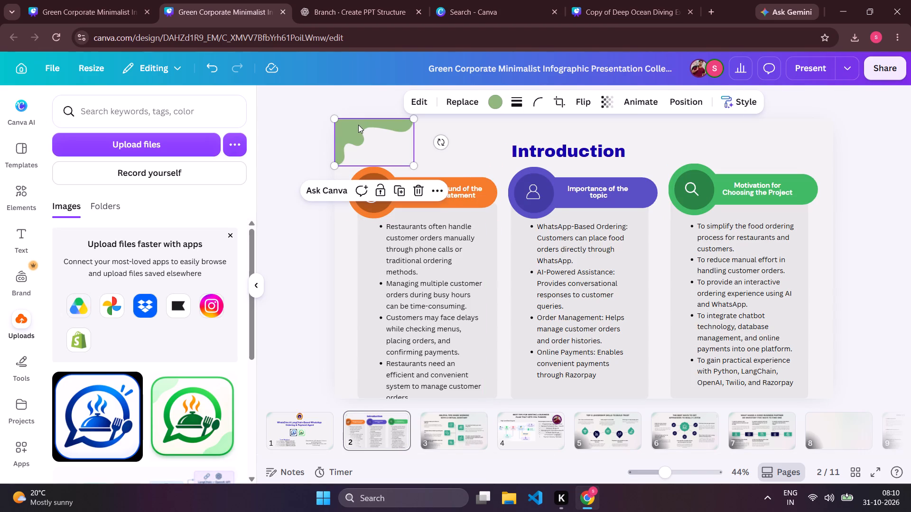
key(ctrl+c)
click(319, 419)
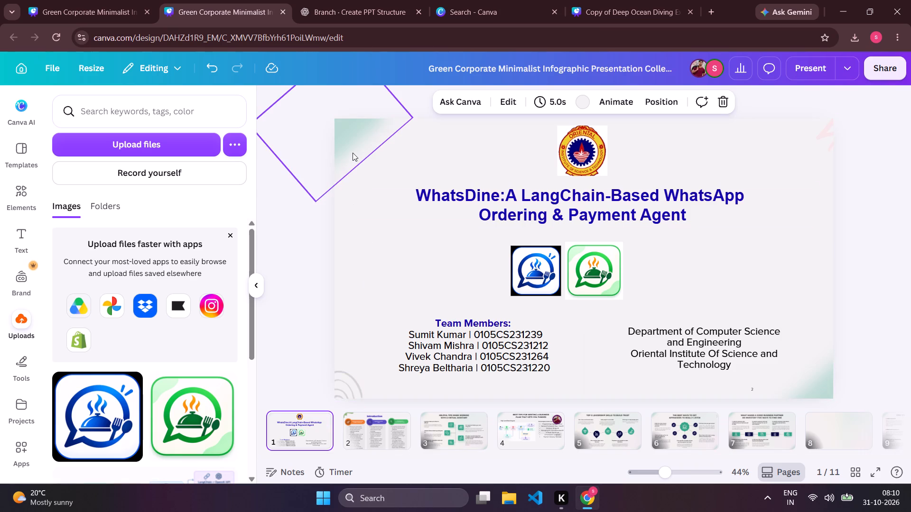
key(ctrl+v)
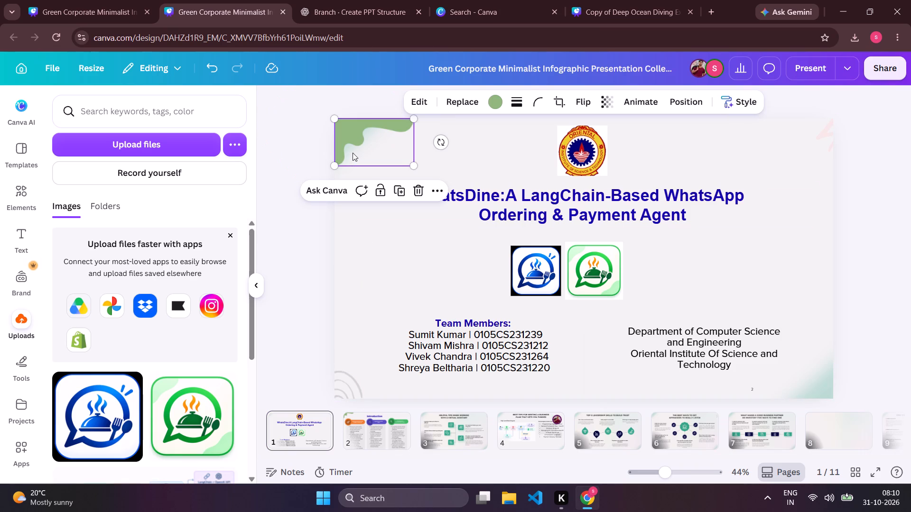
Paste a second green wavy shape on the title slide and move it off the corner to beside the green logo.
click(824, 387)
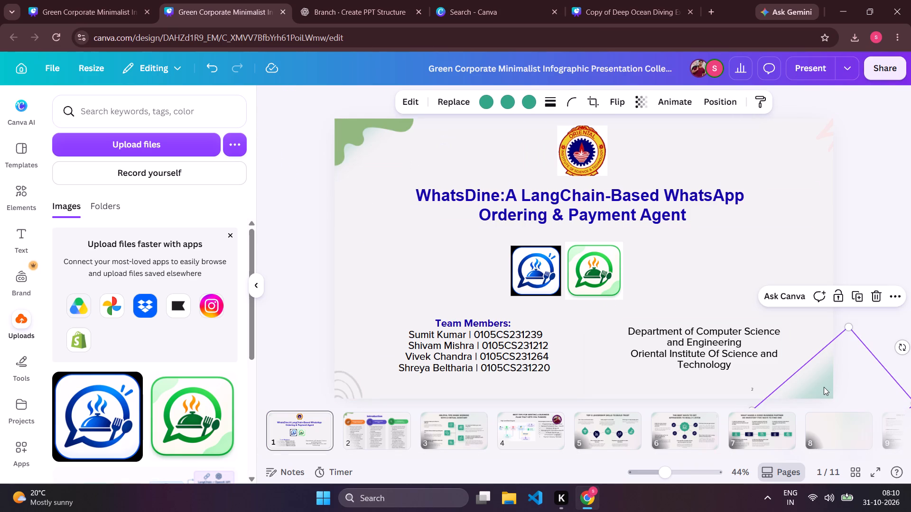
key(ctrl+v)
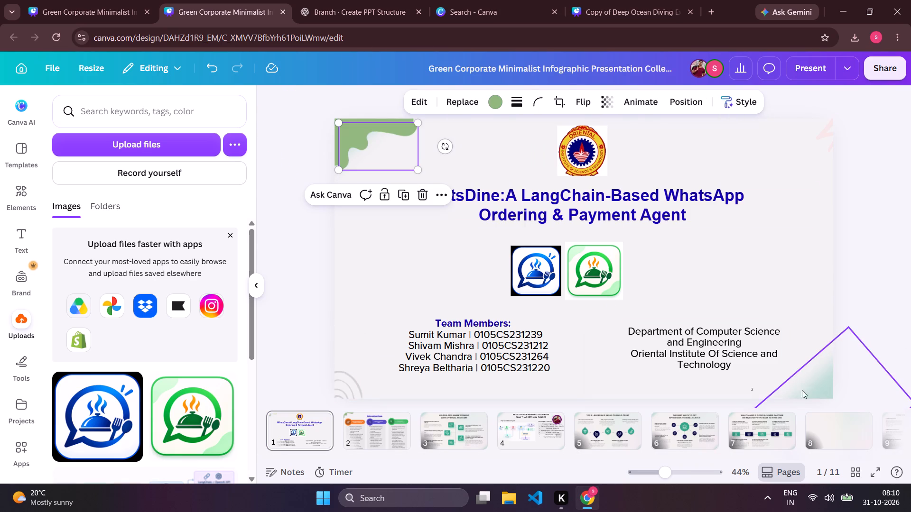
click(404, 433)
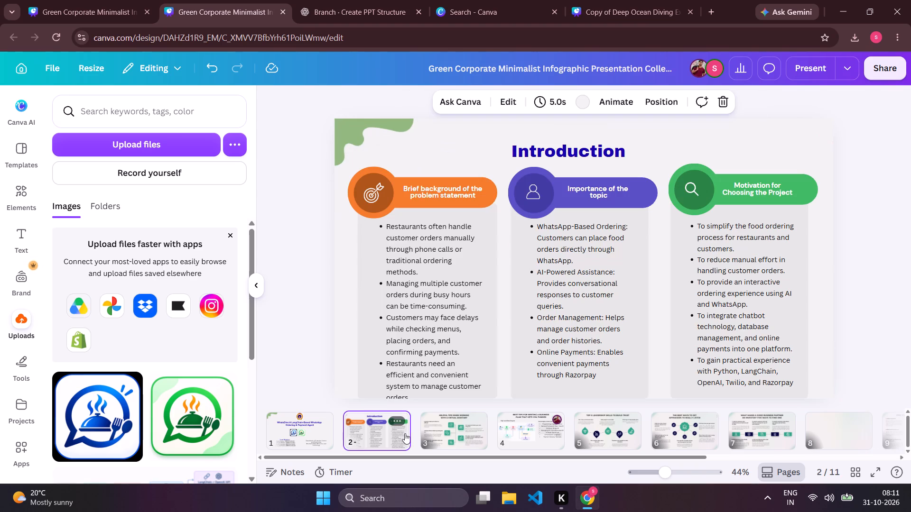
click(315, 442)
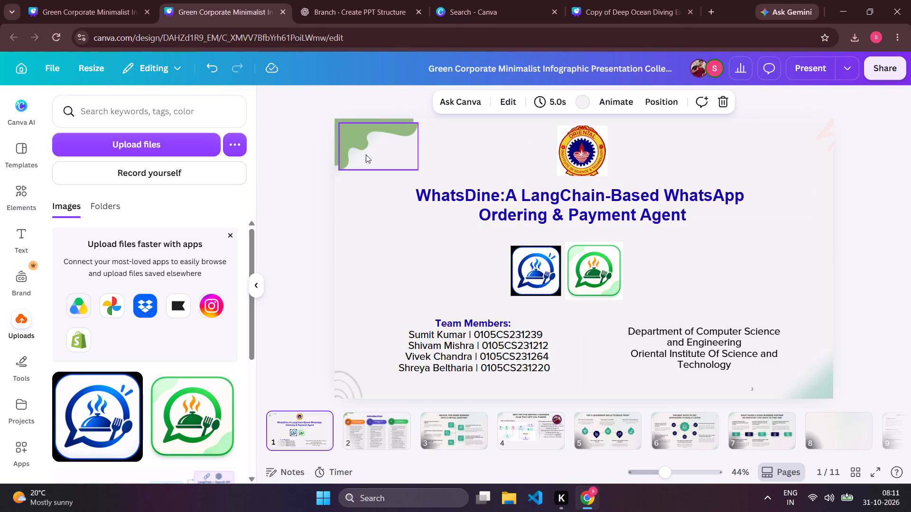
drag(364, 138, 637, 289)
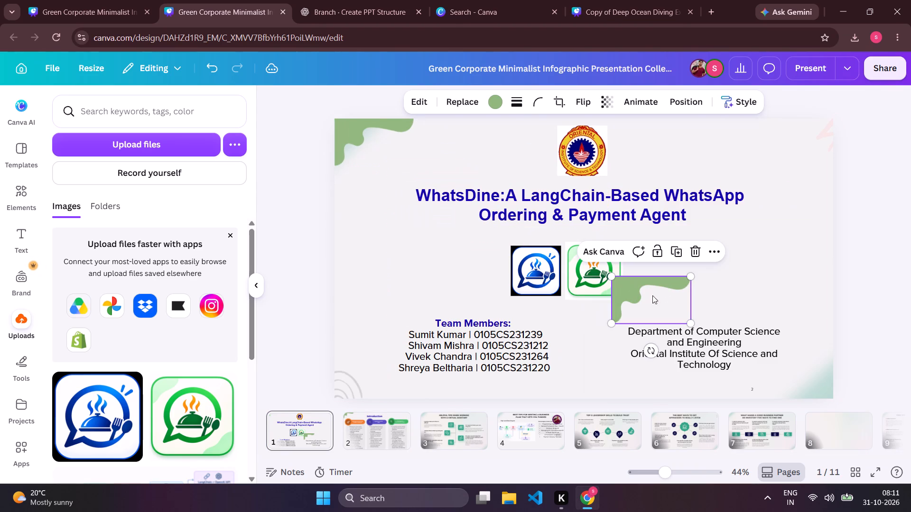
Rotate the second green wavy shape by 180°.
click(612, 269)
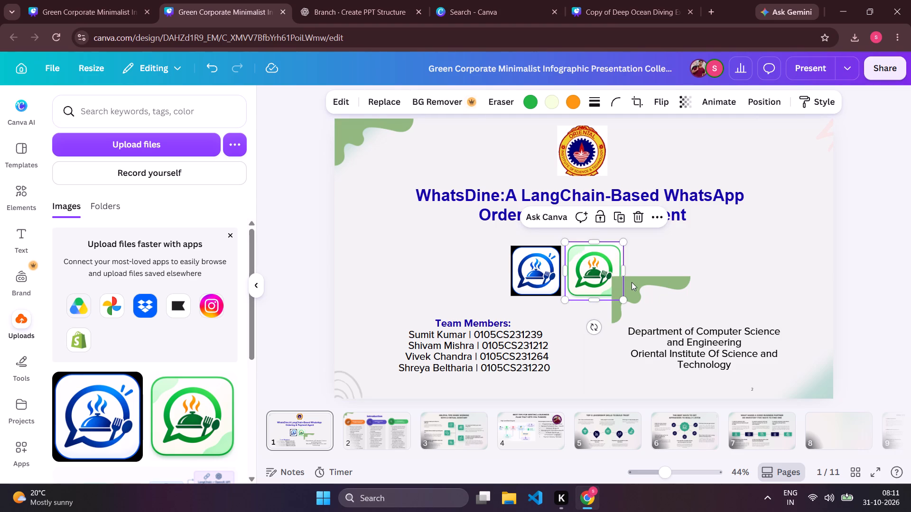
click(633, 284)
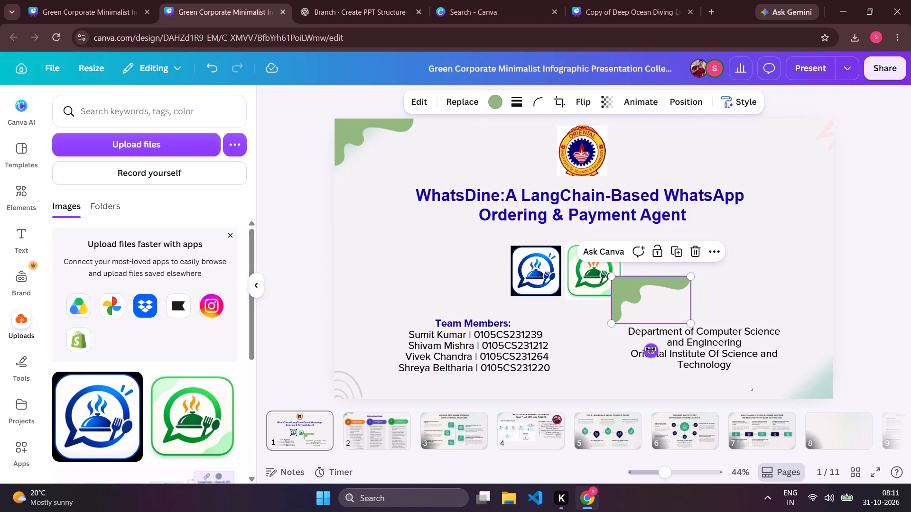
click(651, 349)
click(651, 349)
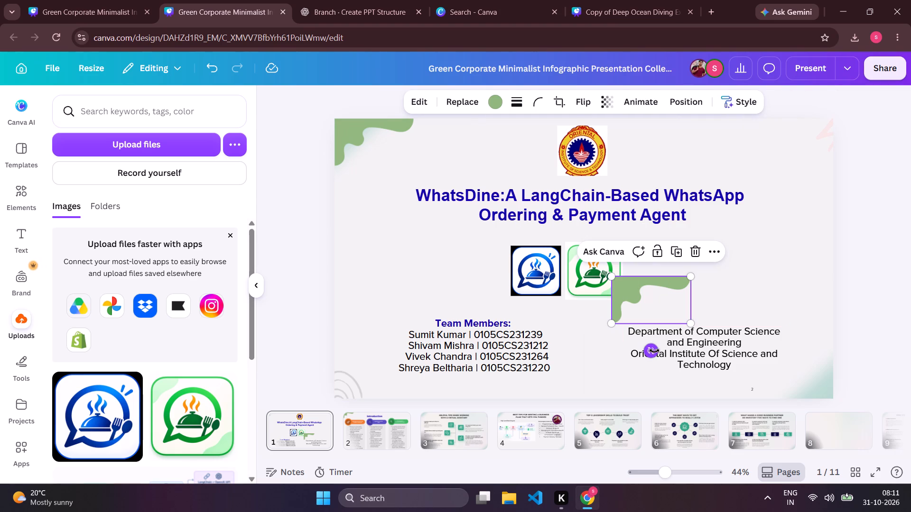
double_click(654, 352)
drag(654, 352, 669, 315)
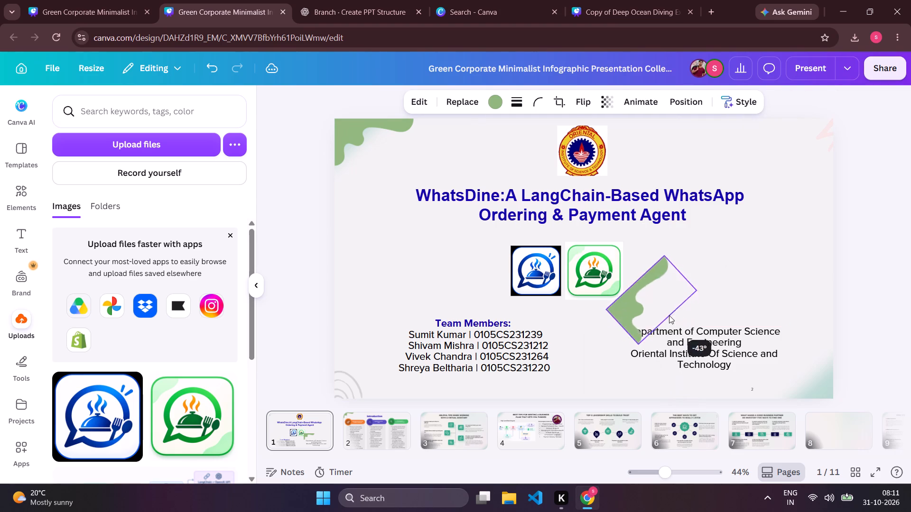
drag(669, 315, 661, 289)
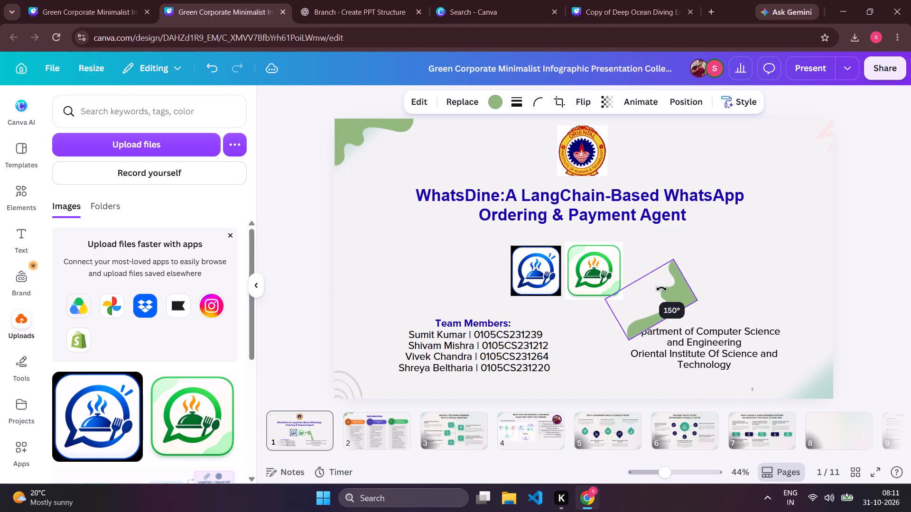
drag(661, 289, 636, 308)
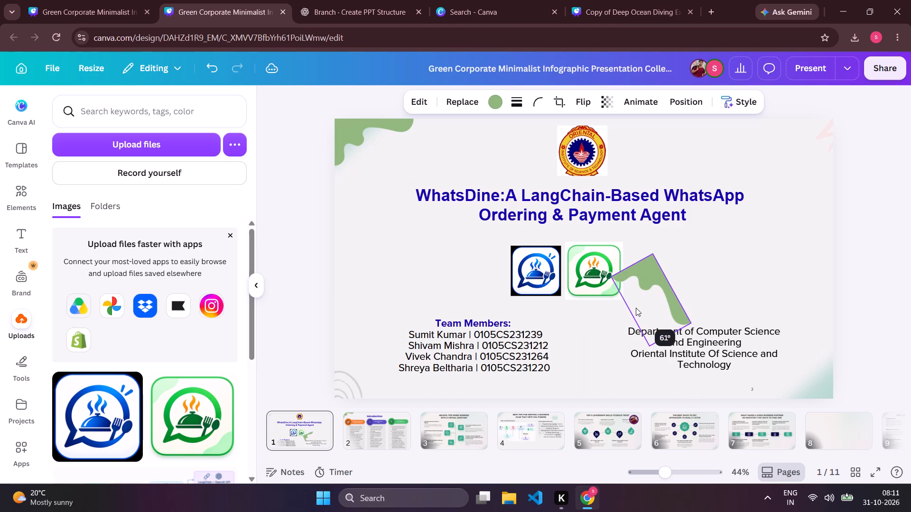
drag(636, 308, 651, 297)
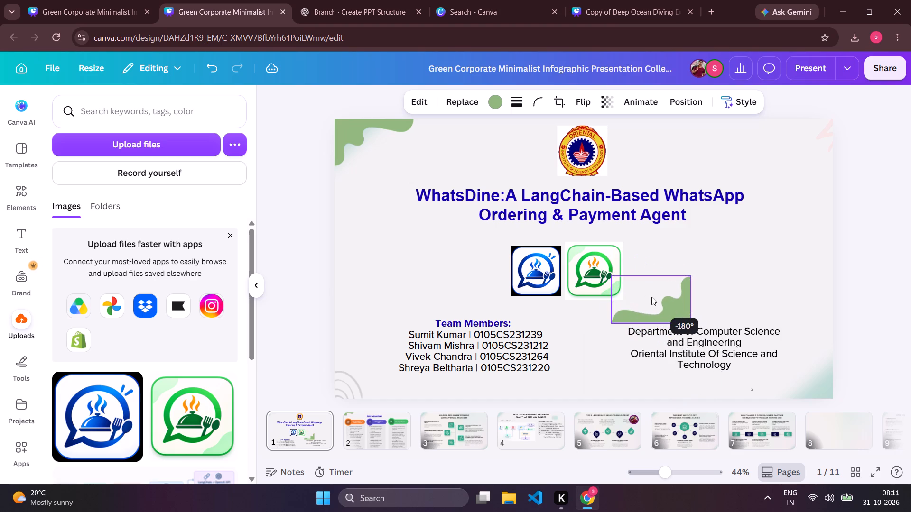
Move the rotated wavy shape into the title slide's lower-right corner, aligned with the slide's right edge.
drag(659, 304, 809, 378)
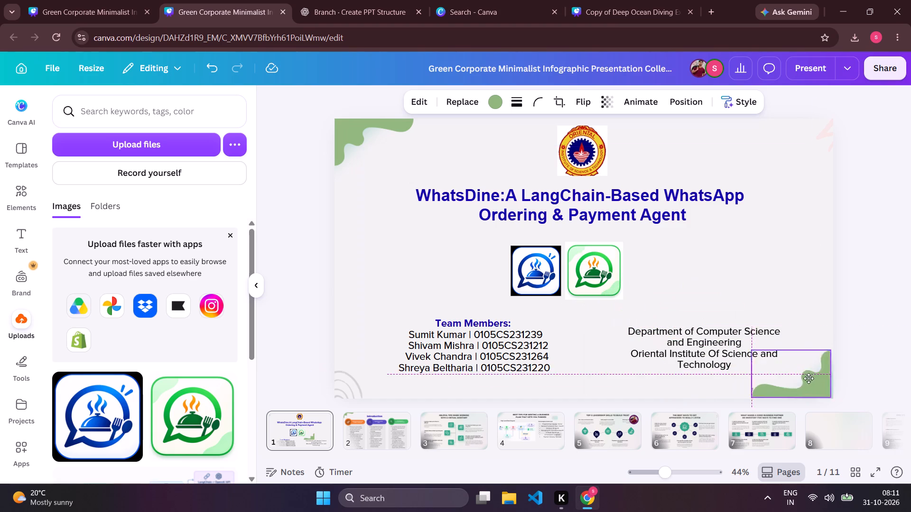
drag(809, 378, 799, 375)
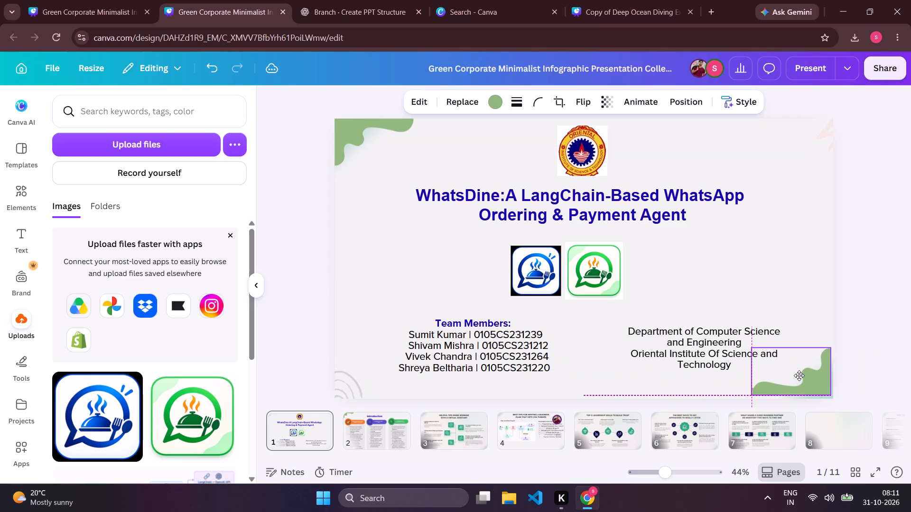
drag(799, 375, 802, 377)
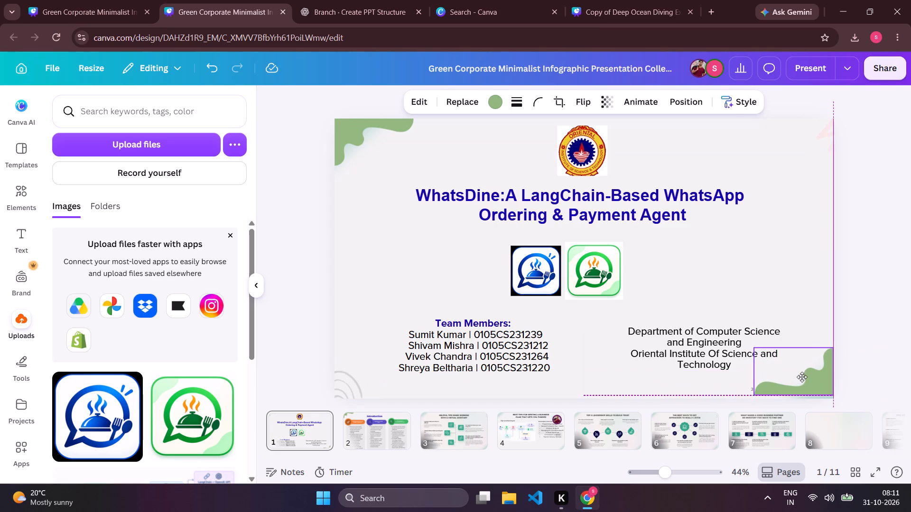
drag(802, 377, 802, 377)
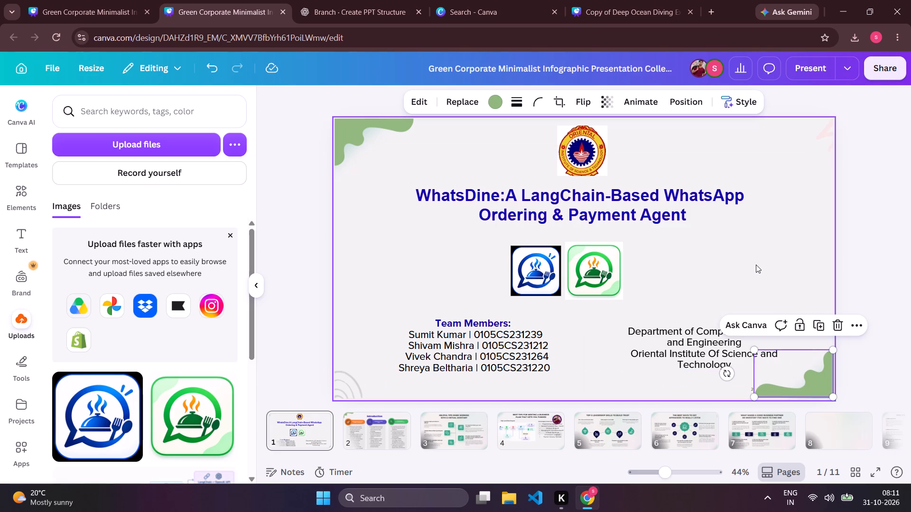
click(754, 263)
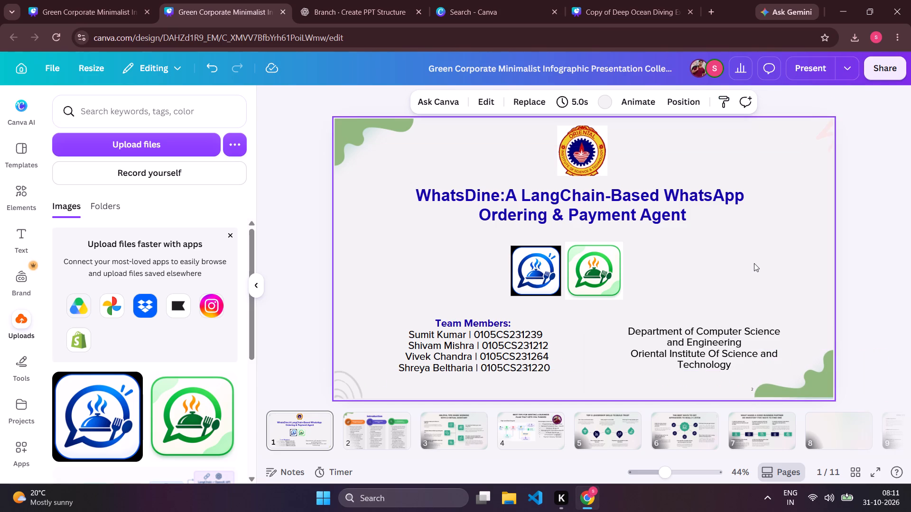
Look over slides 2, 3, 5 and 4 to review their content and corner decorations.
click(355, 442)
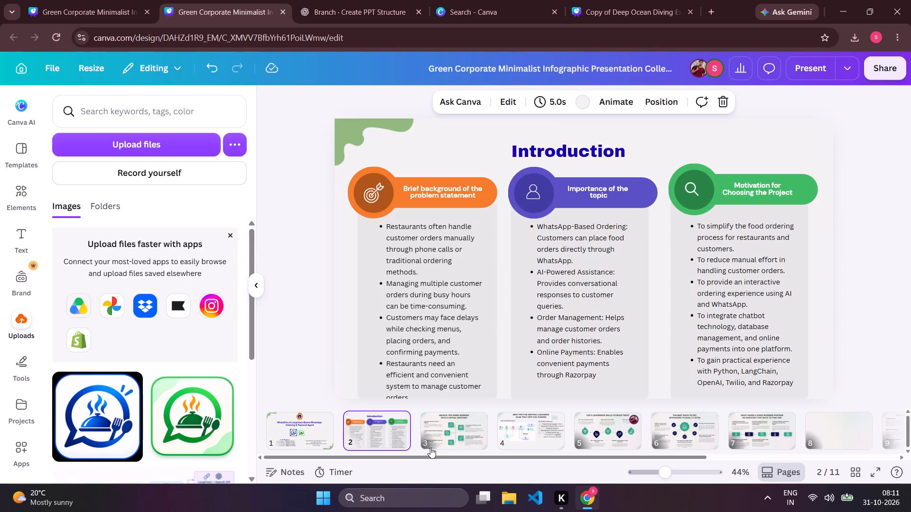
click(437, 448)
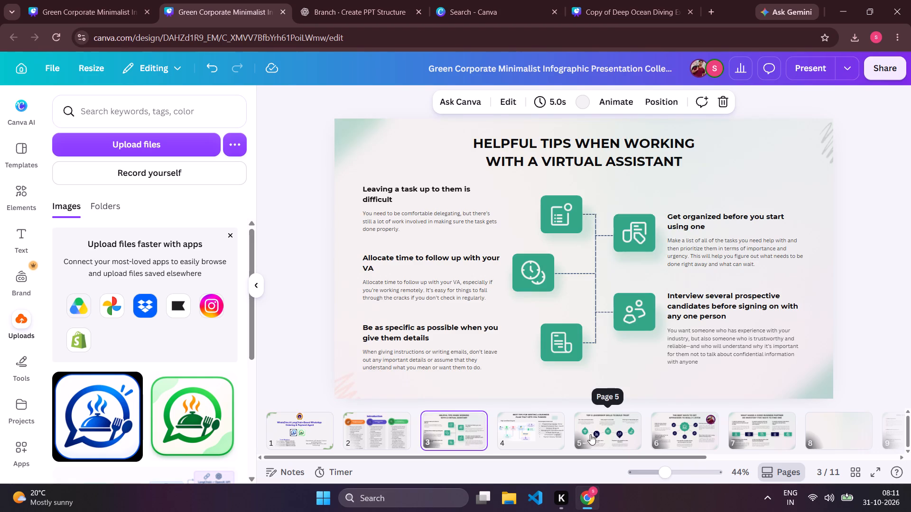
click(597, 436)
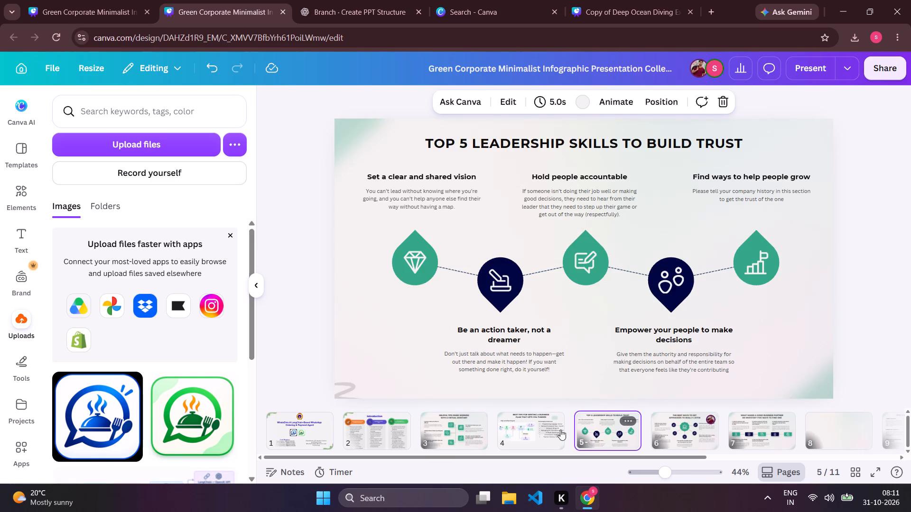
click(543, 430)
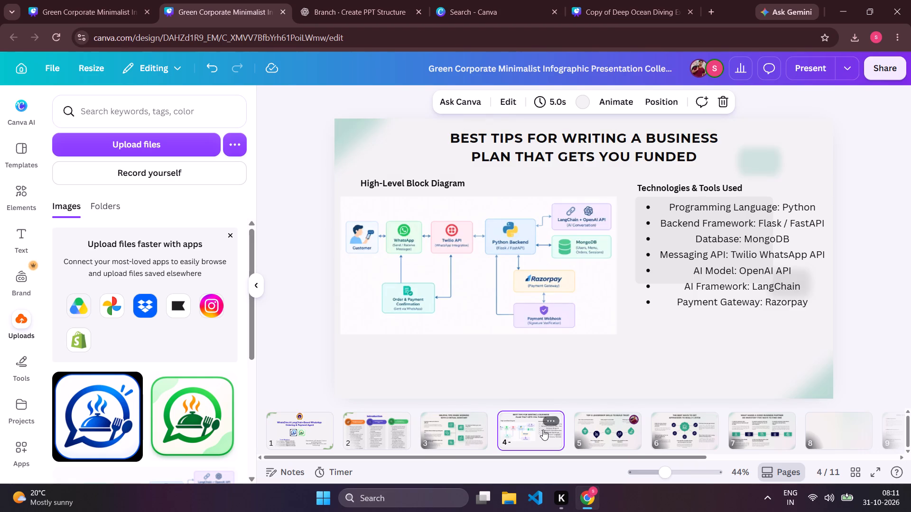
click(604, 436)
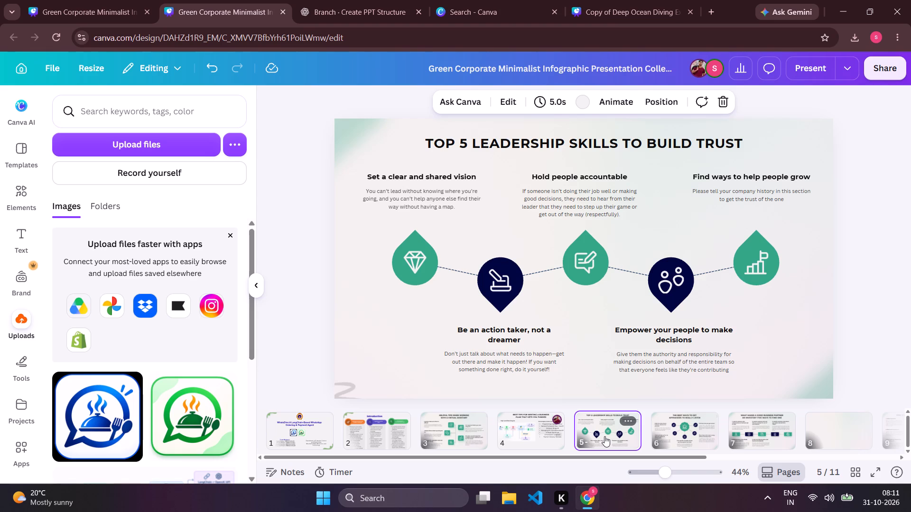
scroll(595, 406, down, 1)
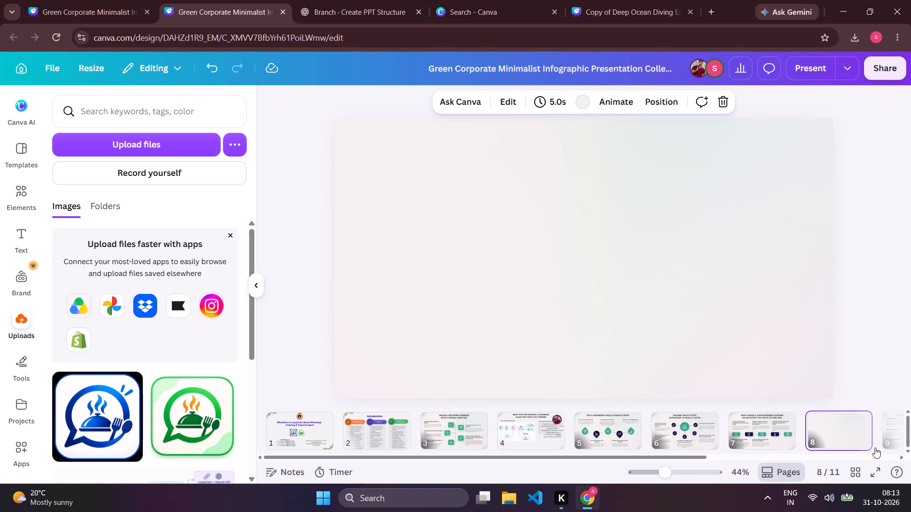
click(845, 436)
click(345, 140)
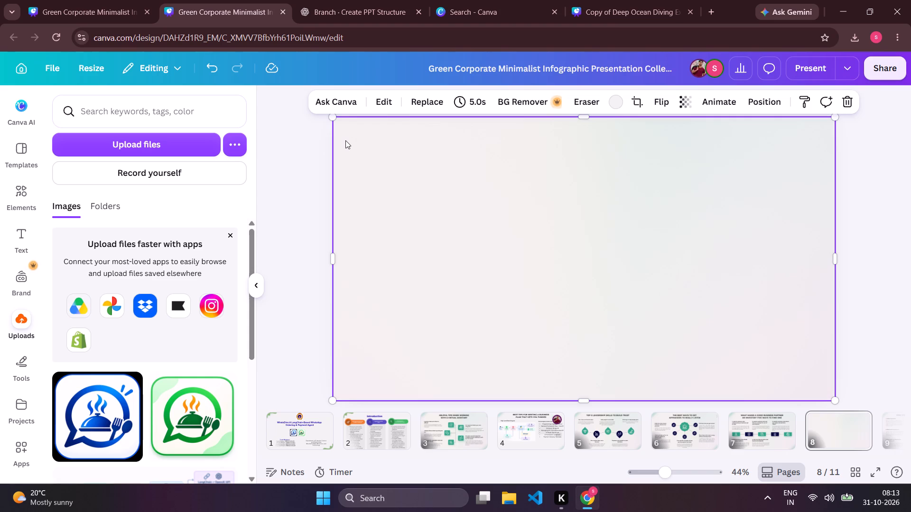
click(345, 140)
key(ctrl+v)
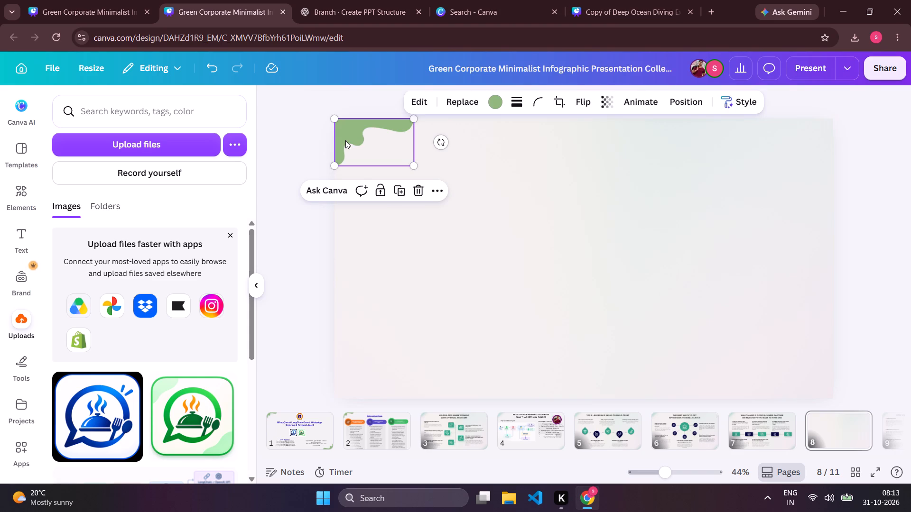
Paste a second copy of the green wavy shape on slide 8.
click(621, 305)
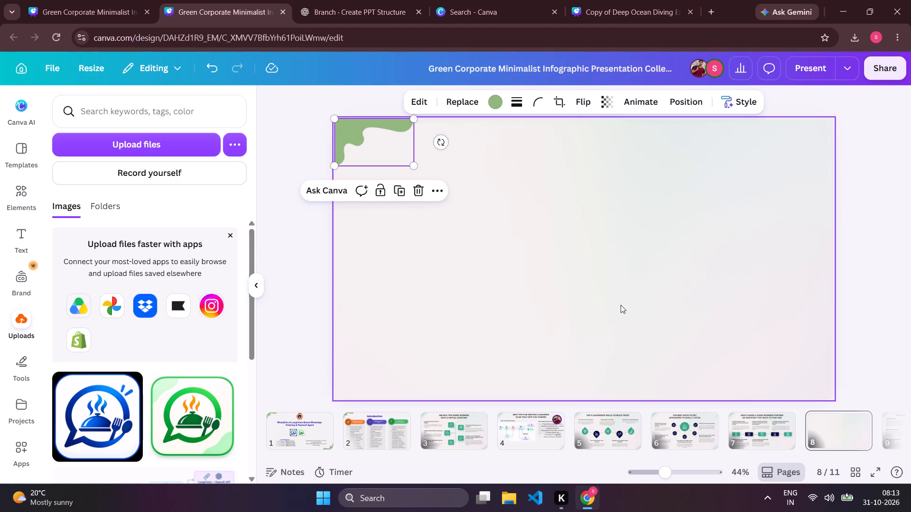
key(ctrl+v)
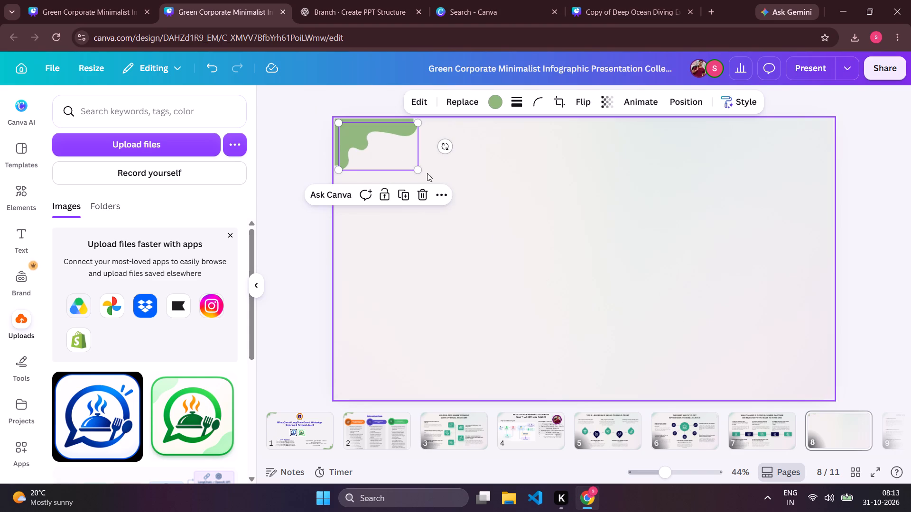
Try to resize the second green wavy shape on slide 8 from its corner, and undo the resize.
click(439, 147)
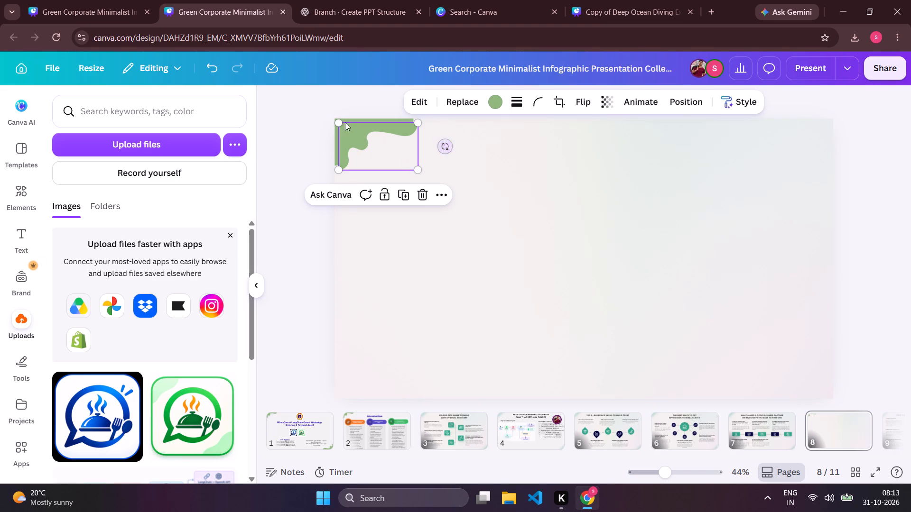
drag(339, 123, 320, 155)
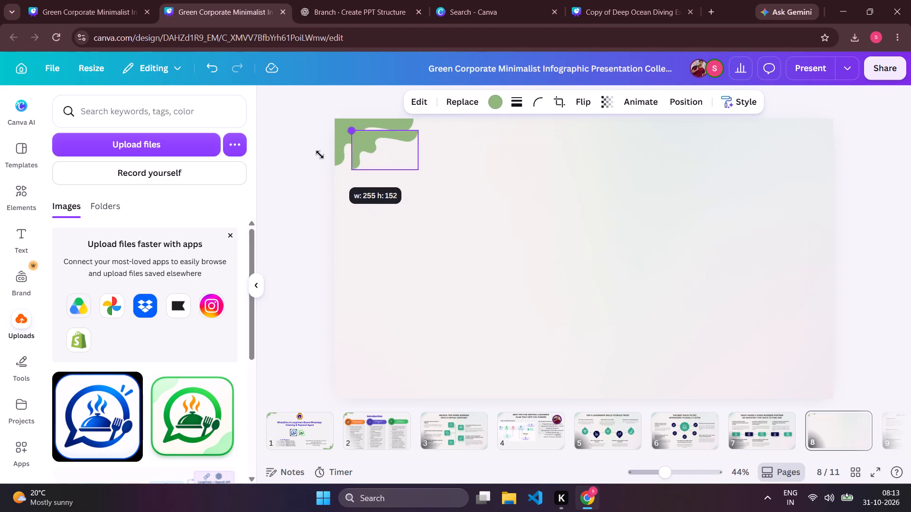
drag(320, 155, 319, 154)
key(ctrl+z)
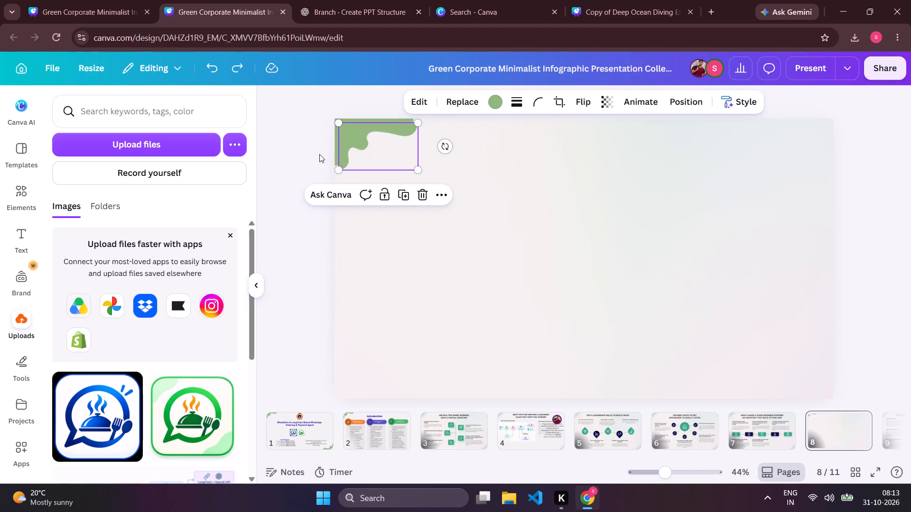
Move the second green wavy shape off slide 8's corner so it sits just below and right of the first one.
click(319, 154)
double_click(366, 158)
scroll(366, 158, up, 2)
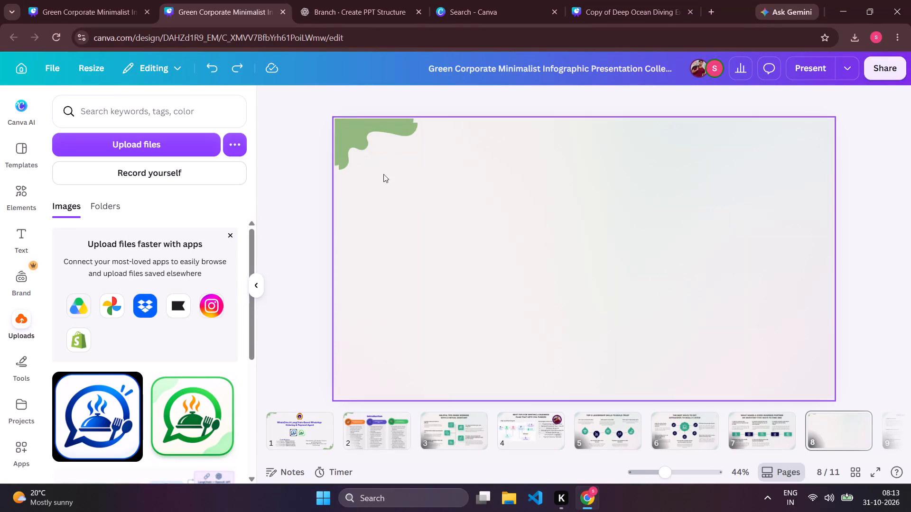
double_click(373, 150)
click(260, 286)
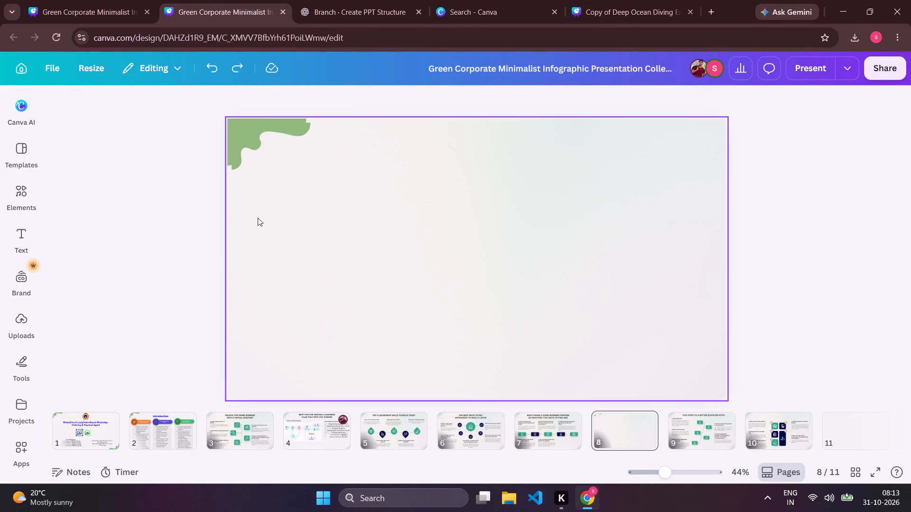
click(250, 154)
click(248, 140)
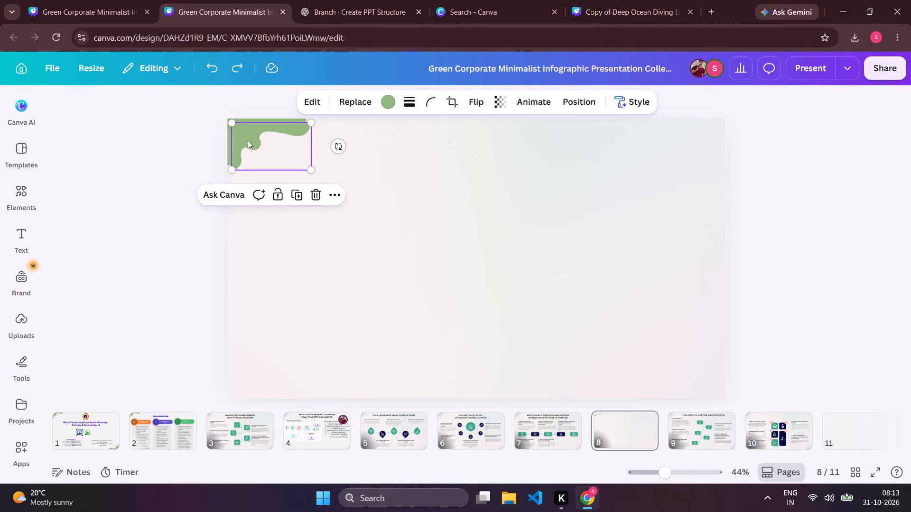
scroll(248, 140, up, 2)
click(251, 139)
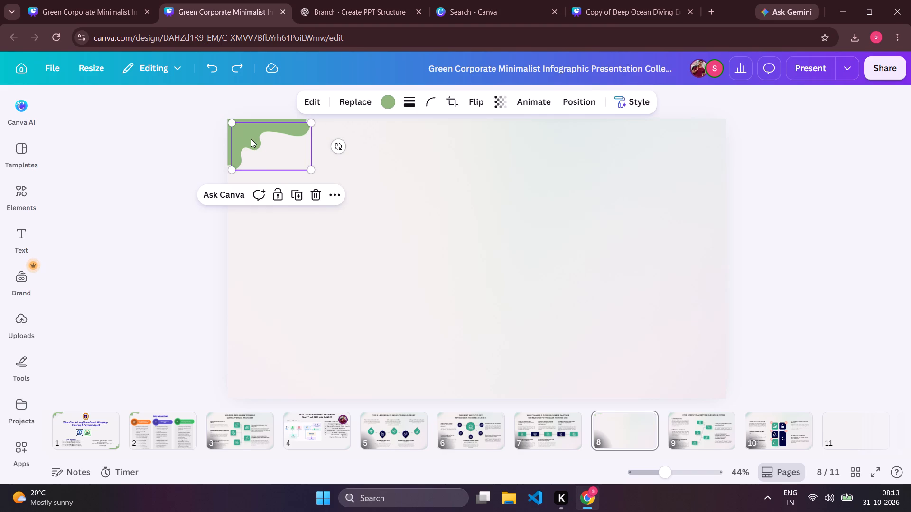
click(251, 139)
drag(251, 139, 283, 186)
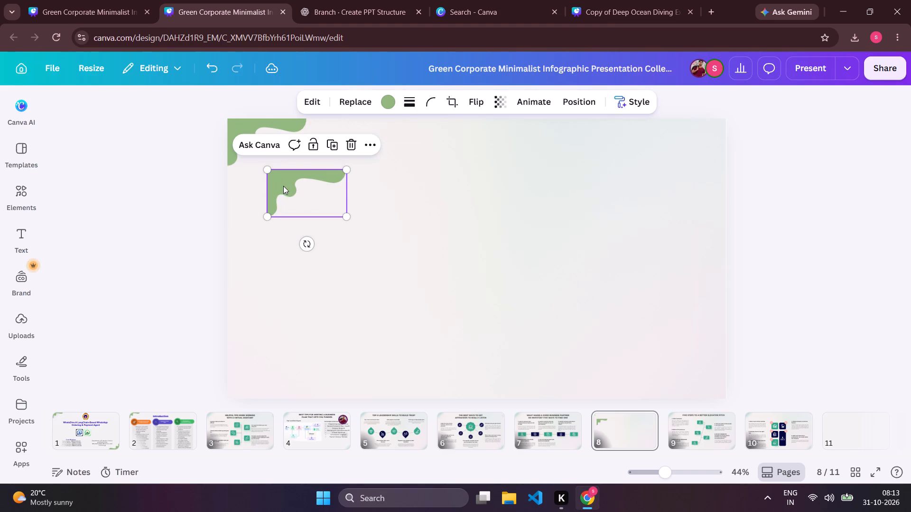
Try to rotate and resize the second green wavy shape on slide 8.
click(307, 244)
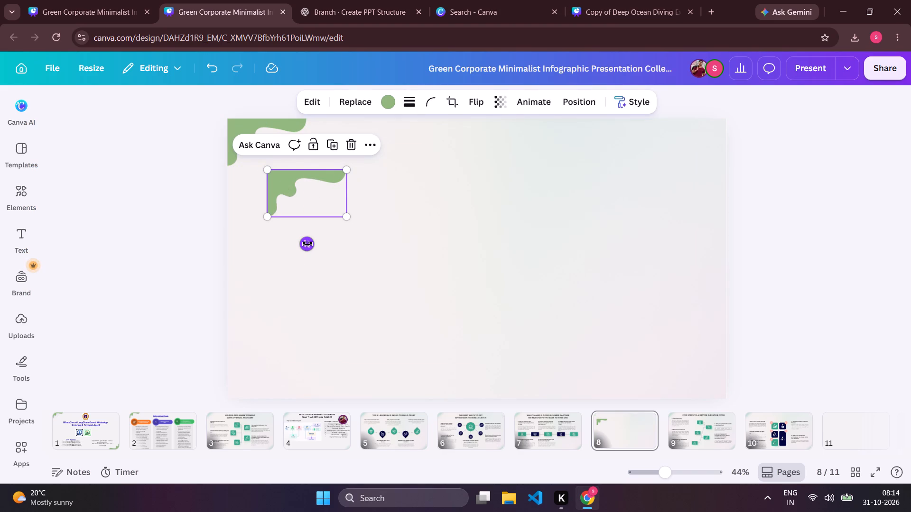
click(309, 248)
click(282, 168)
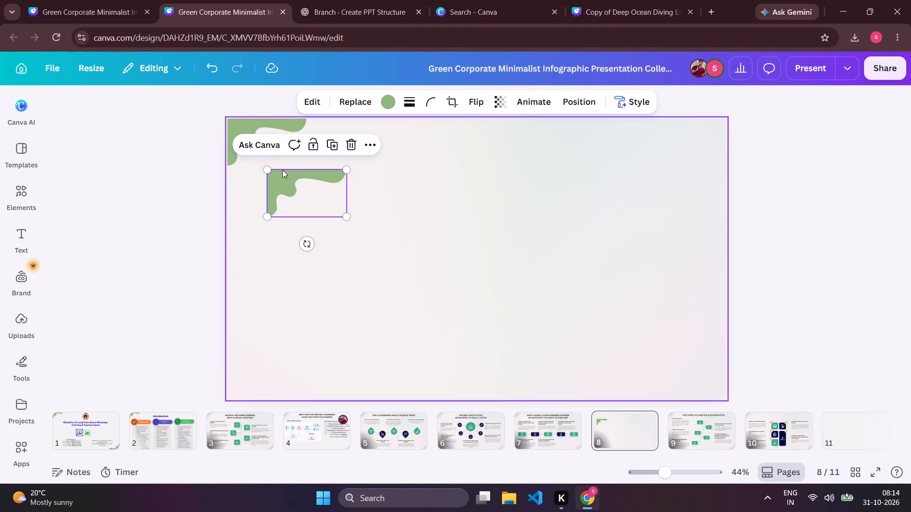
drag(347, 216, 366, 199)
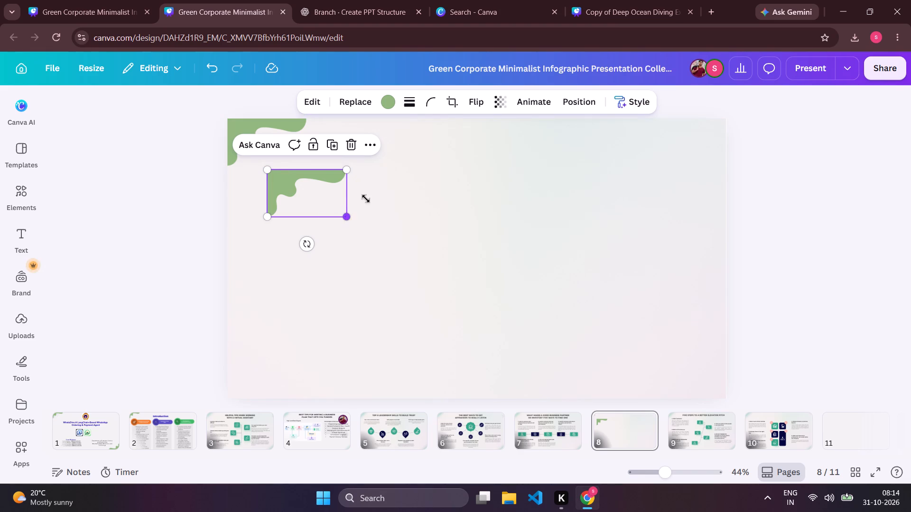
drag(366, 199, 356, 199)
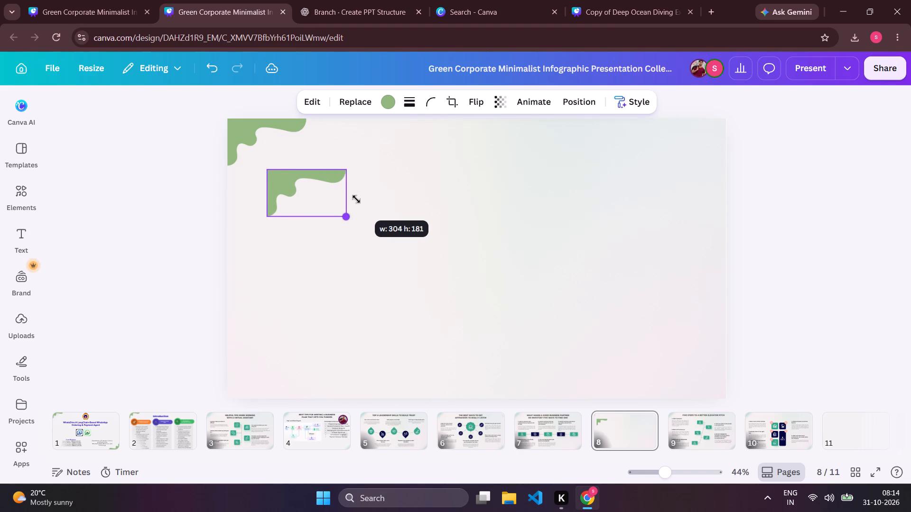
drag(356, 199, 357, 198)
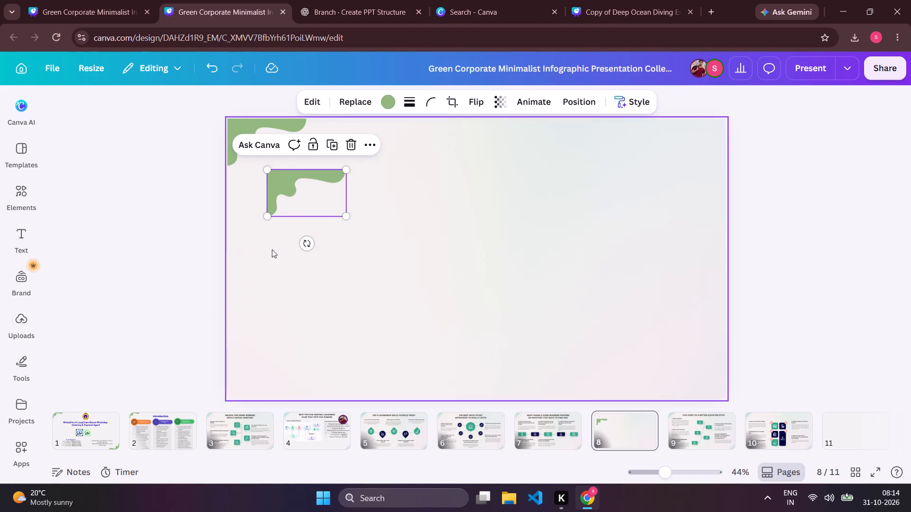
Move the second green wavy shape clear of the first one and flip it both vertically and horizontally.
drag(277, 183, 263, 171)
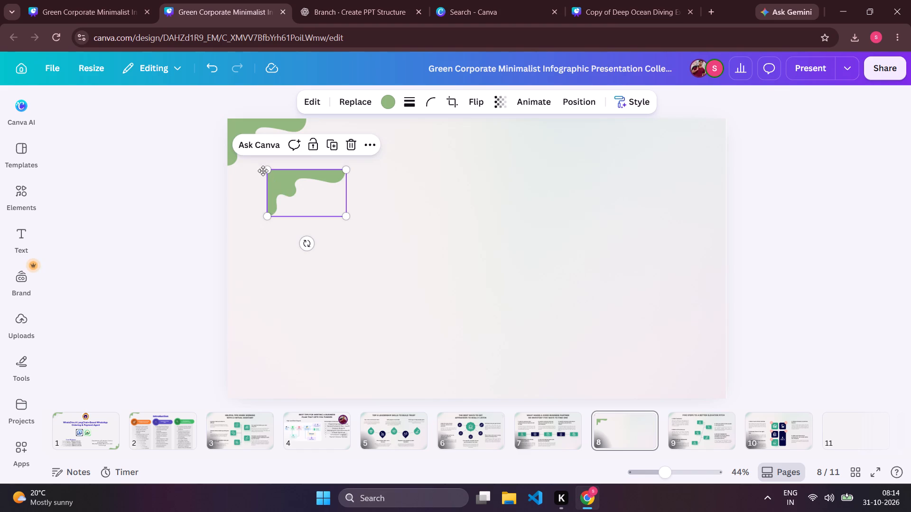
drag(263, 171, 303, 222)
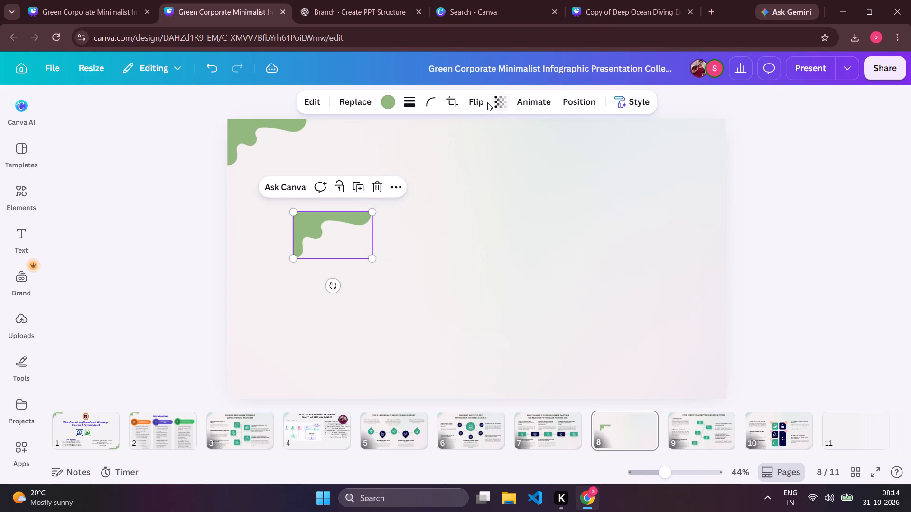
click(478, 101)
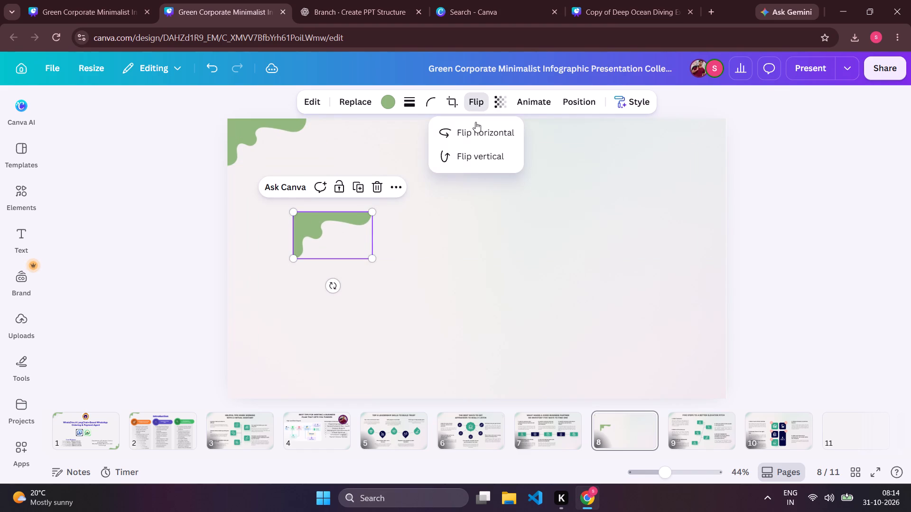
click(475, 150)
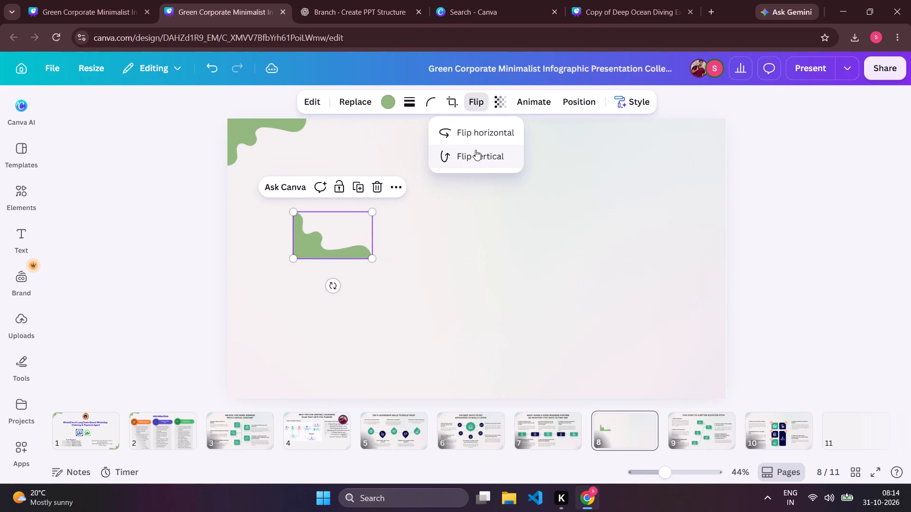
click(482, 132)
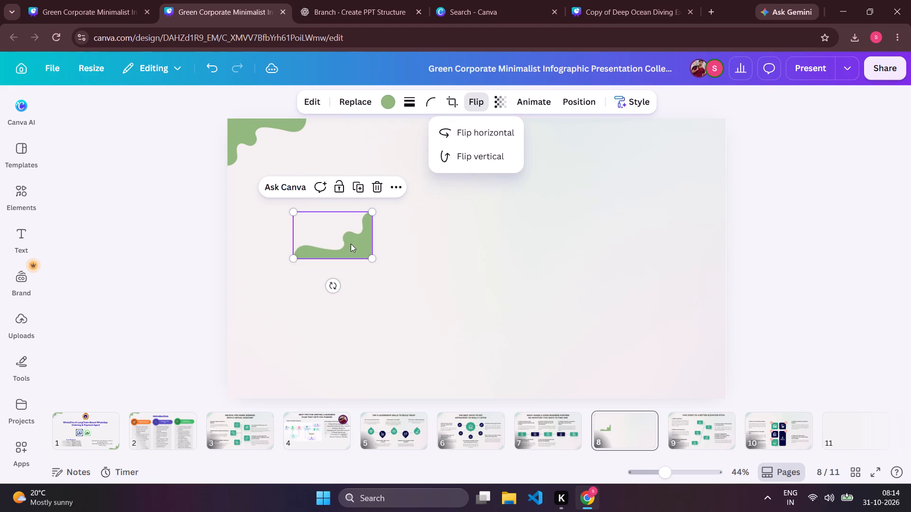
Move the flipped green wavy shape flush into the lower-right corner of slide 8.
click(348, 244)
drag(348, 244, 592, 375)
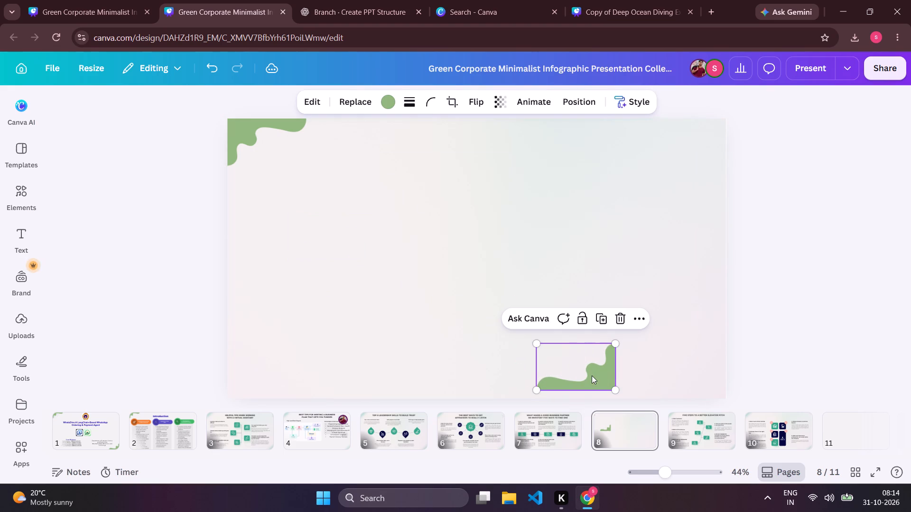
drag(589, 375, 704, 381)
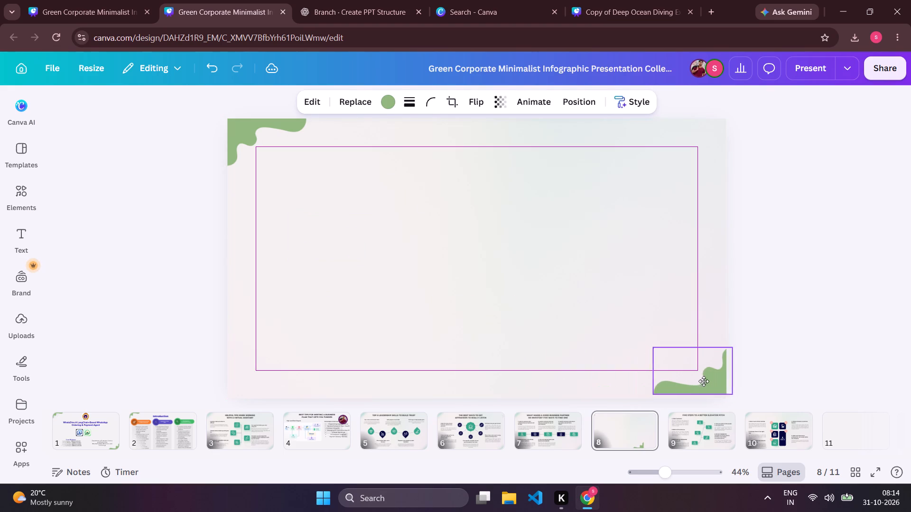
drag(704, 381, 697, 382)
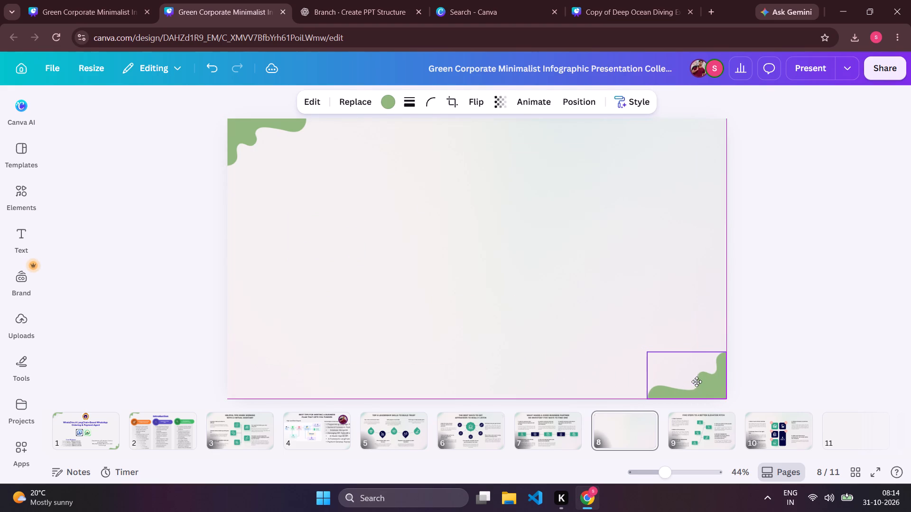
drag(697, 382, 701, 384)
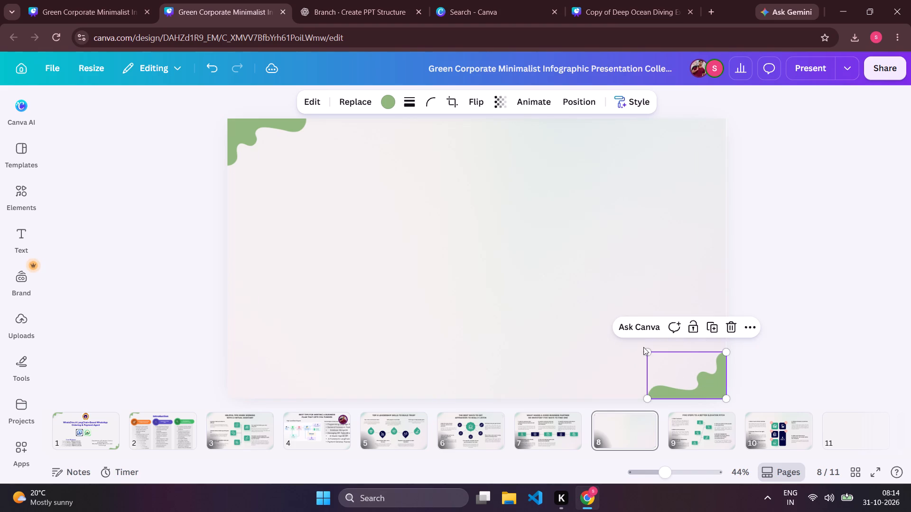
click(614, 342)
click(500, 338)
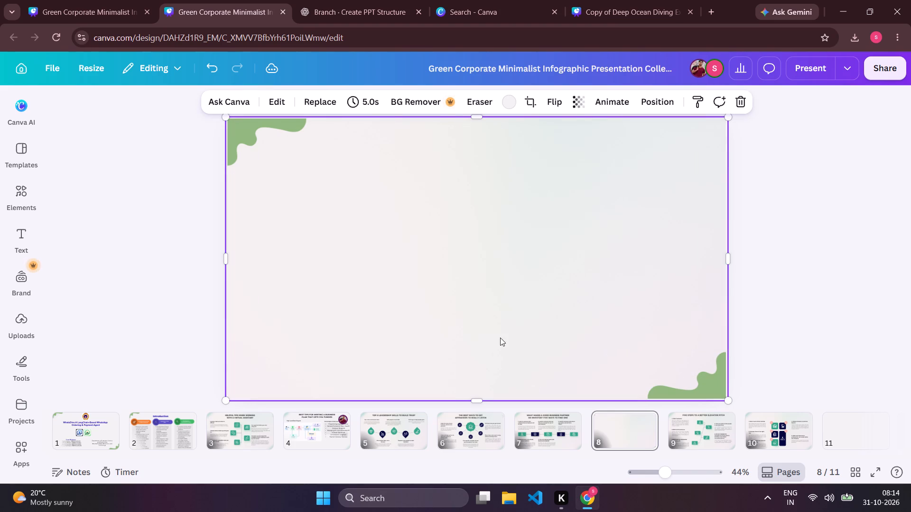
Copy the "Introduction" heading text from slide 2 and paste it onto slide 8.
click(177, 421)
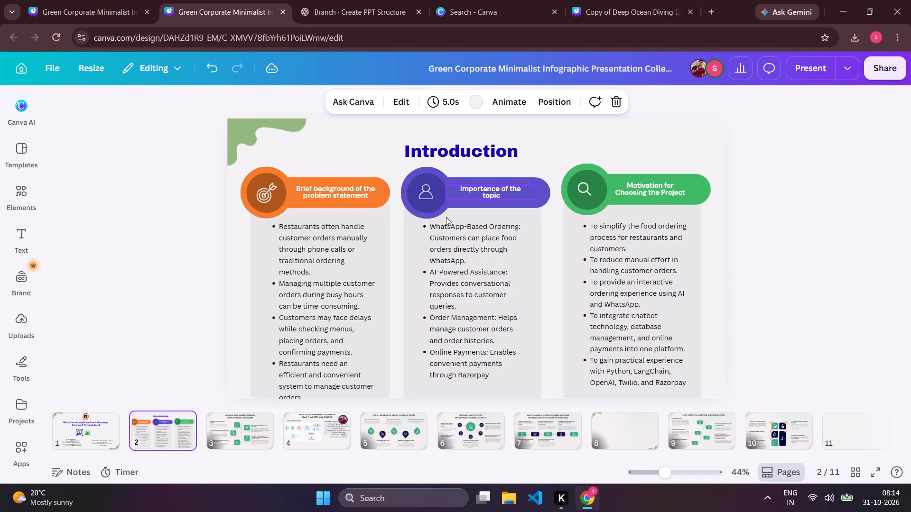
click(445, 155)
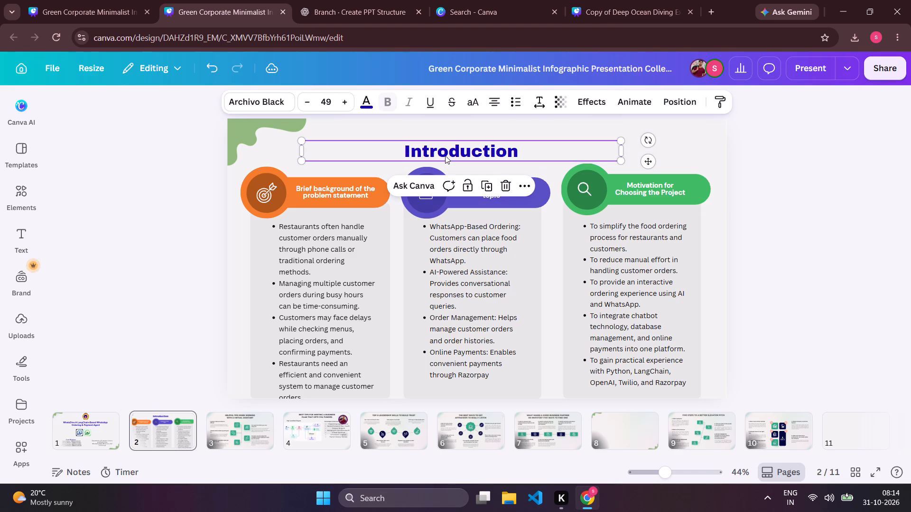
click(474, 159)
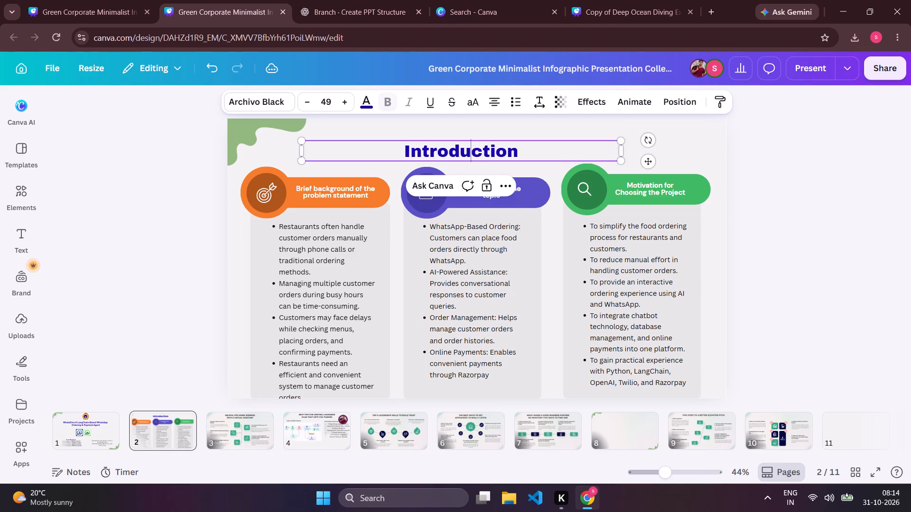
key(ctrl+c)
key(ctrl+a)
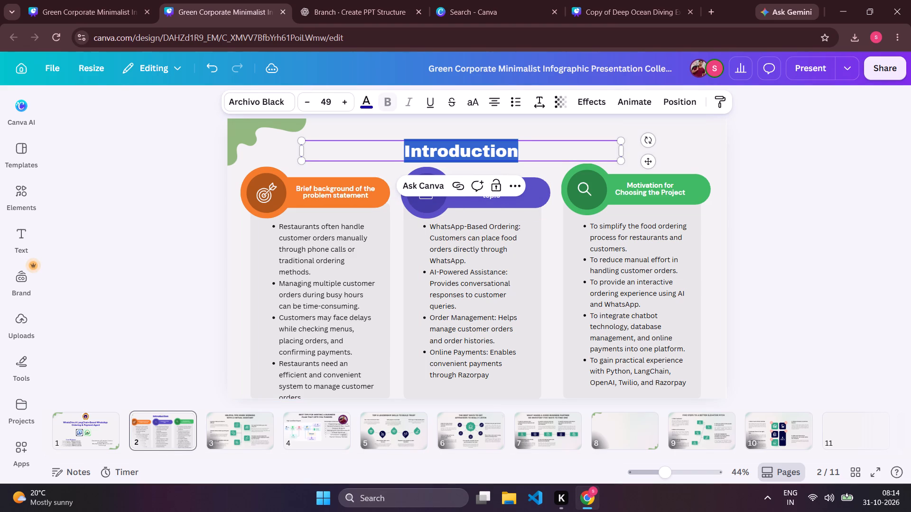
key(ctrl+v)
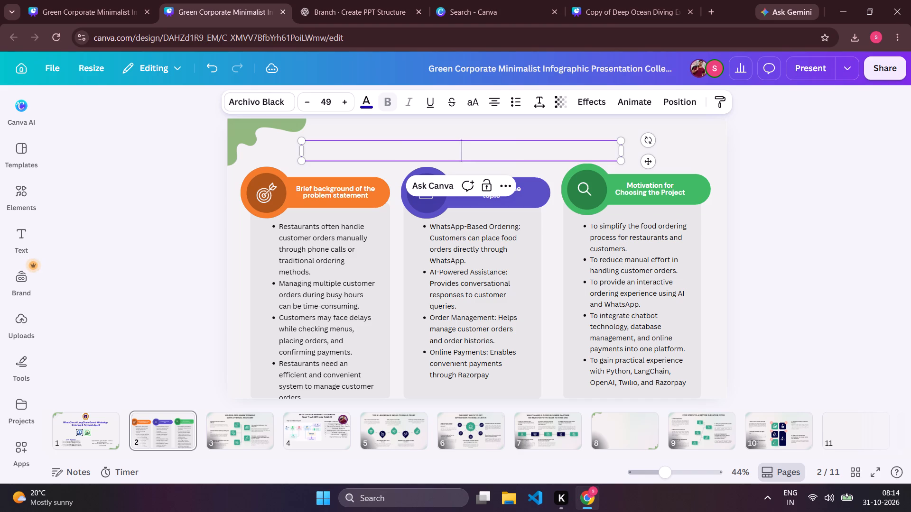
key(ctrl+z)
key(ctrl+c)
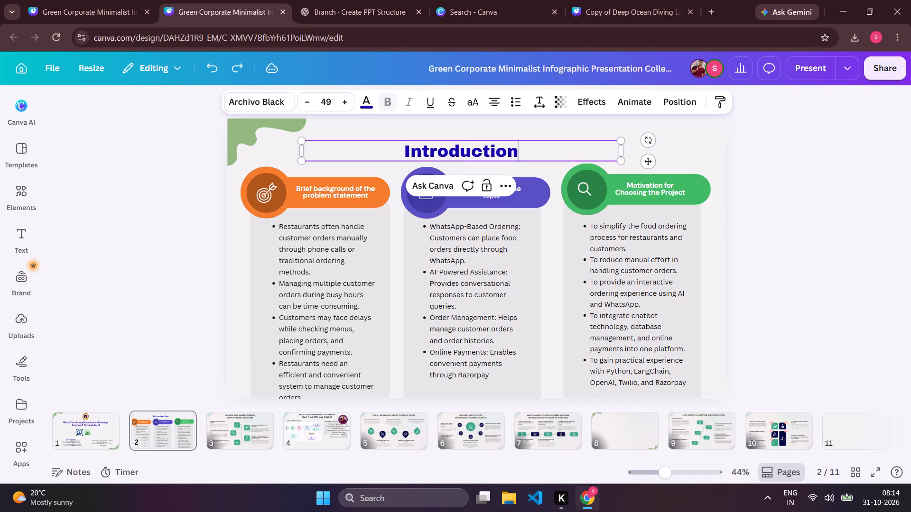
key(ctrl+a)
key(ctrl+c)
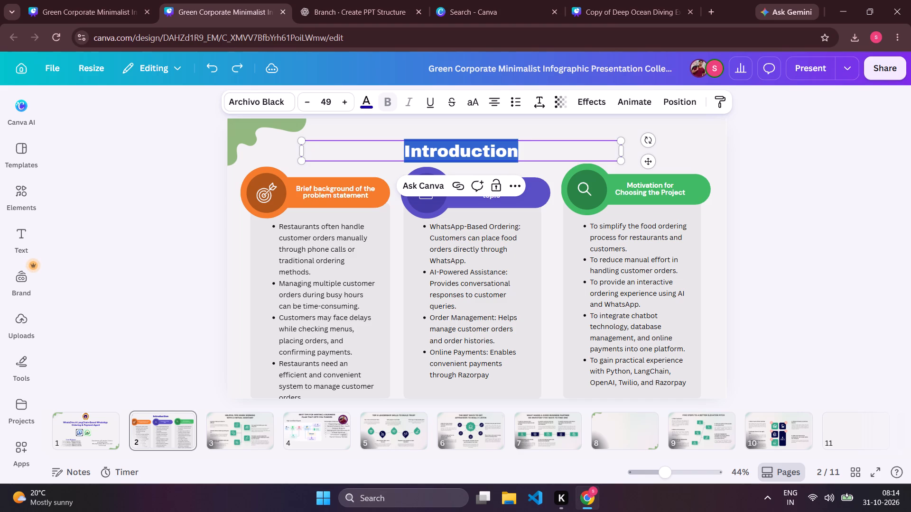
click(624, 436)
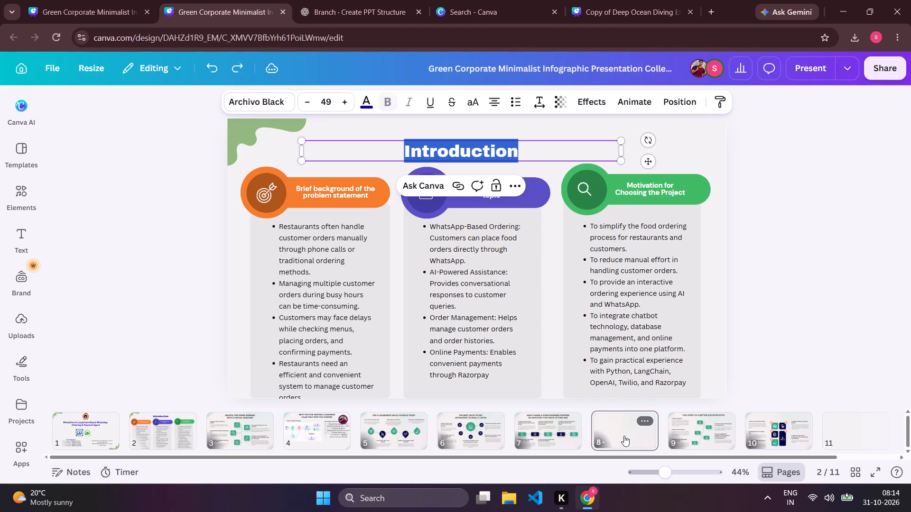
click(440, 176)
key(ctrl+v)
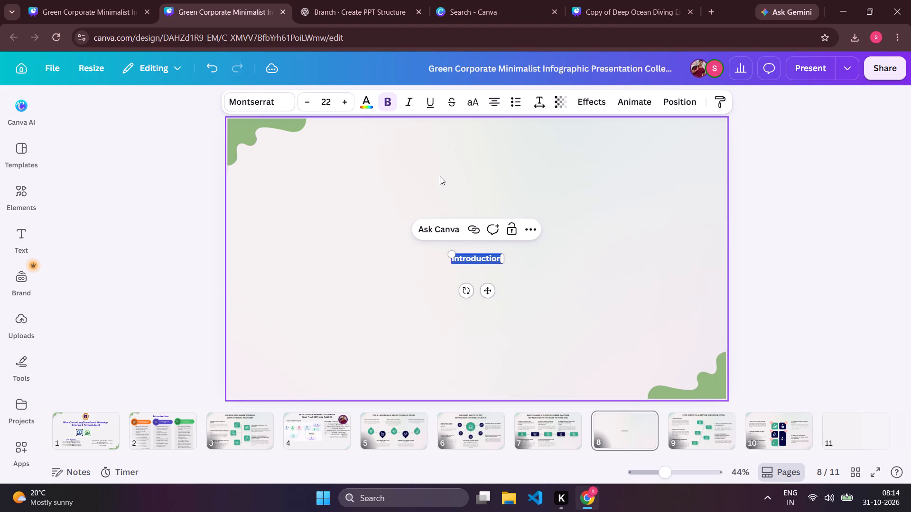
Increase the font size of the pasted "Introduction" text on slide 8 to 47.
triple_click(346, 104)
click(346, 104)
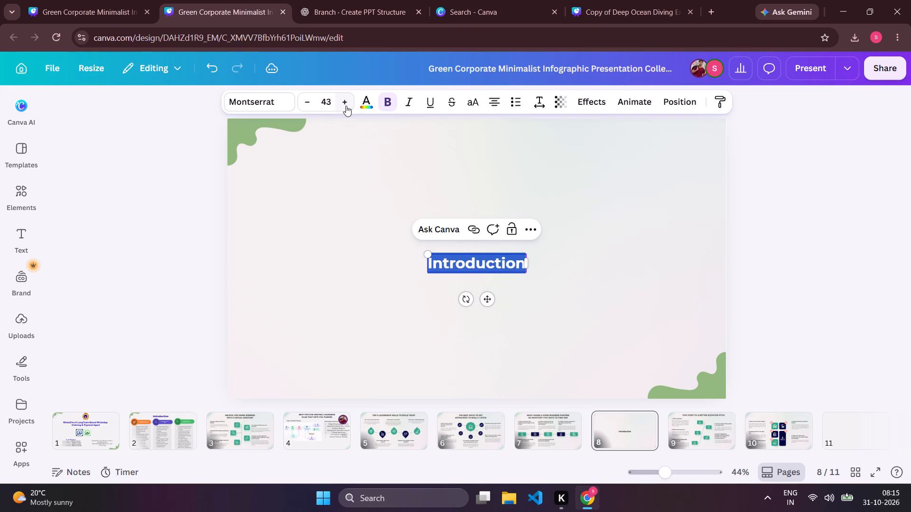
Move the "Introduction" text to the top of slide 8, near the horizontal centre, as its heading.
double_click(453, 268)
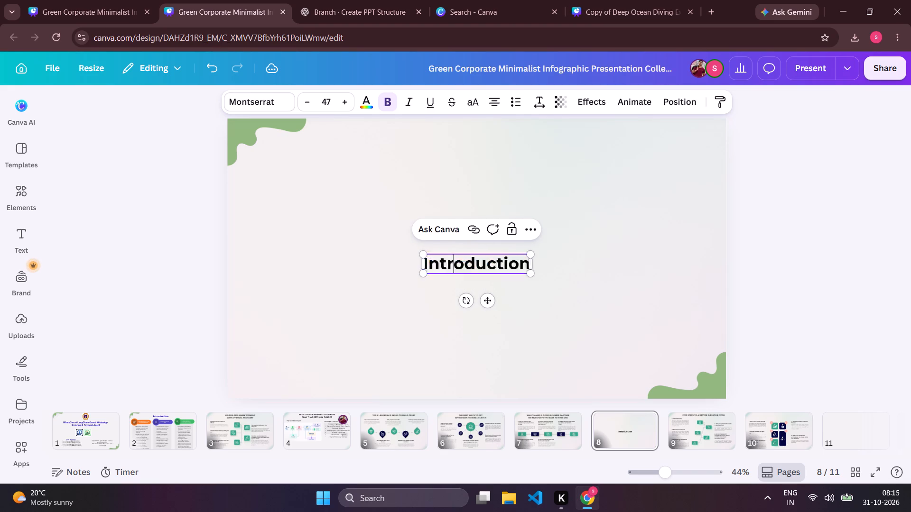
drag(453, 268, 413, 177)
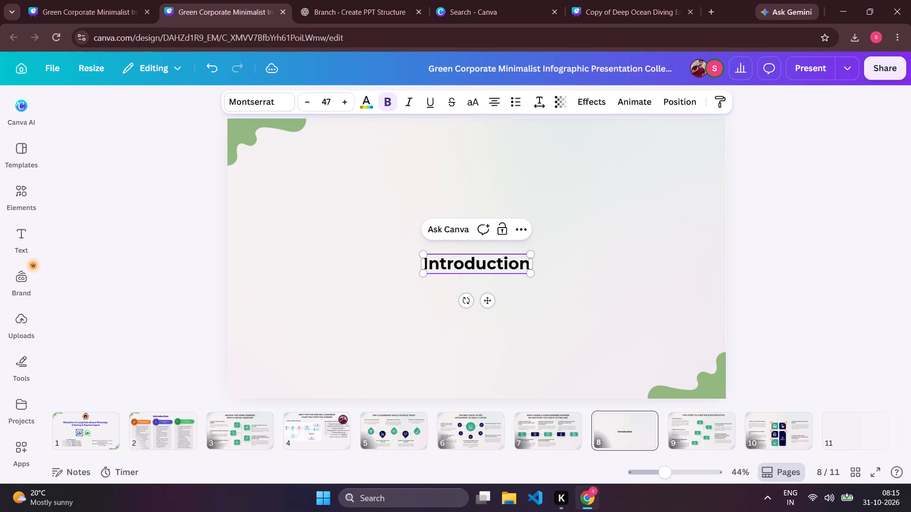
drag(474, 274, 431, 182)
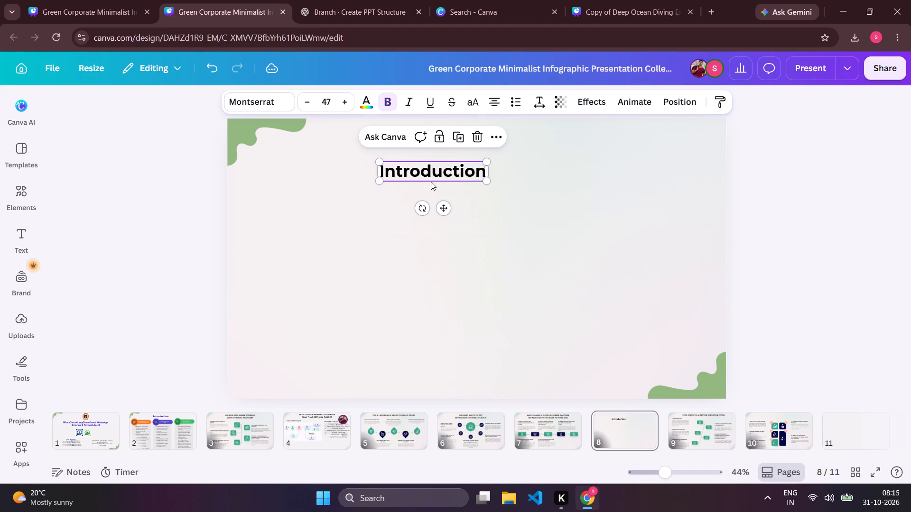
drag(442, 172, 480, 148)
drag(480, 148, 470, 148)
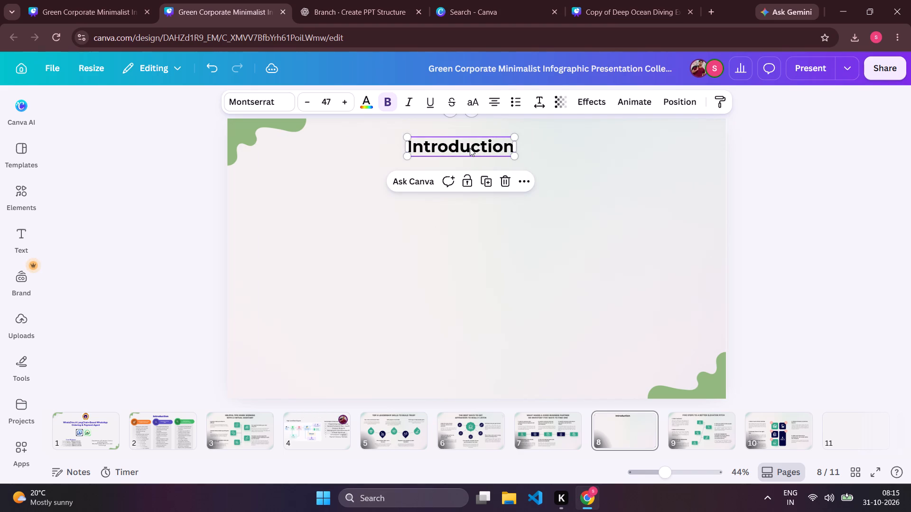
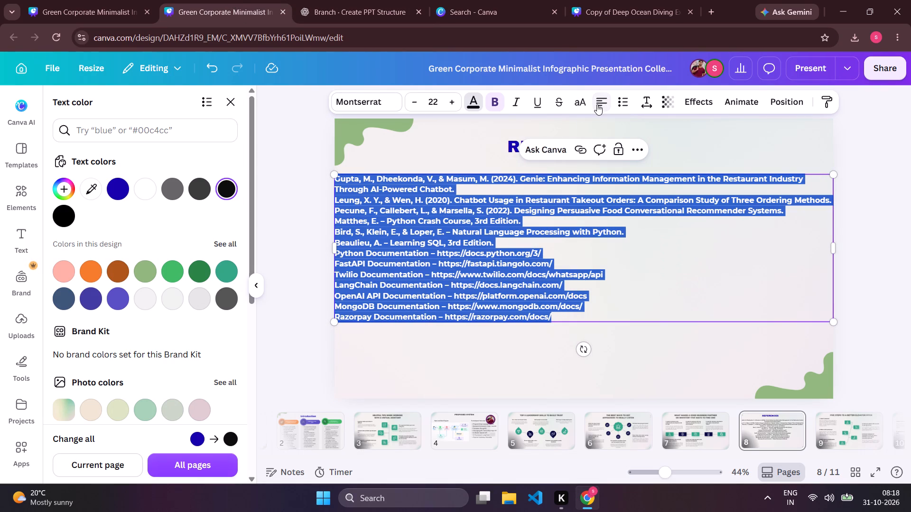
click(623, 100)
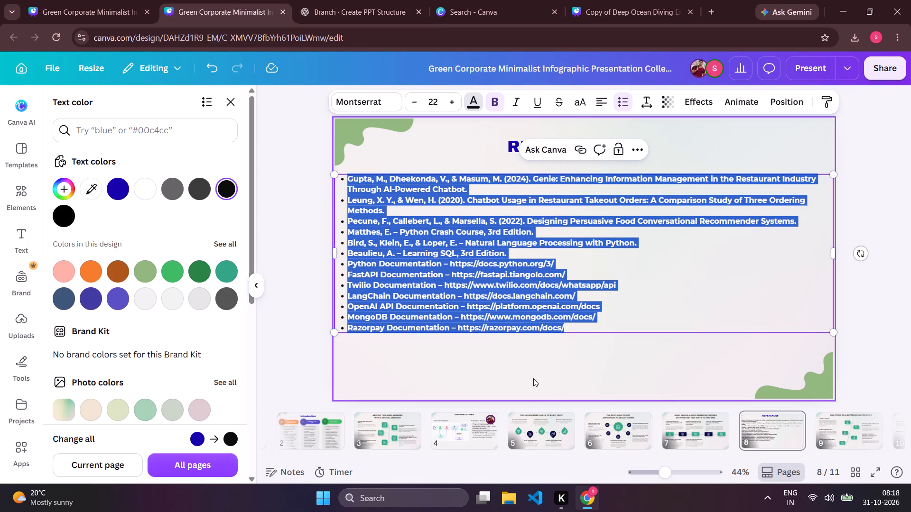
click(533, 378)
Remove the bold formatting from the whole references list on slide 8.
click(508, 307)
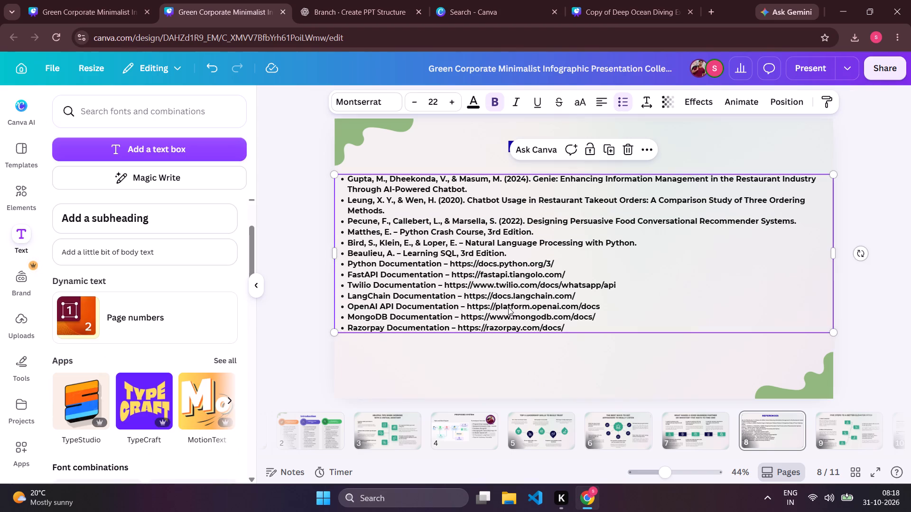
click(494, 101)
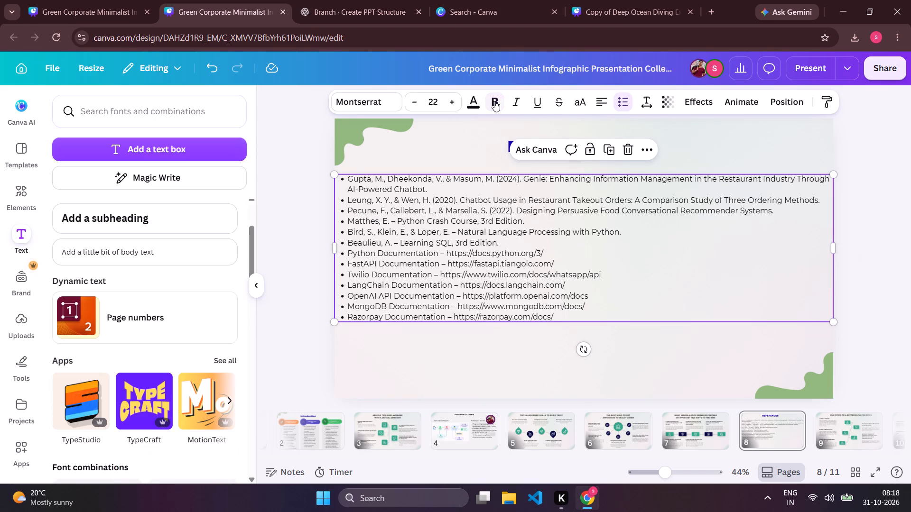
click(462, 341)
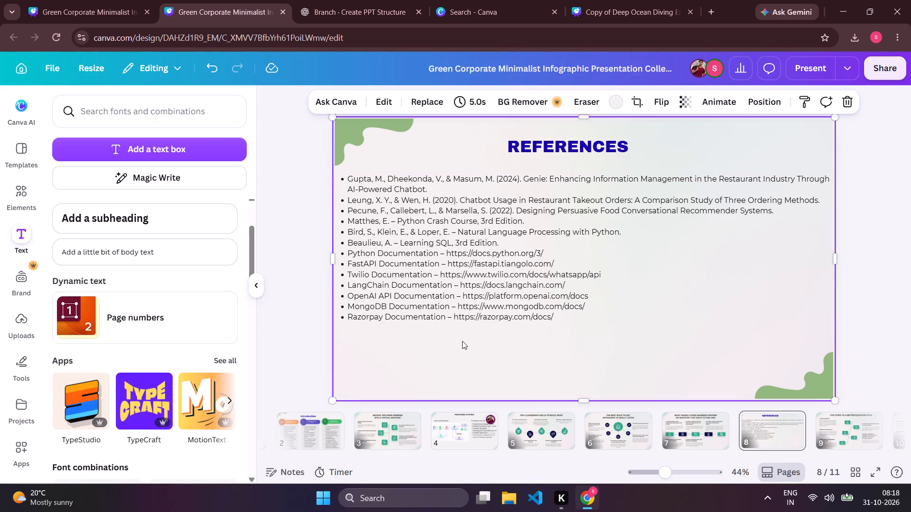
Set the line spacing of the references list to 1.65.
double_click(435, 284)
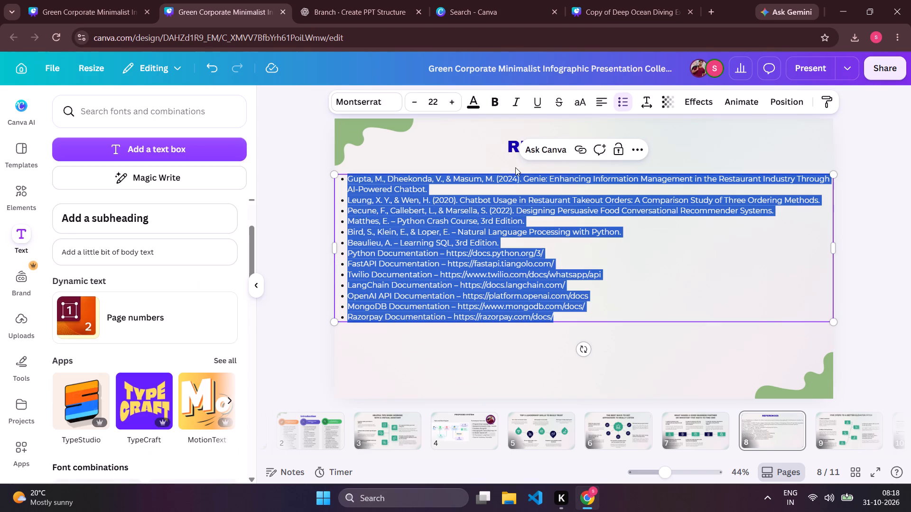
click(644, 105)
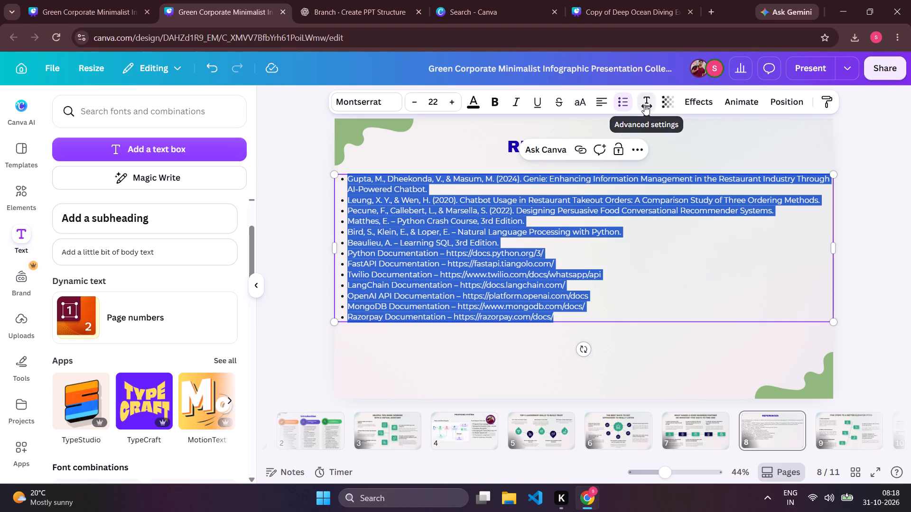
click(697, 193)
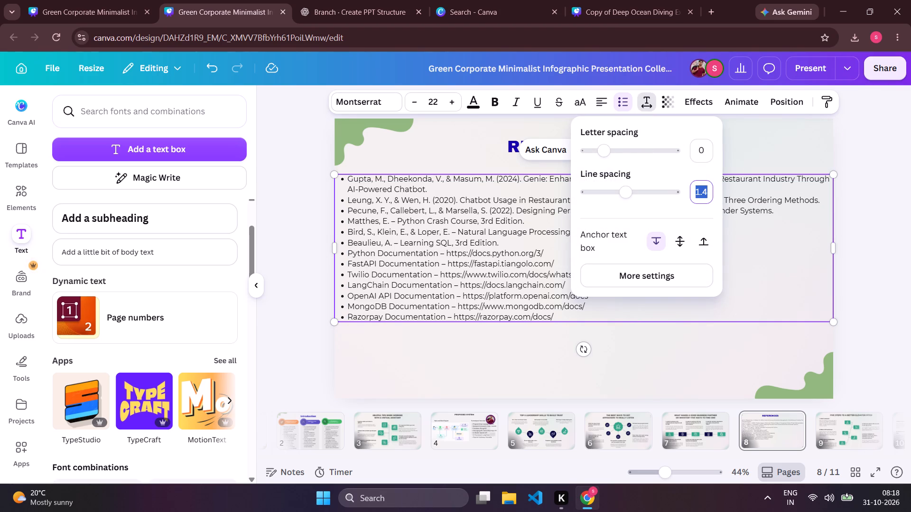
key(BackSpace)
text(1.65)
key(Return)
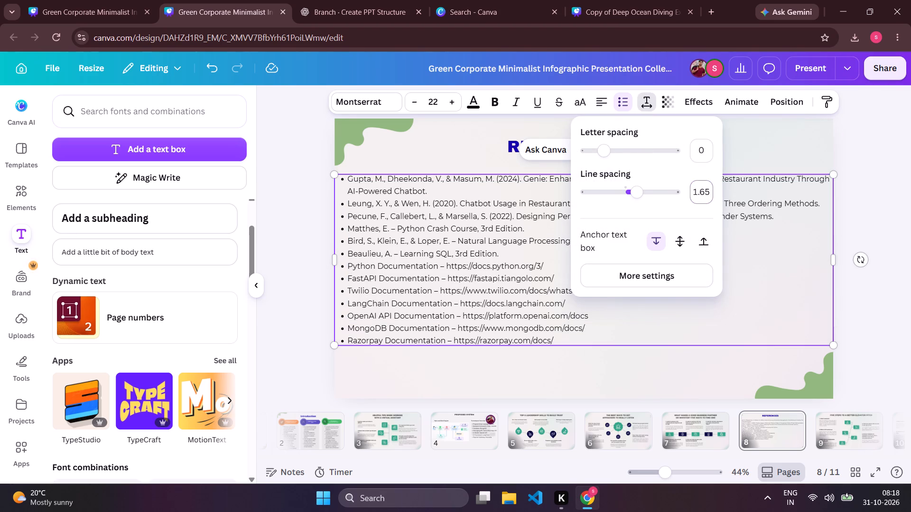
click(658, 394)
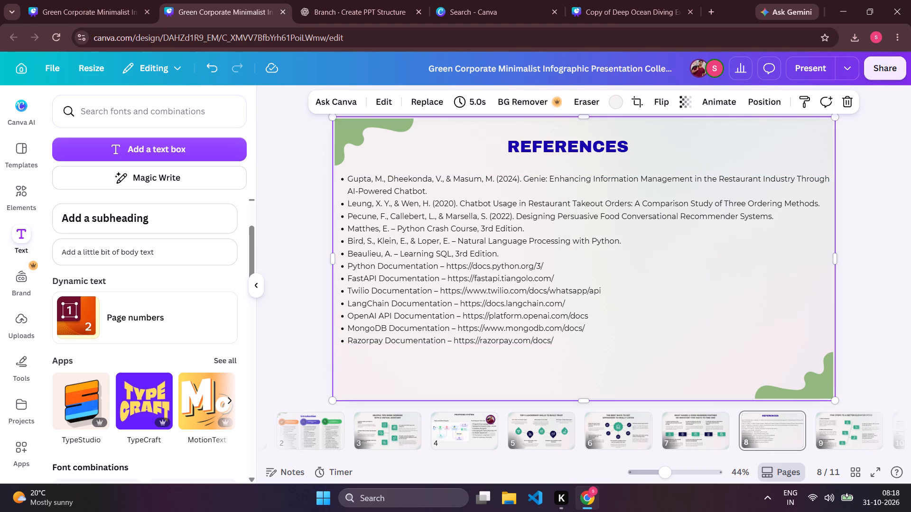
Change the font of the references list to Canva Sans.
click(400, 273)
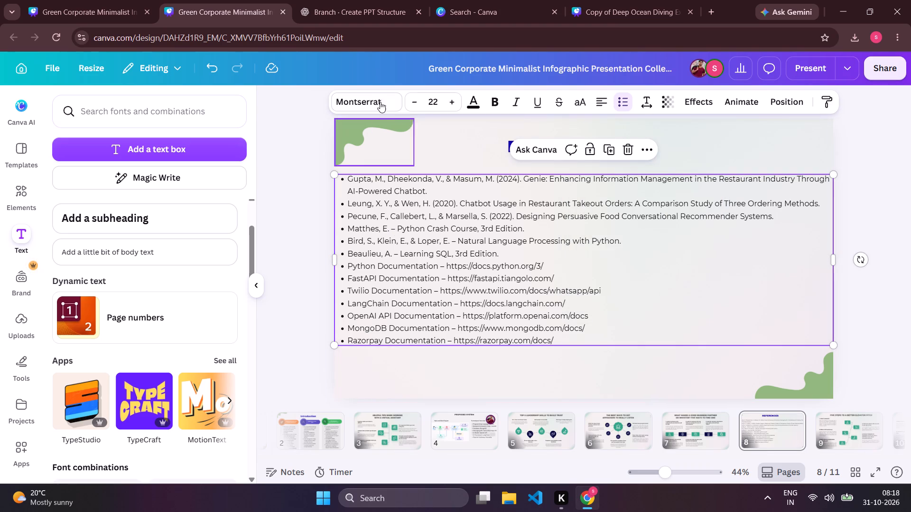
click(376, 98)
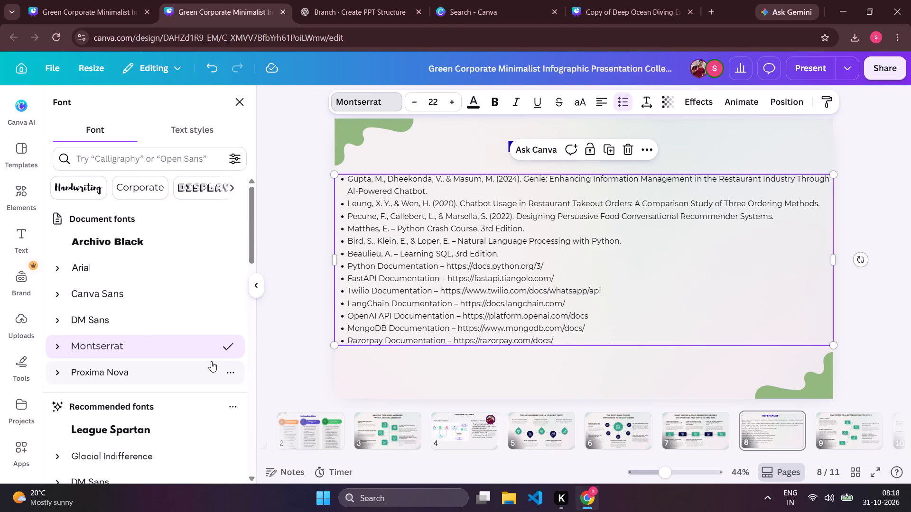
click(208, 293)
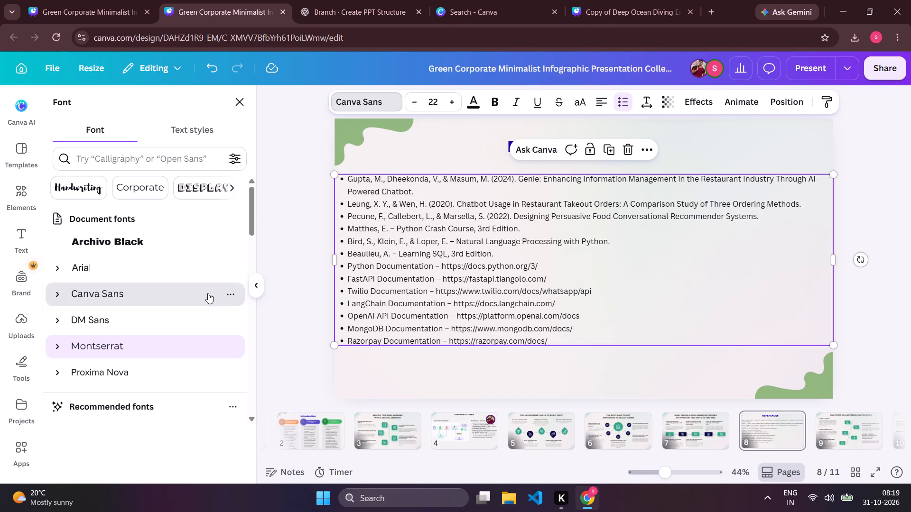
click(452, 385)
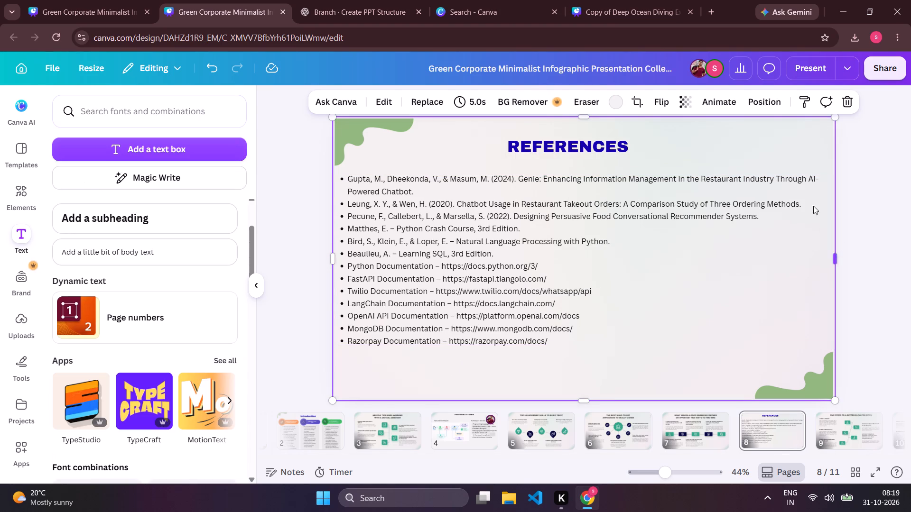
Move the references list slightly lower on slide 8, leaving more space beneath the "REFERENCES" heading.
click(835, 260)
click(744, 314)
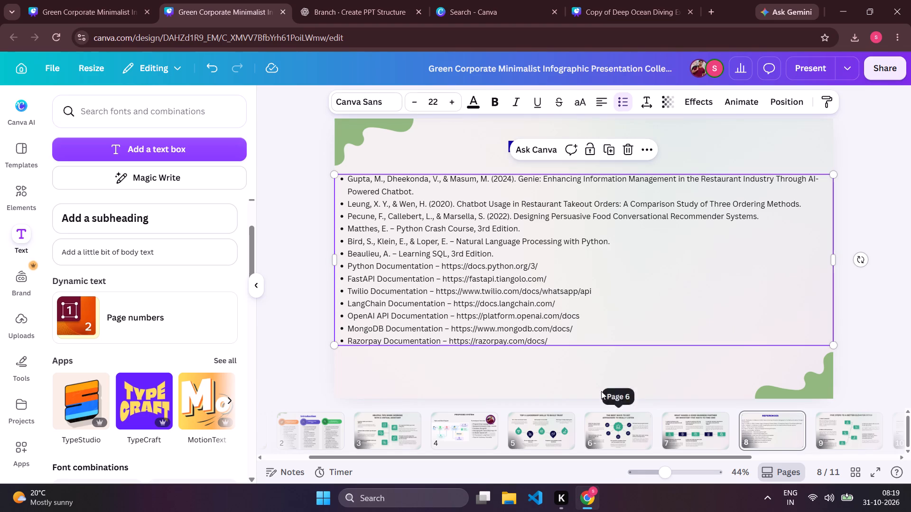
click(601, 382)
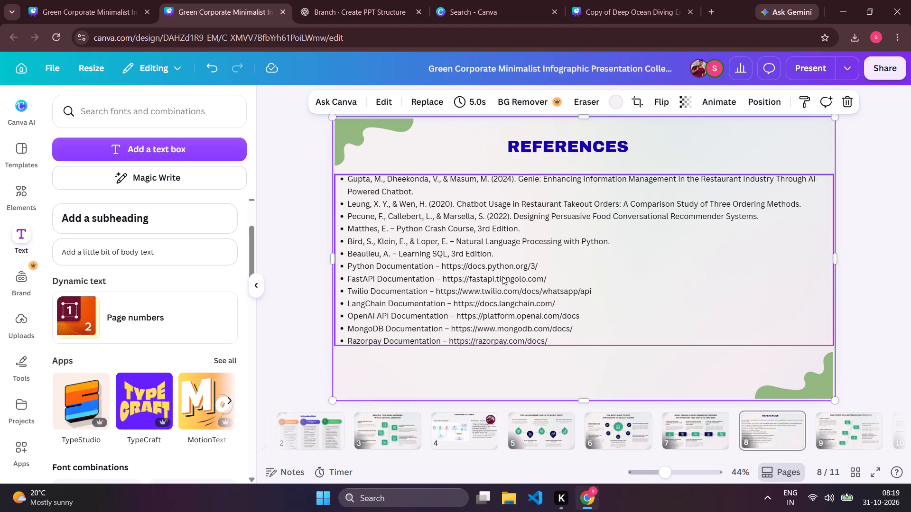
drag(537, 263, 523, 285)
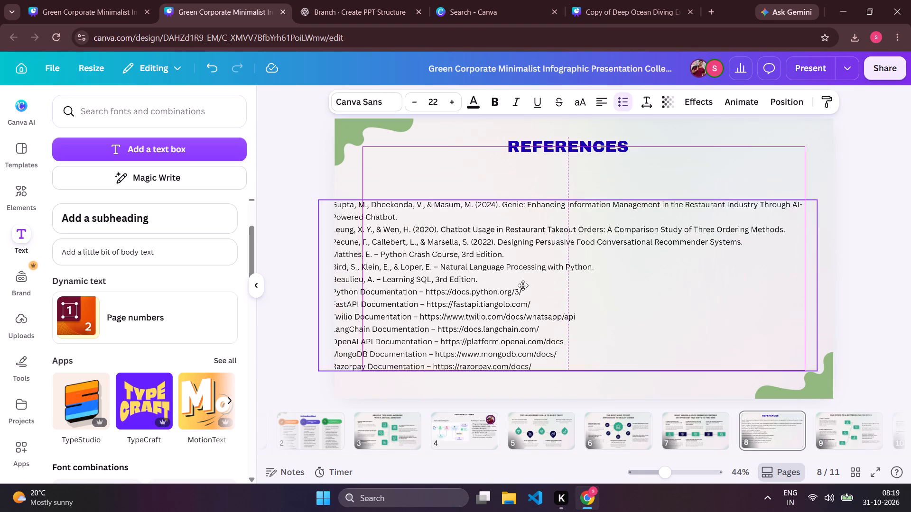
drag(523, 285, 539, 267)
click(539, 267)
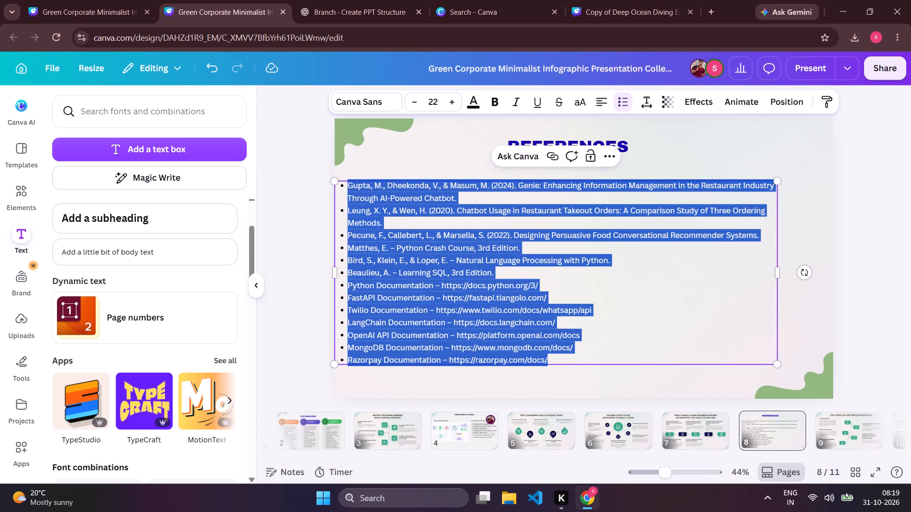
Delete the "Python Documentation" entry and its bullet from the references list.
click(573, 286)
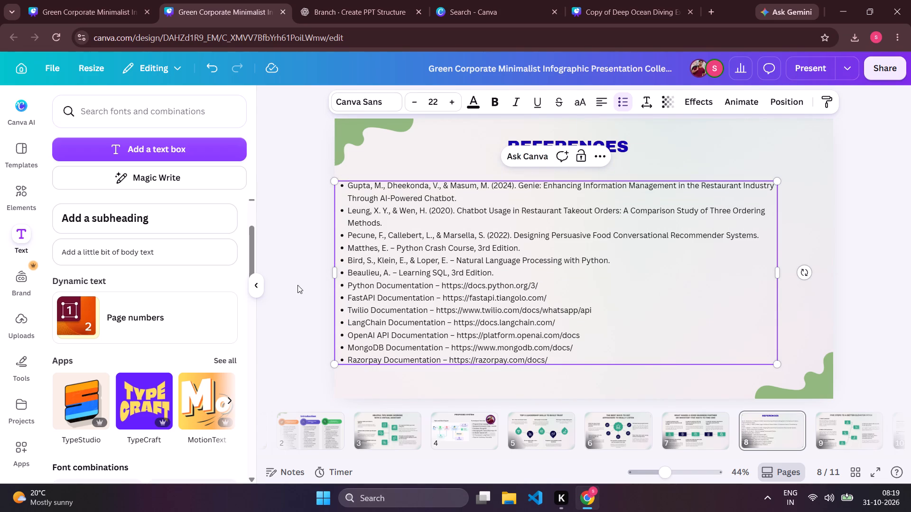
click(344, 287)
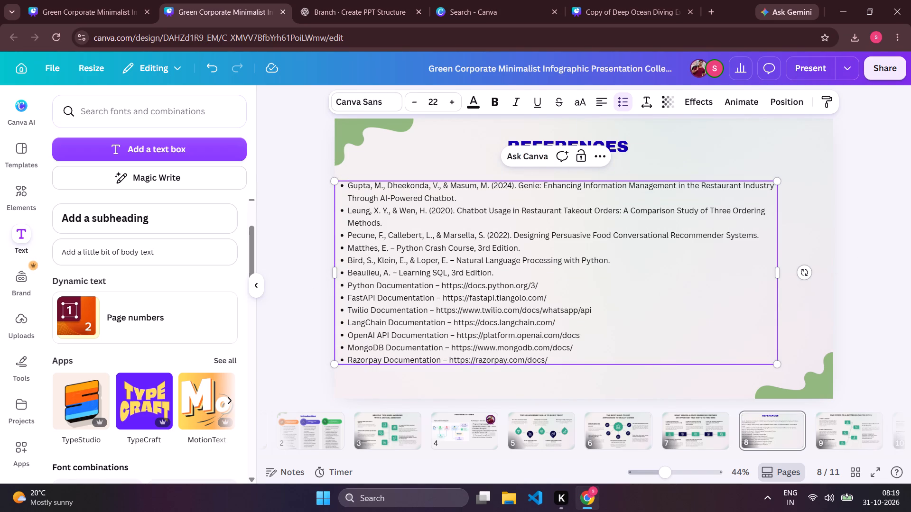
click(344, 287)
drag(344, 287, 553, 291)
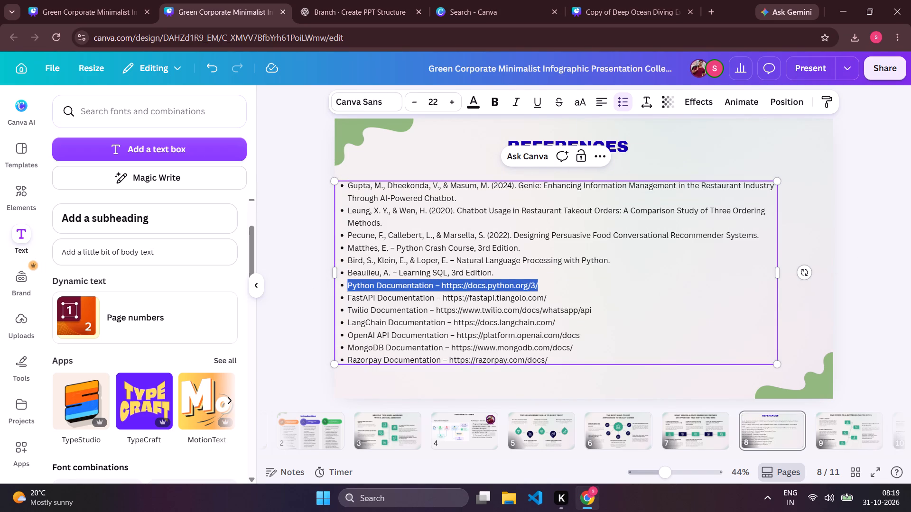
drag(553, 291, 639, 282)
key(BackSpace)
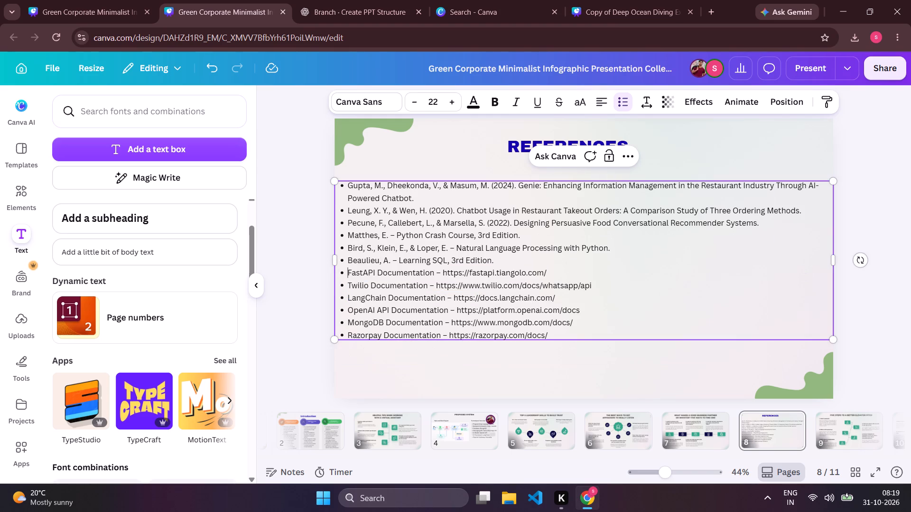
click(698, 329)
click(592, 358)
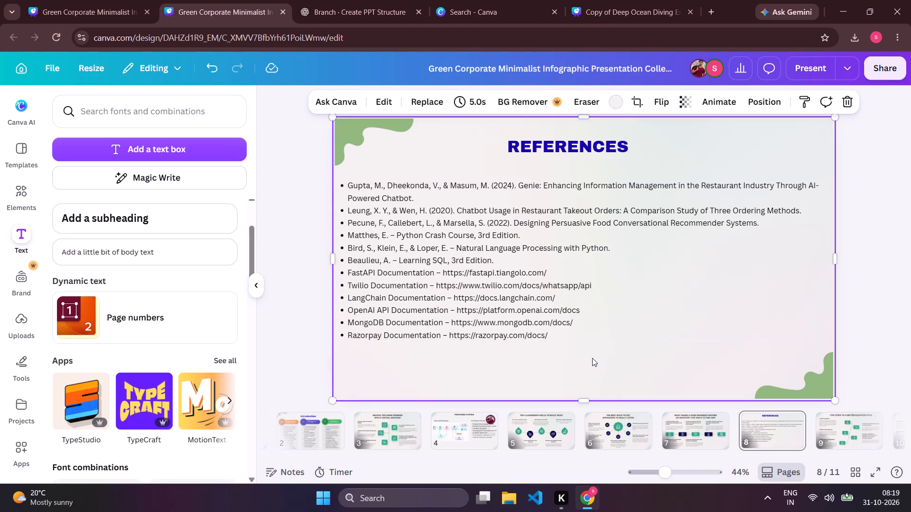
Change the publication year of the Leung and Wen reference to 2025.
click(446, 210)
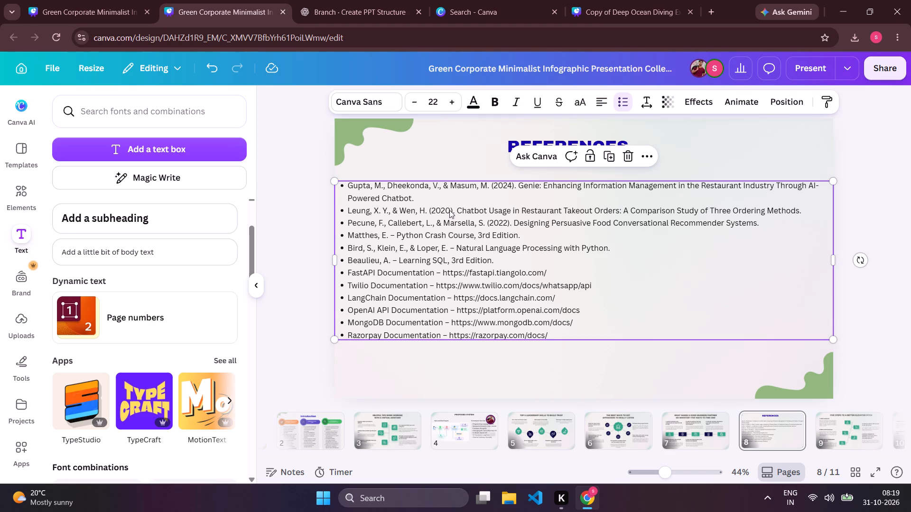
click(450, 210)
click(450, 210)
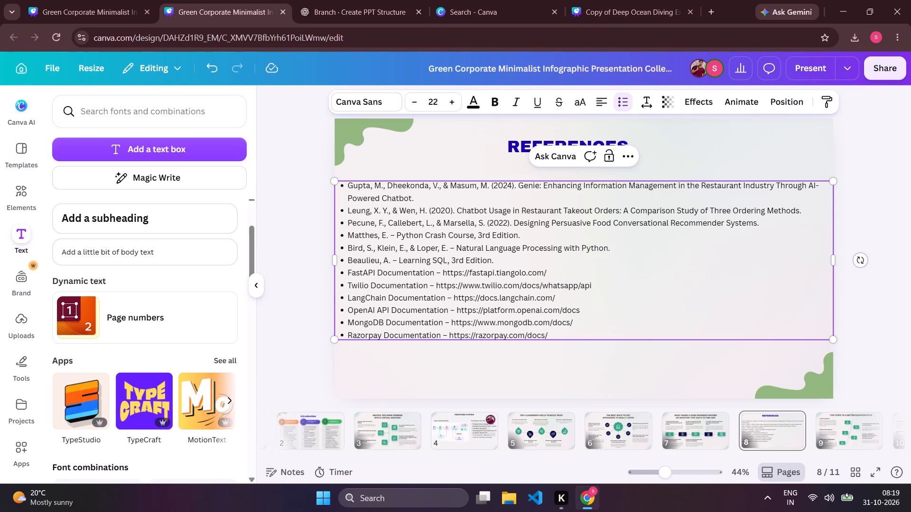
key(BackSpace)
key(5)
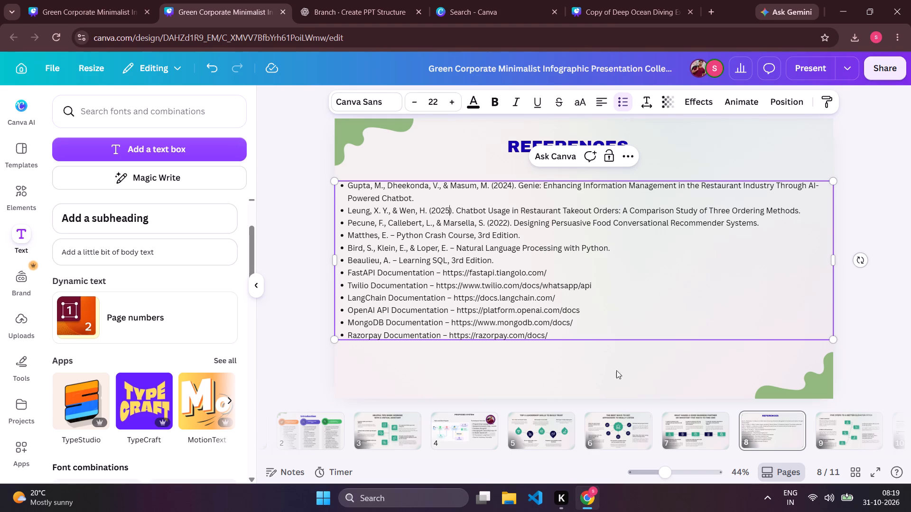
click(632, 378)
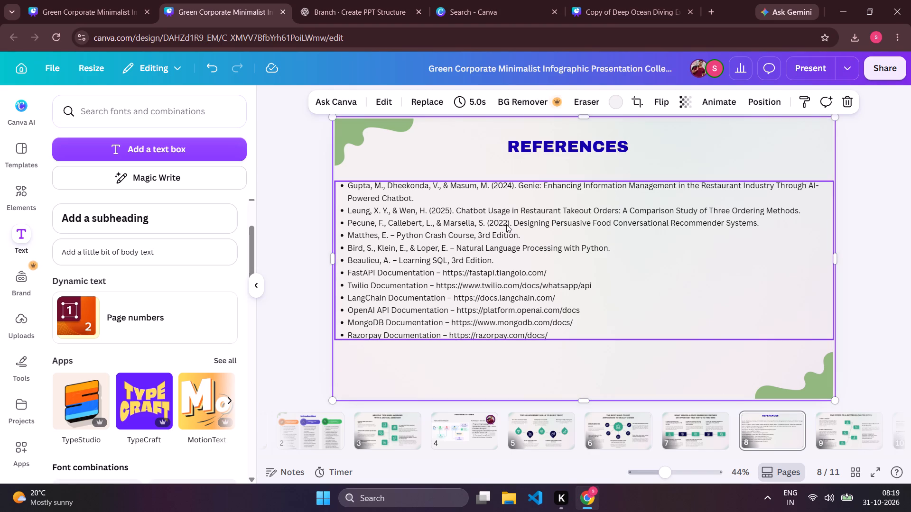
Change the publication year of the Pecune, Callebert and Marsella reference to 2025.
click(506, 224)
click(506, 224)
click(506, 222)
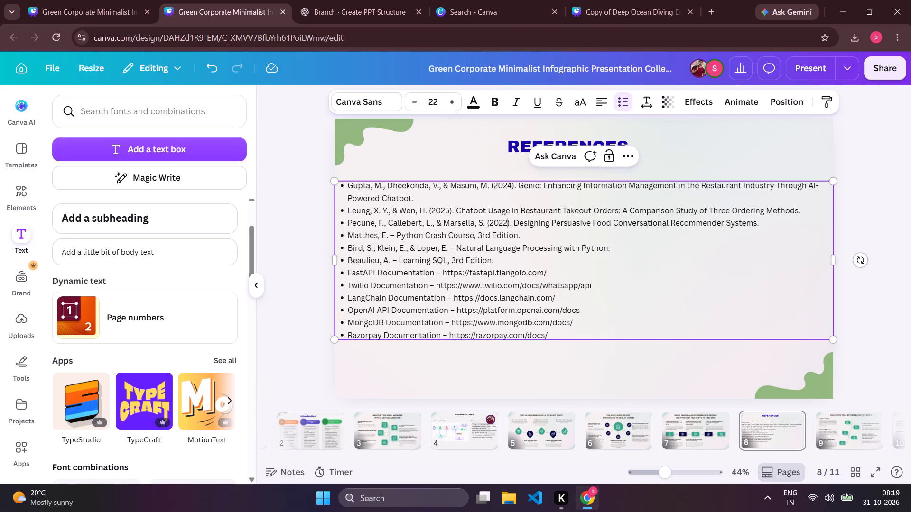
key(BackSpace)
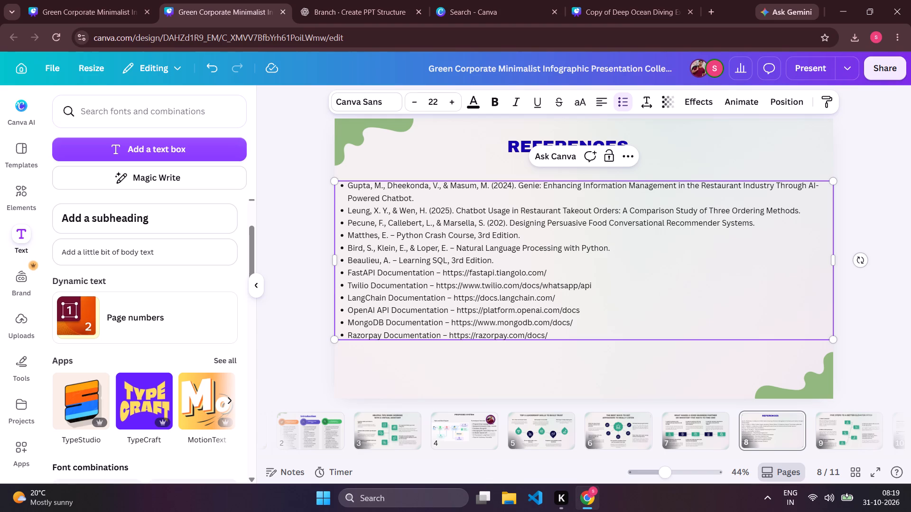
key(5)
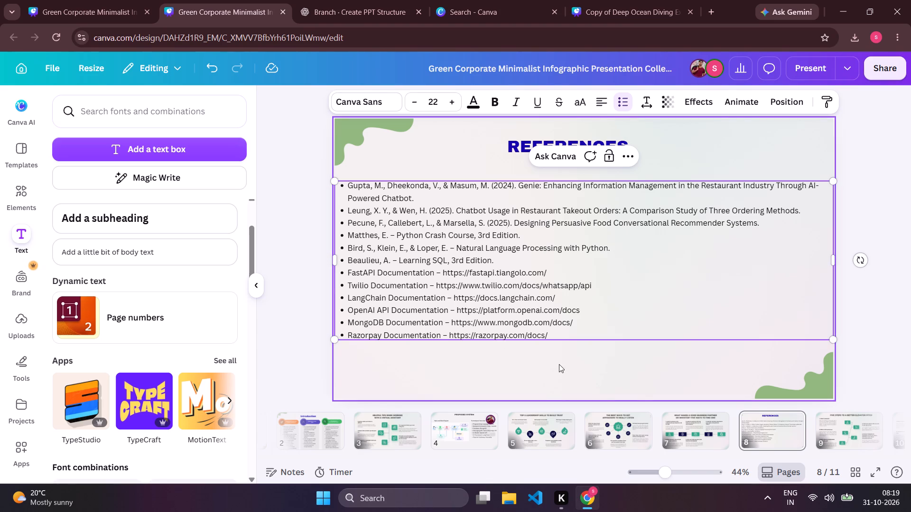
click(583, 376)
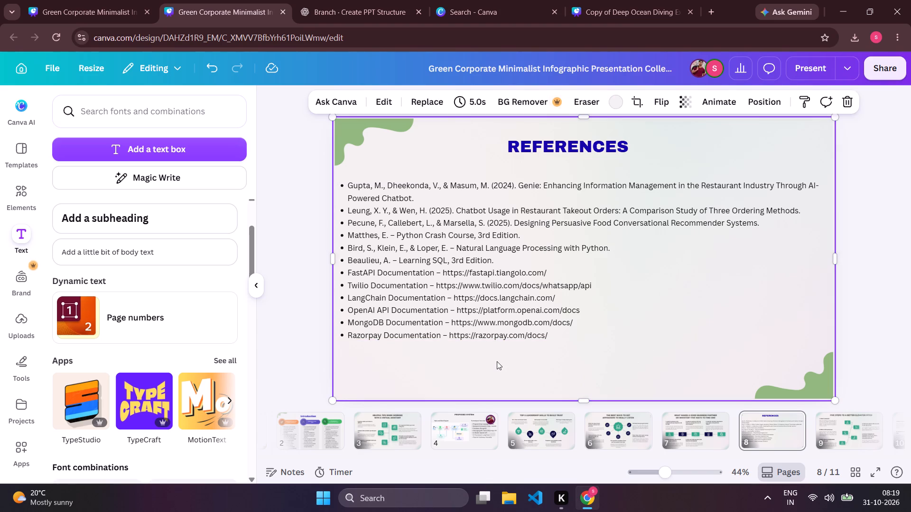
click(490, 382)
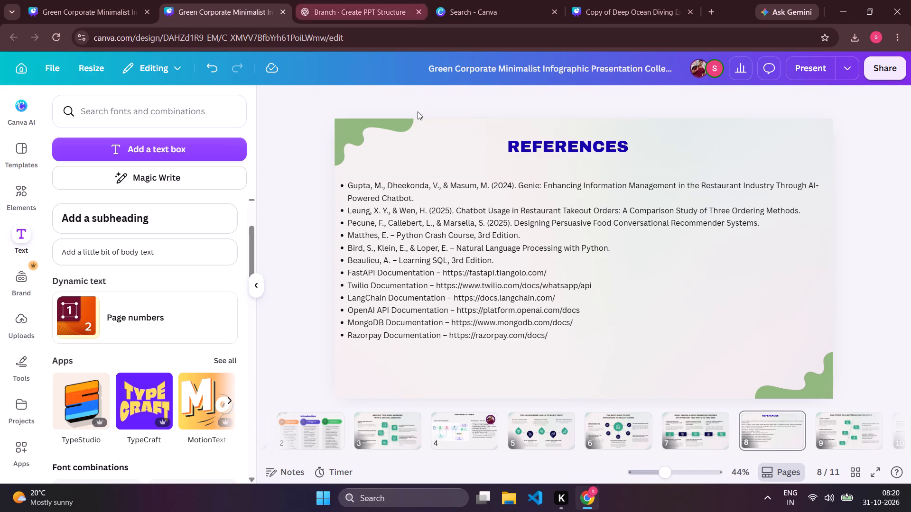
Look through slides 7, 3, 2 and 1, and examine the Introduction slide's content and headings.
click(674, 434)
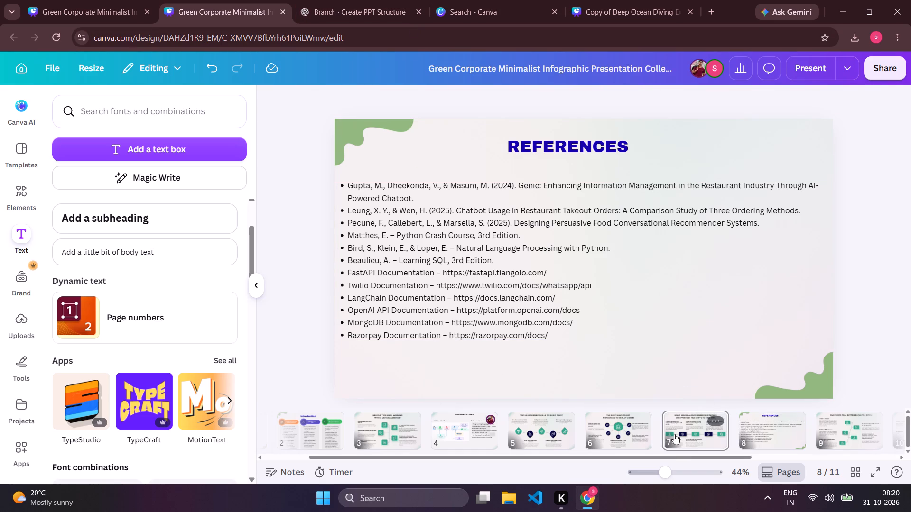
drag(424, 444, 417, 444)
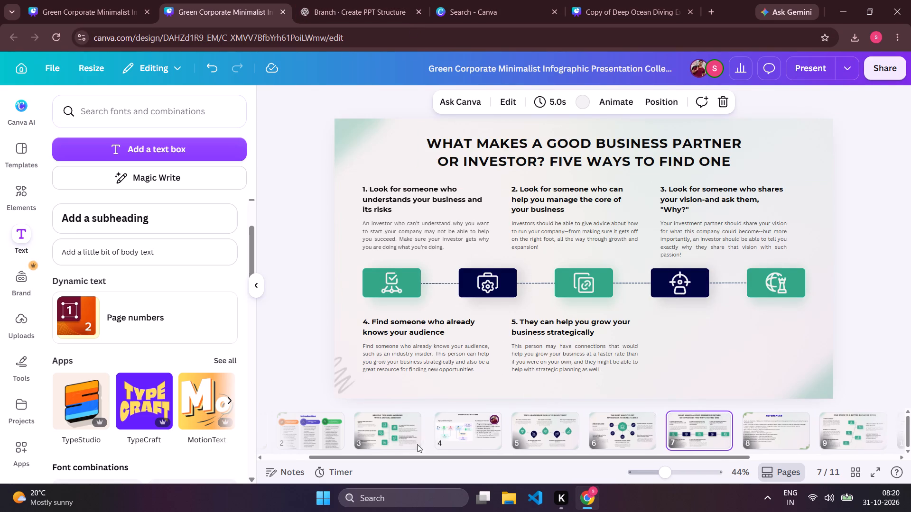
drag(417, 444, 411, 444)
click(411, 444)
click(295, 419)
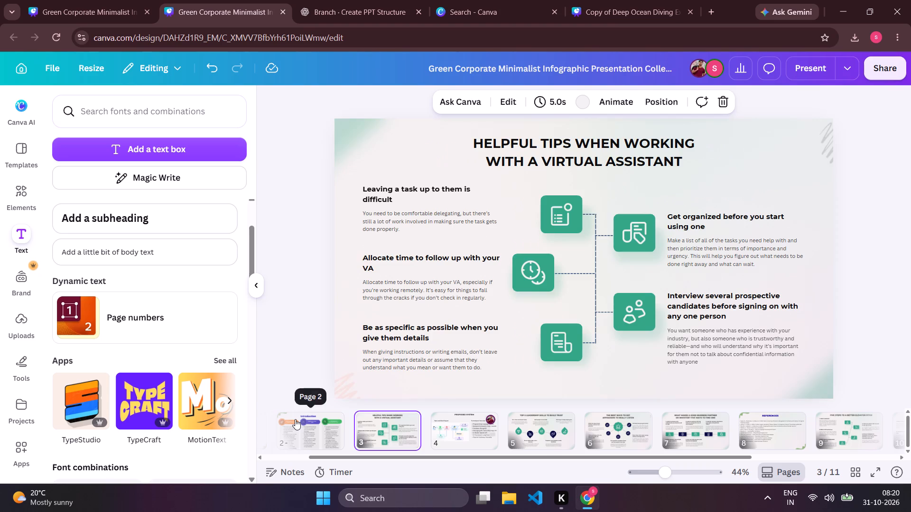
scroll(295, 419, right, 4)
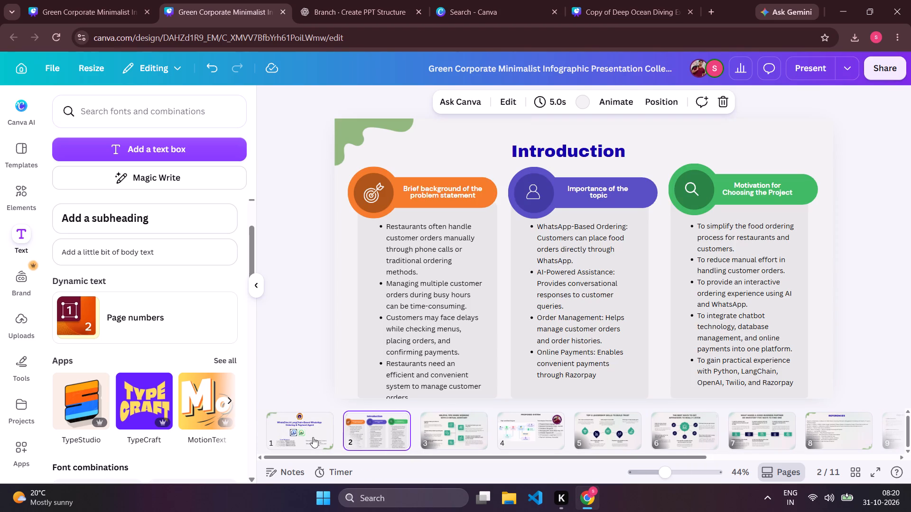
click(313, 437)
click(376, 436)
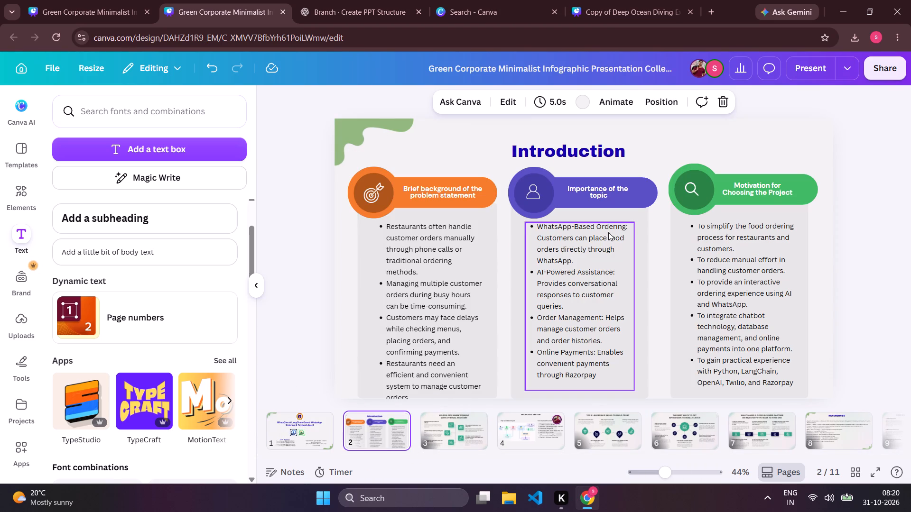
click(595, 188)
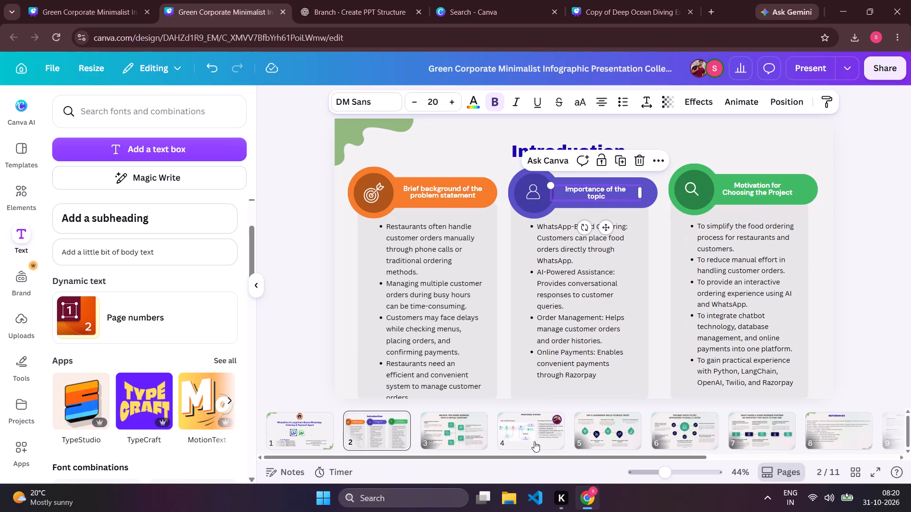
Move the References slide behind the remaining template slides so it becomes page 10, just before the blank slide.
scroll(689, 440, left, 3)
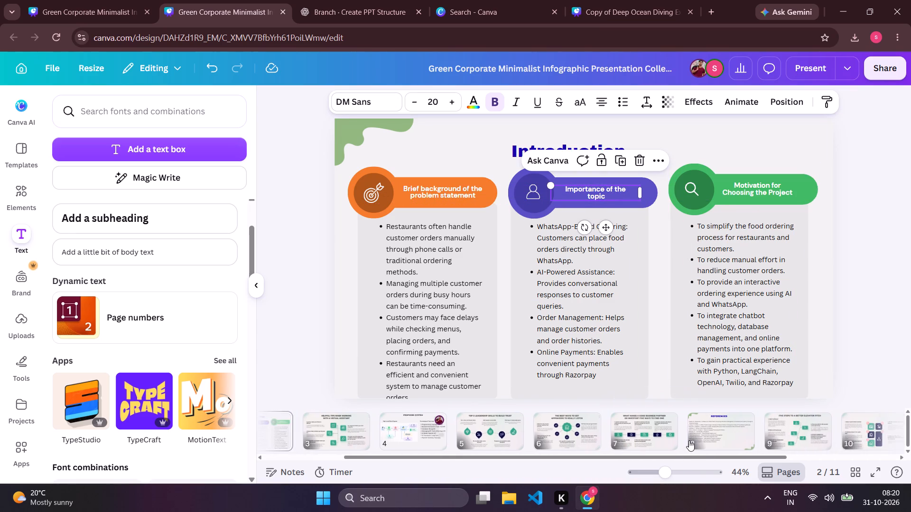
scroll(689, 440, left, 2)
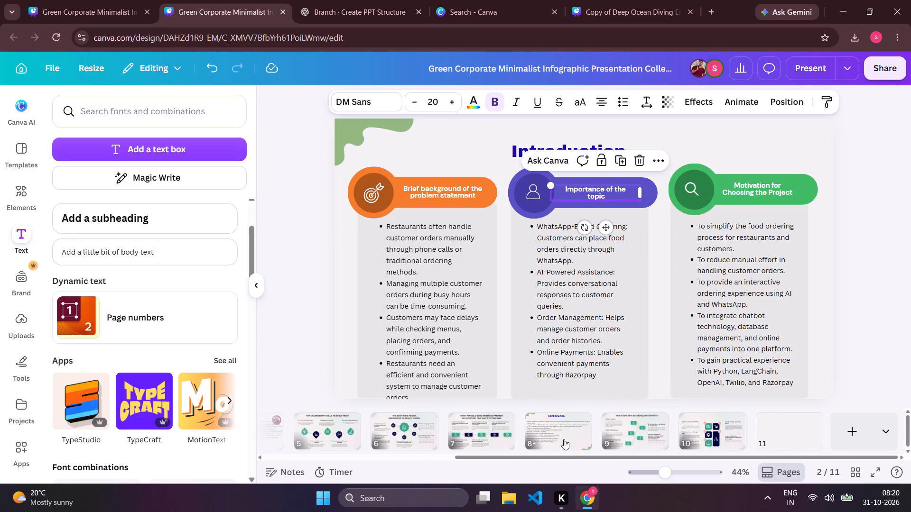
drag(558, 435, 716, 439)
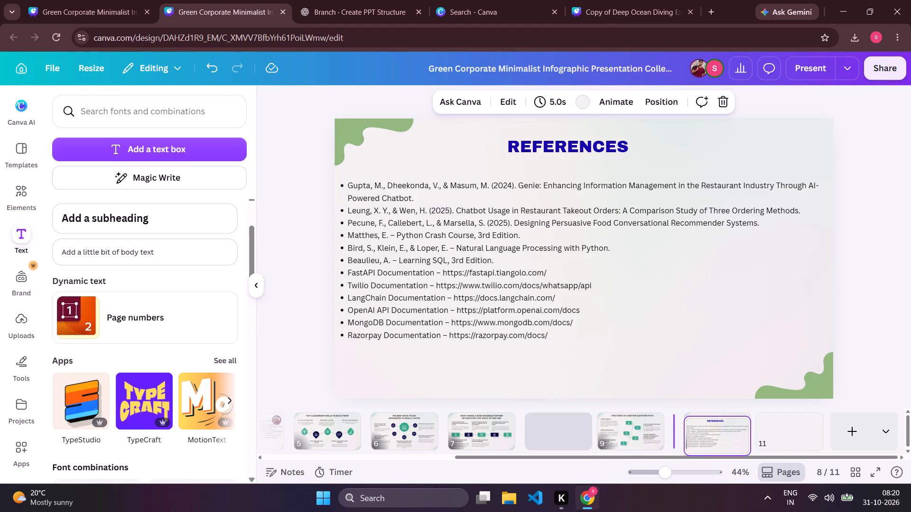
drag(631, 429, 684, 440)
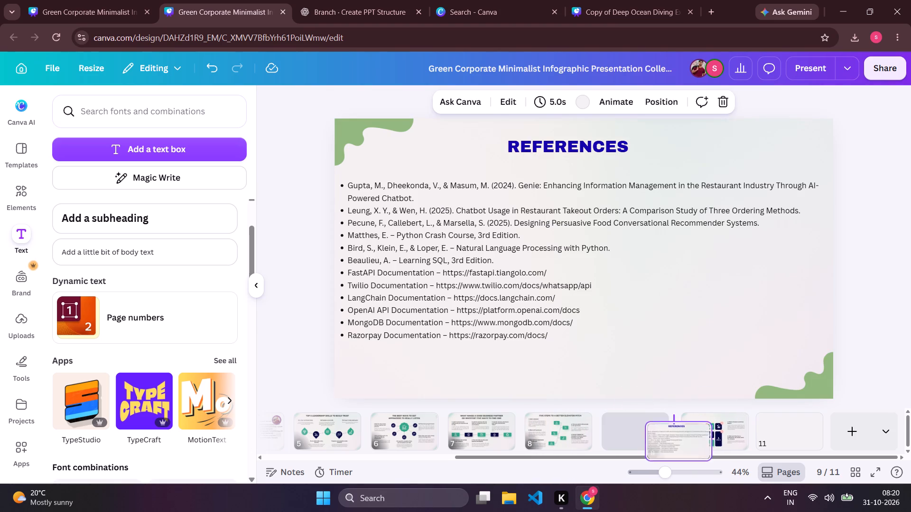
drag(684, 440, 761, 425)
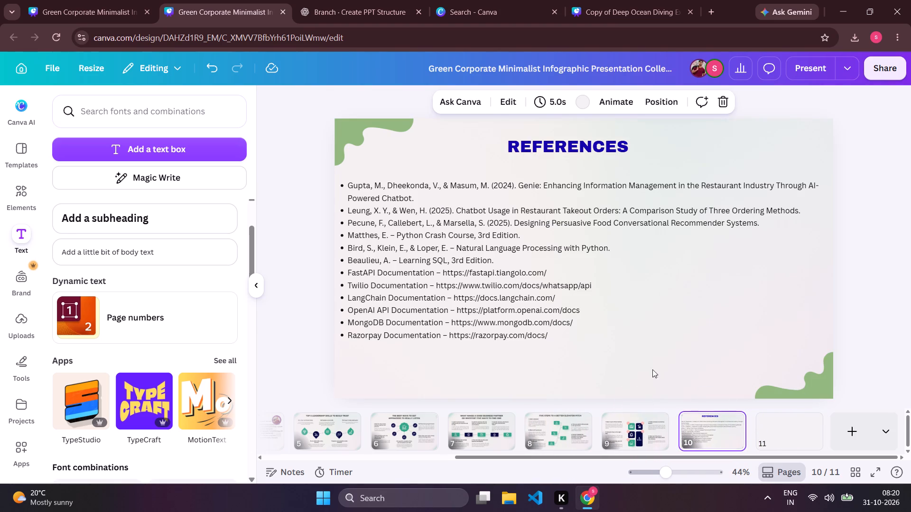
Copy all the reference entries on slide 10, then clear the list and its remaining bullet from the slide.
click(631, 353)
double_click(556, 323)
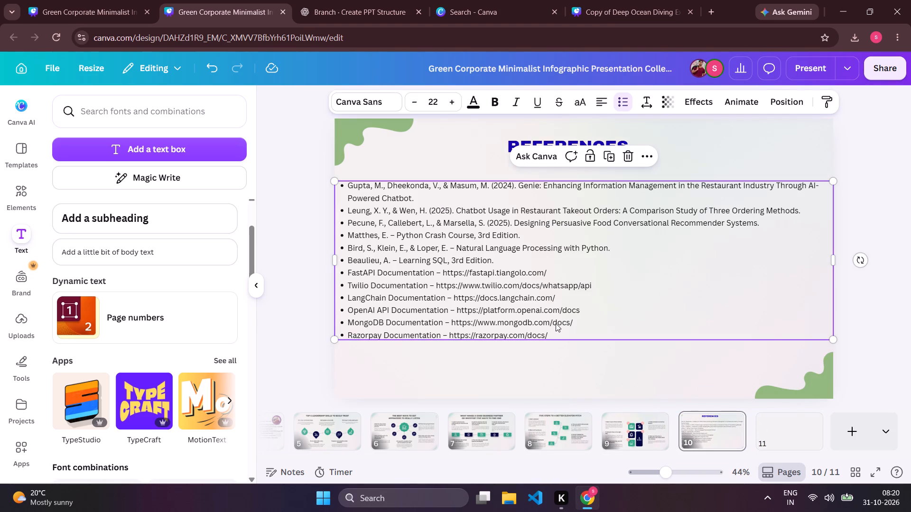
click(556, 323)
drag(556, 323, 548, 337)
drag(548, 337, 353, 191)
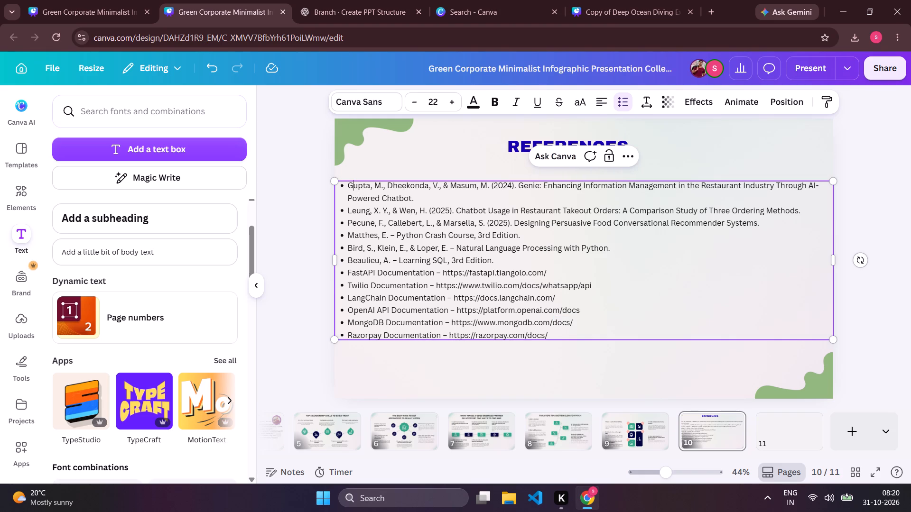
key(ctrl+a)
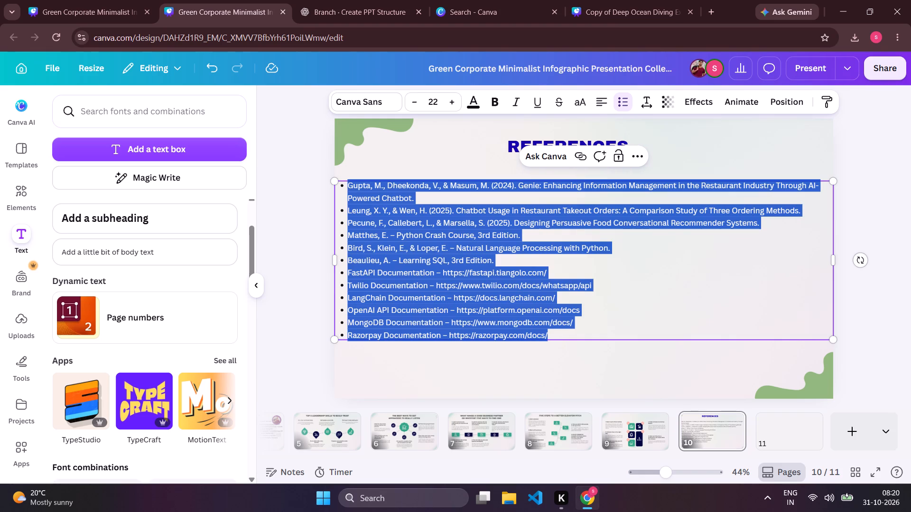
key(ctrl+c)
key(BackSpace)
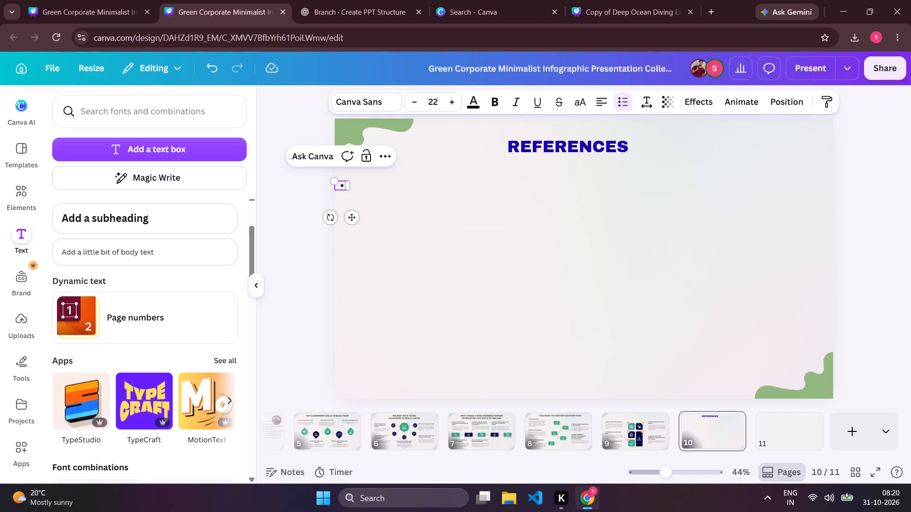
key(BackSpace)
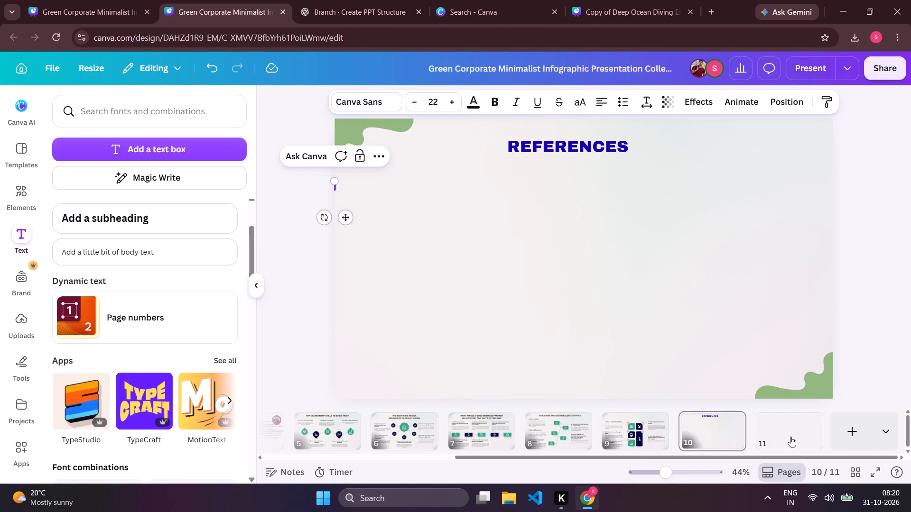
Add two blank slides at the end of the presentation.
click(849, 432)
click(849, 432)
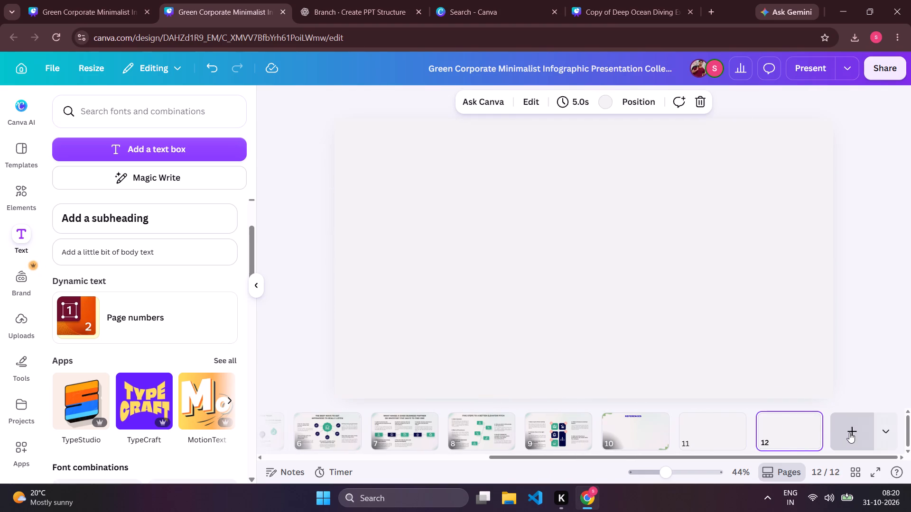
Paste the copied reference entries onto blank slide 12 and postpone the system restart.
click(724, 434)
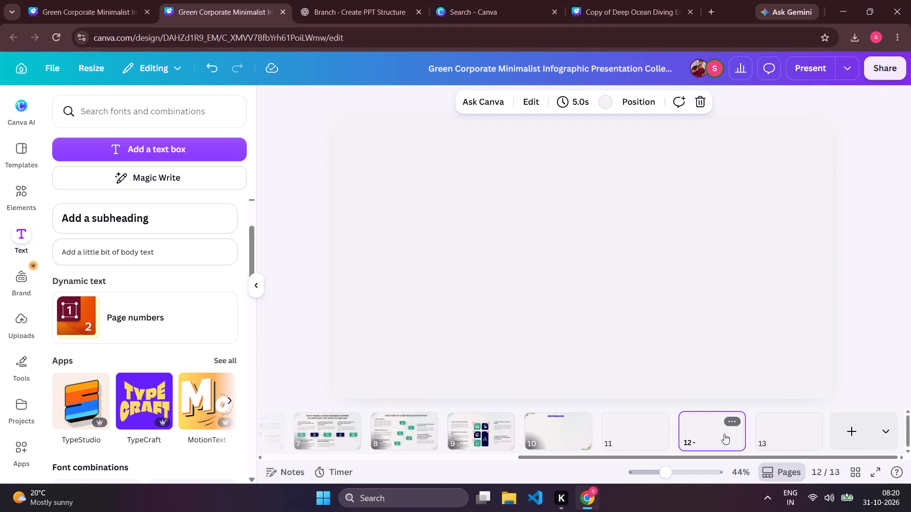
click(572, 275)
key(ctrl+v)
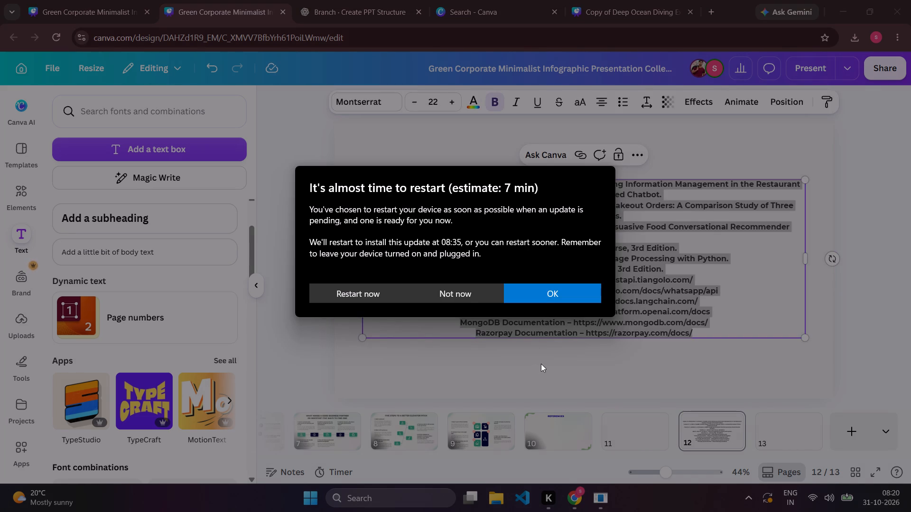
click(453, 290)
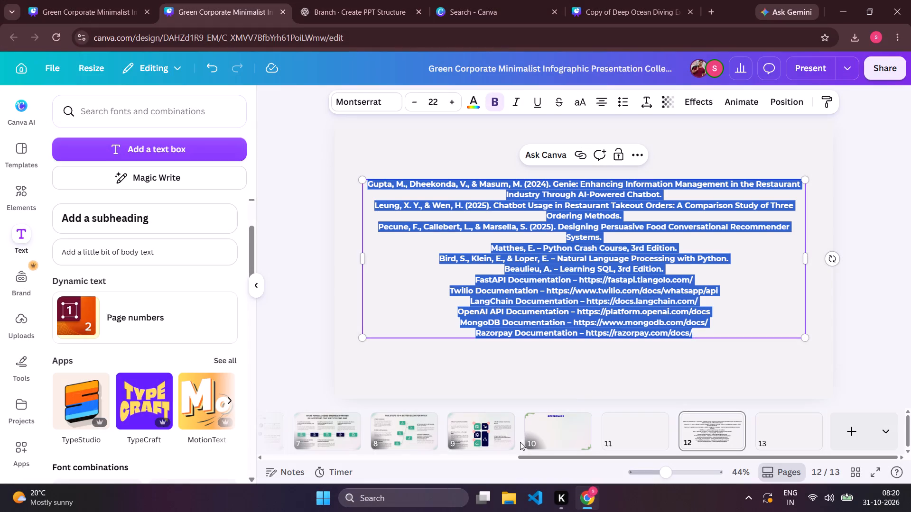
Copy the "REFERENCES" heading and both green corner decorations from slide 10 onto blank slide 11.
click(553, 435)
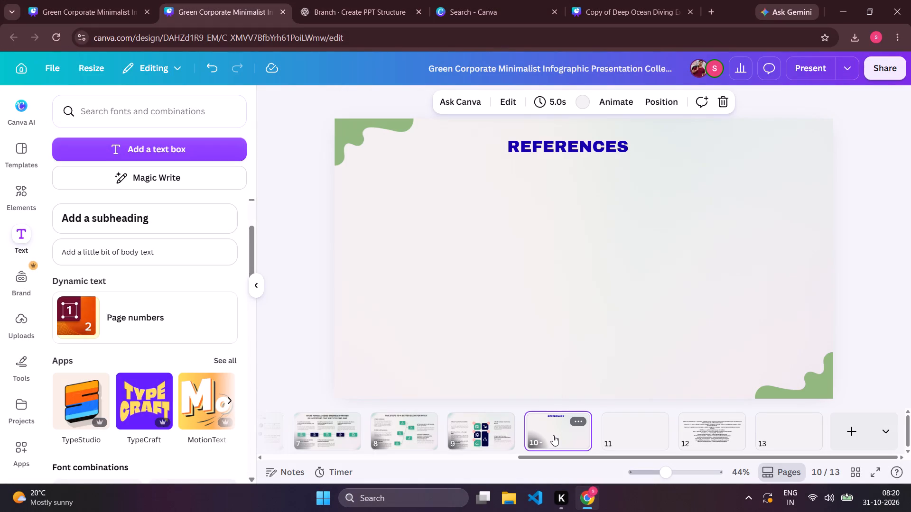
key(ctrl+a)
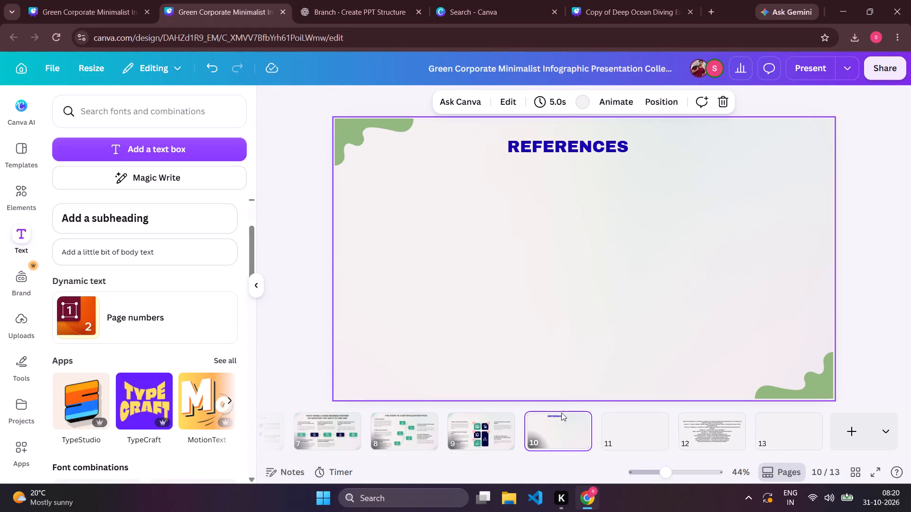
click(561, 416)
click(556, 436)
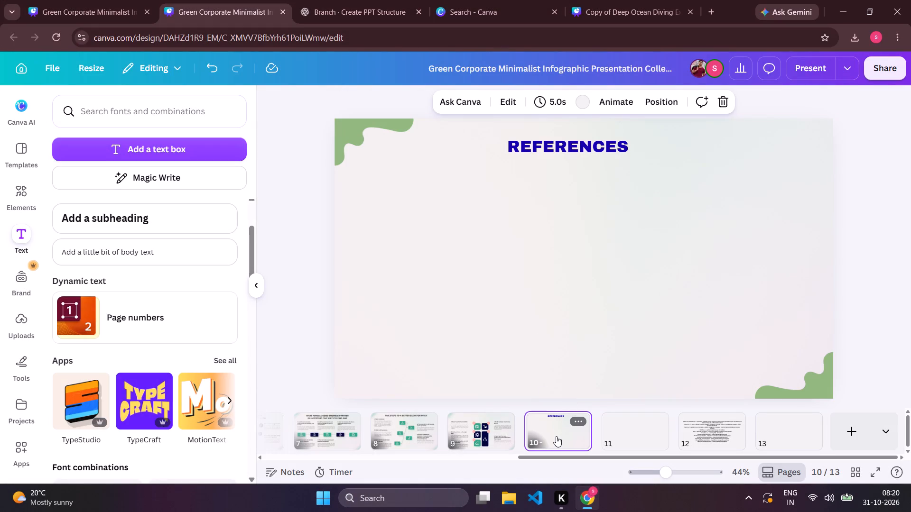
double_click(556, 436)
click(516, 347)
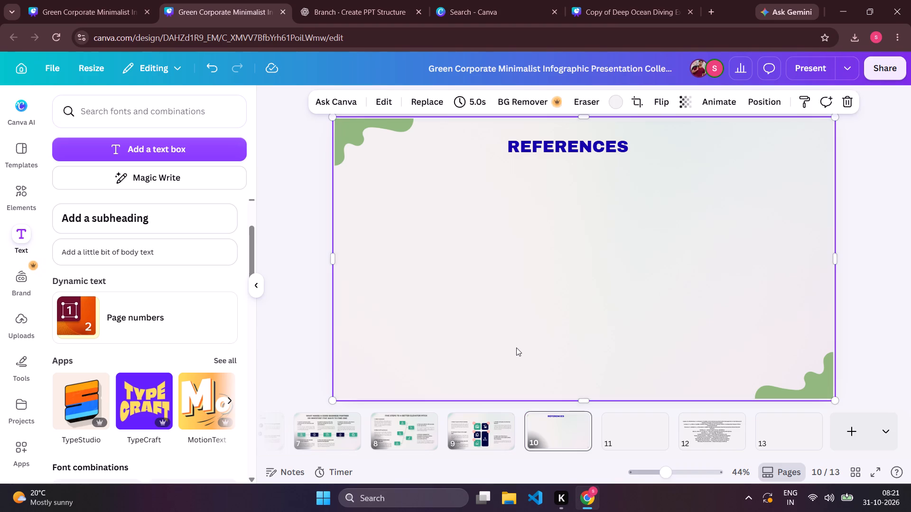
key(ctrl+a)
key(ctrl+c)
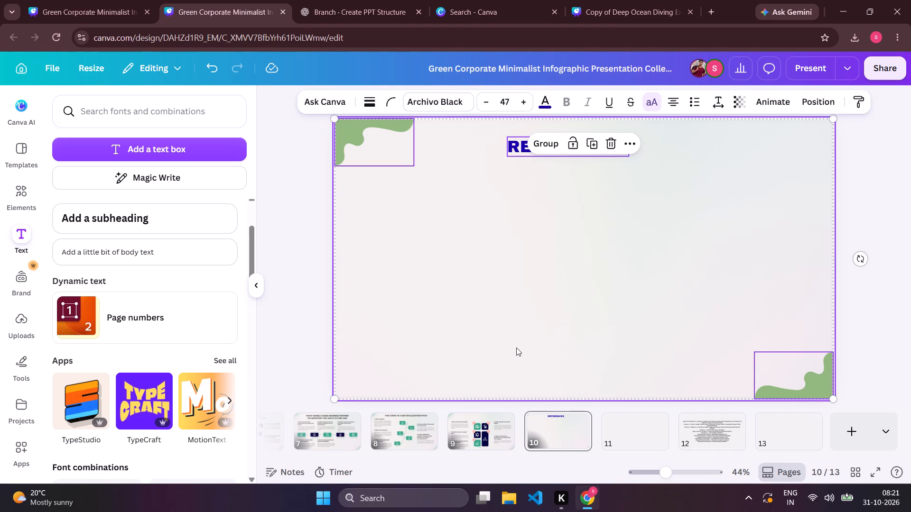
click(623, 440)
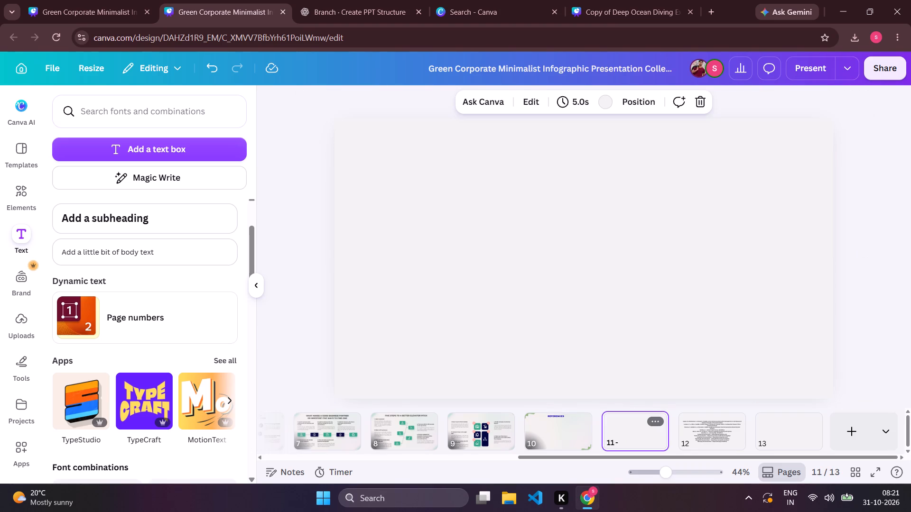
key(ctrl+v)
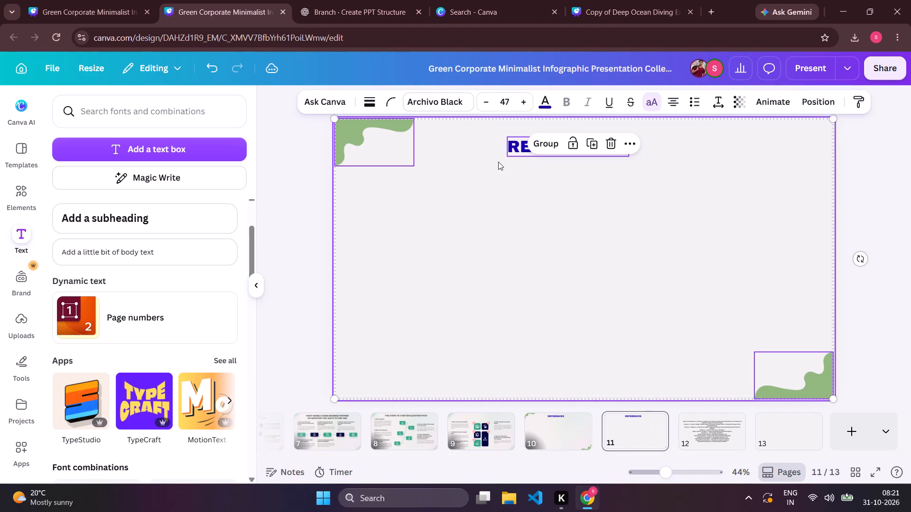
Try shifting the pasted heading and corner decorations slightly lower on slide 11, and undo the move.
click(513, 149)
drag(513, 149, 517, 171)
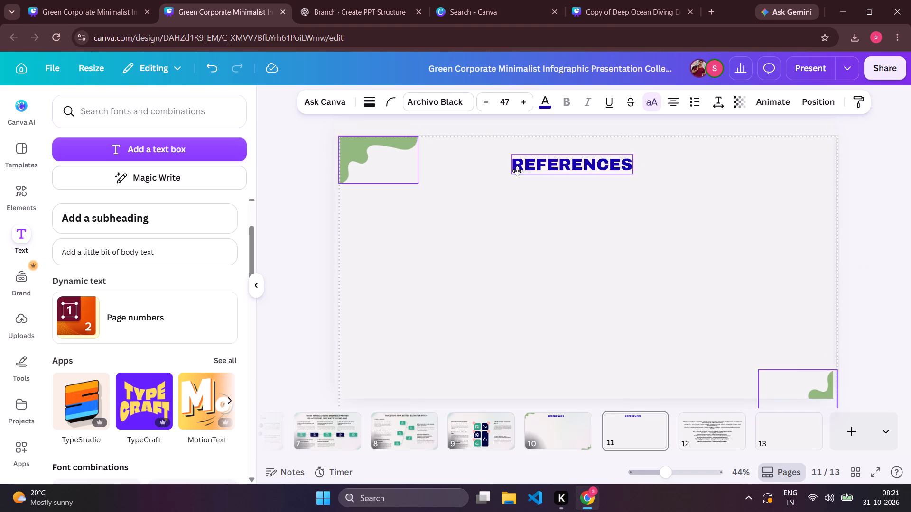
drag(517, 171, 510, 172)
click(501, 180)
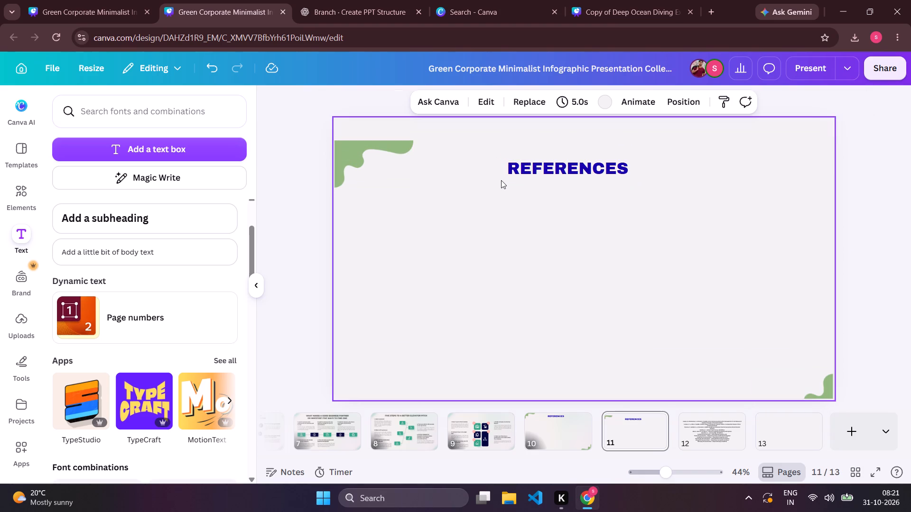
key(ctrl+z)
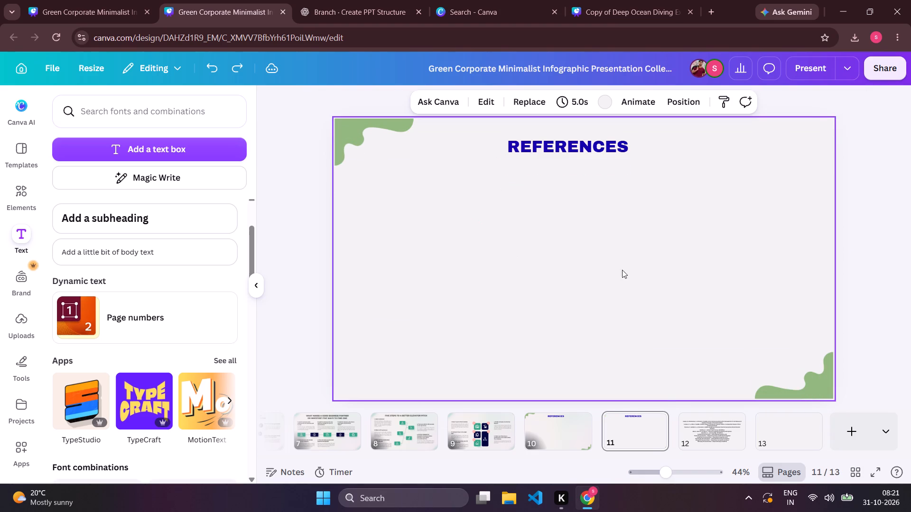
Copy the full reference list from slide 12 and paste it below the "REFERENCES" heading on slide 10.
click(698, 439)
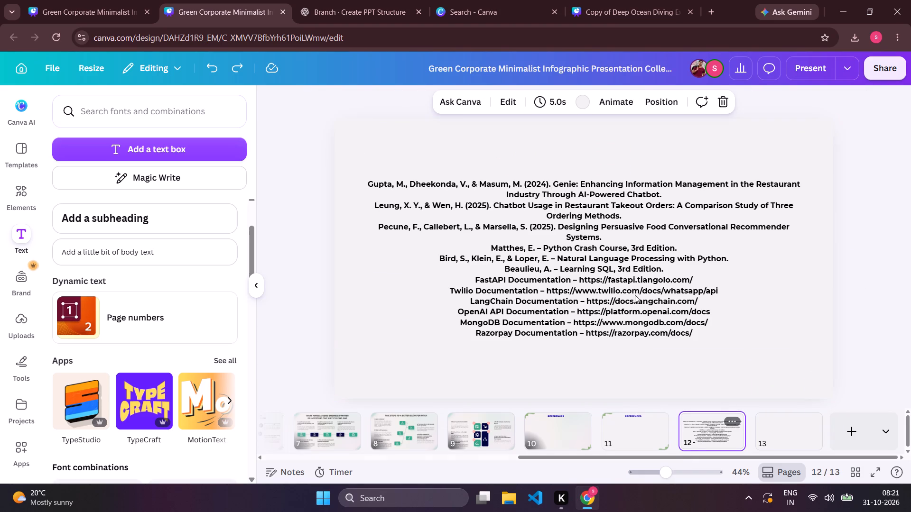
double_click(621, 270)
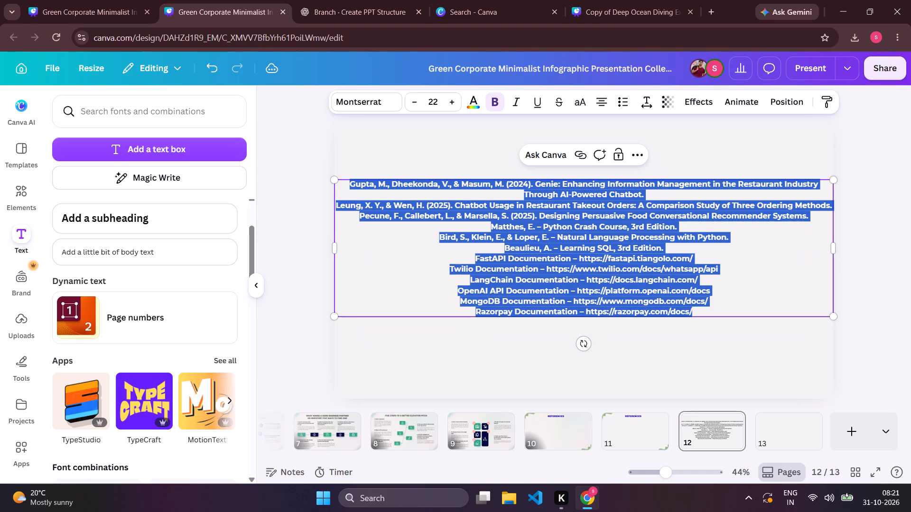
key(ctrl+a)
key(ctrl+c)
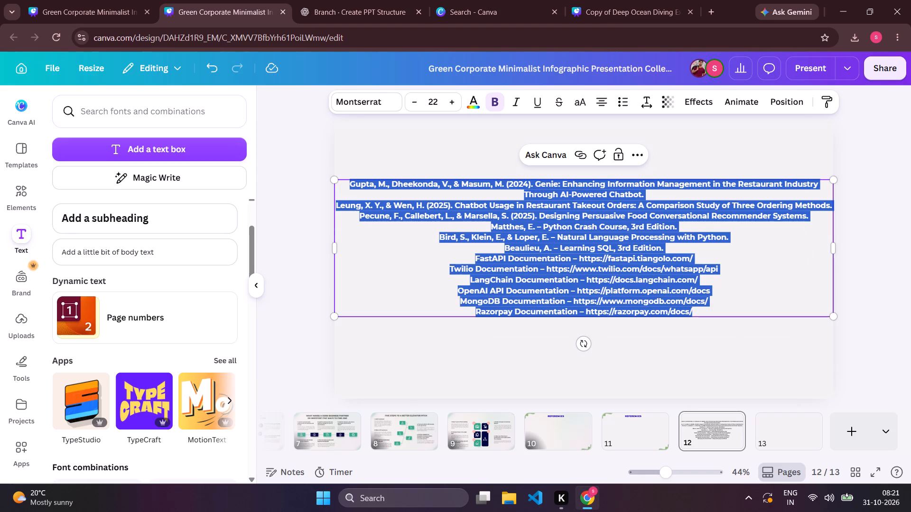
click(558, 424)
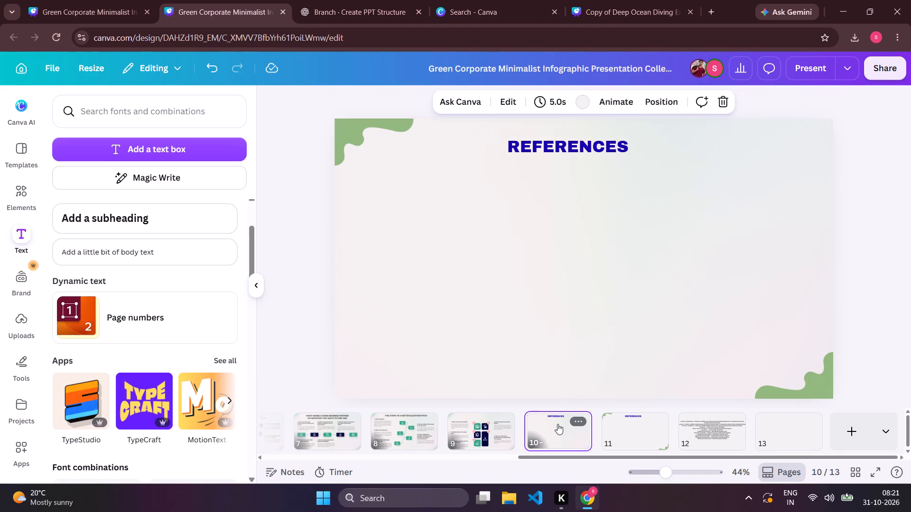
click(448, 240)
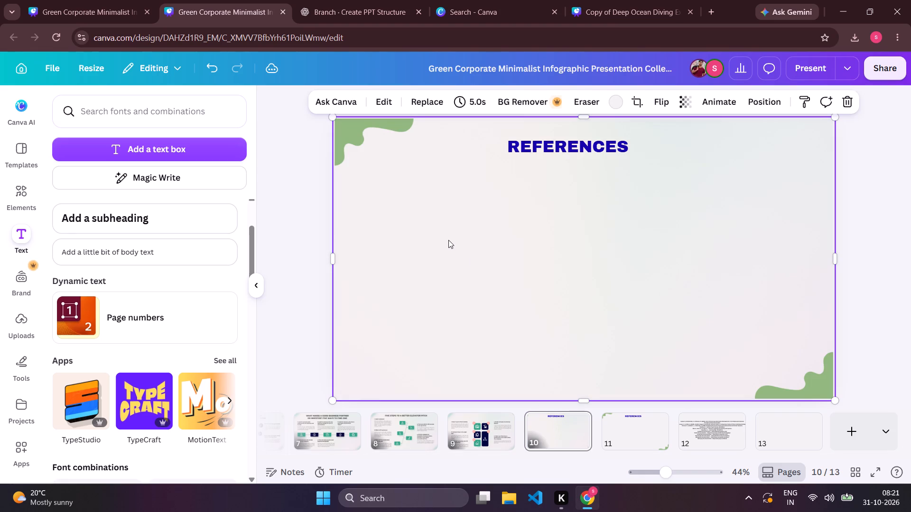
key(ctrl+v)
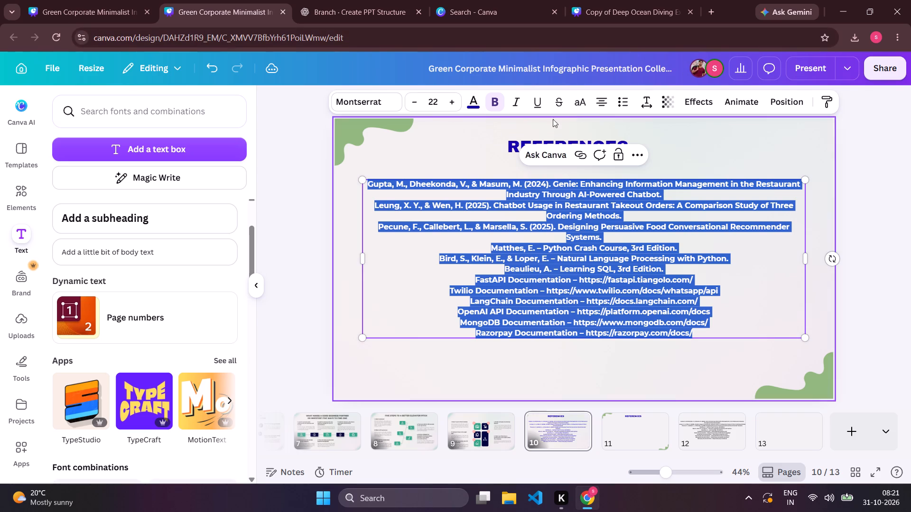
Left-align the pasted reference list on slide 10, make it a bulleted list and remove its bold formatting.
click(607, 103)
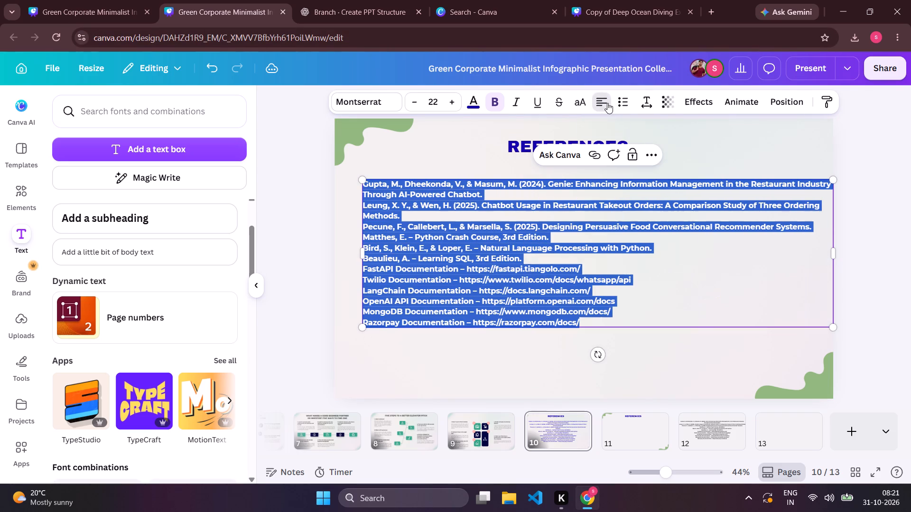
click(619, 100)
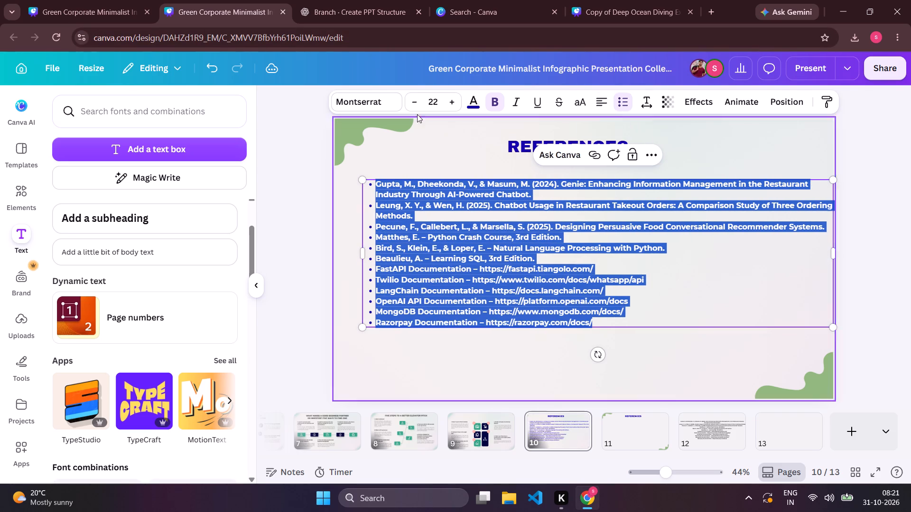
click(492, 106)
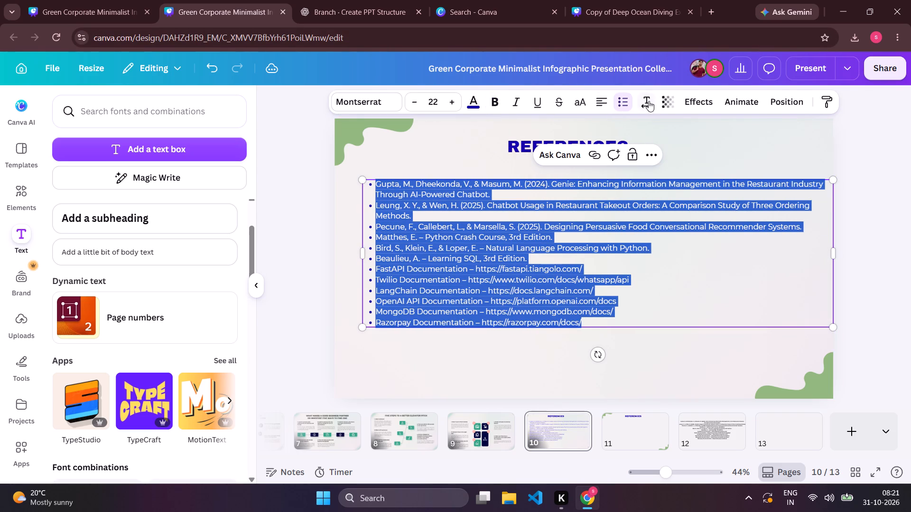
Set the reference list's line spacing to 1.65 and its letter spacing to 1.
click(649, 101)
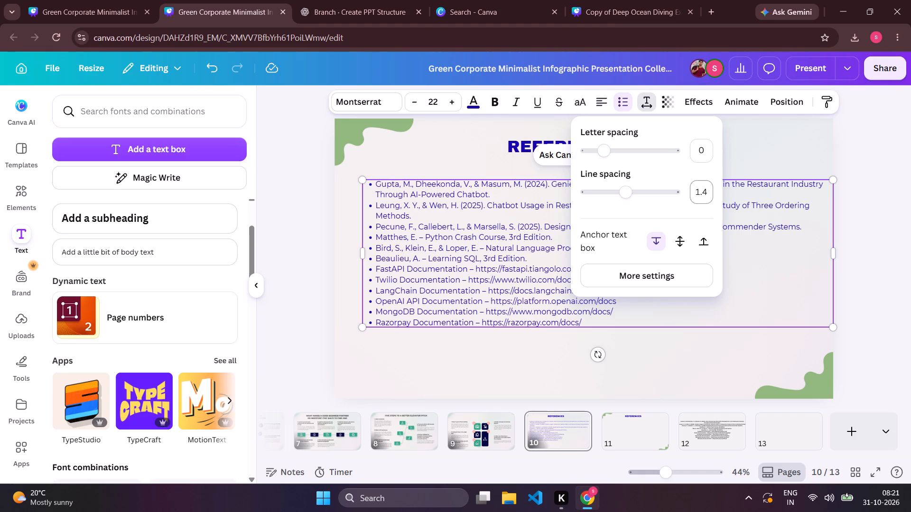
click(698, 198)
key(BackSpace)
text(1.)
text(65)
click(705, 148)
key(BackSpace)
key(1)
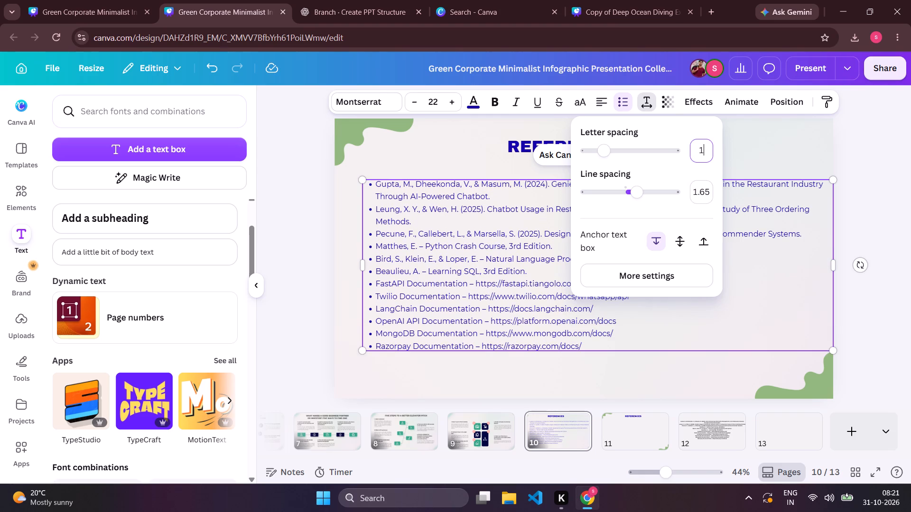
key(Return)
click(717, 320)
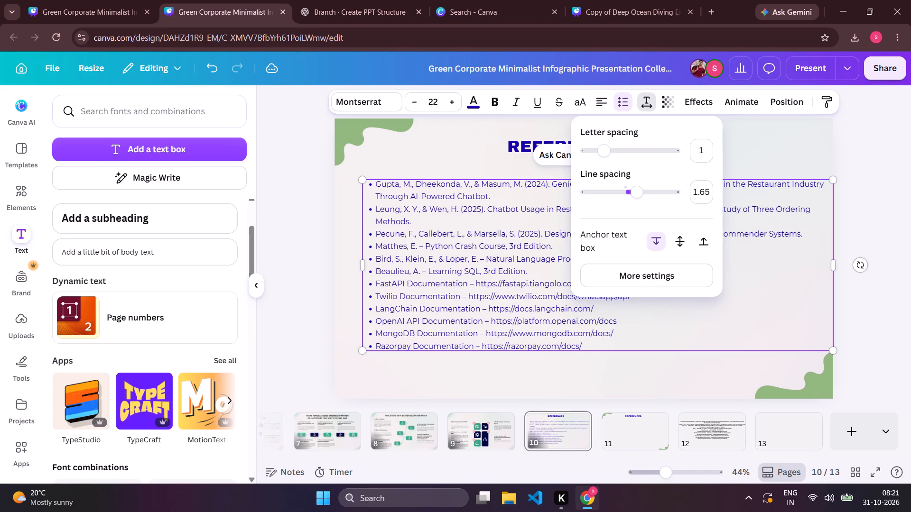
Change the text colour of the entire reference list on slide 10 to black.
click(471, 103)
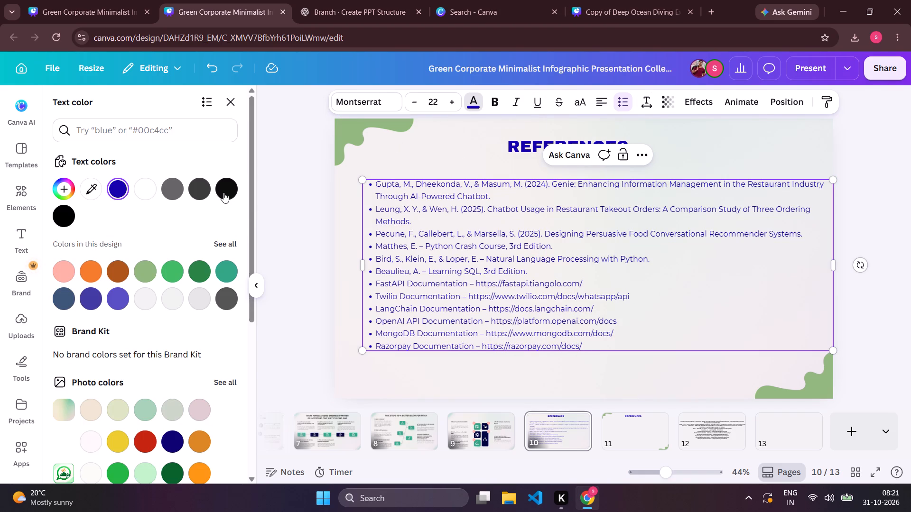
click(226, 192)
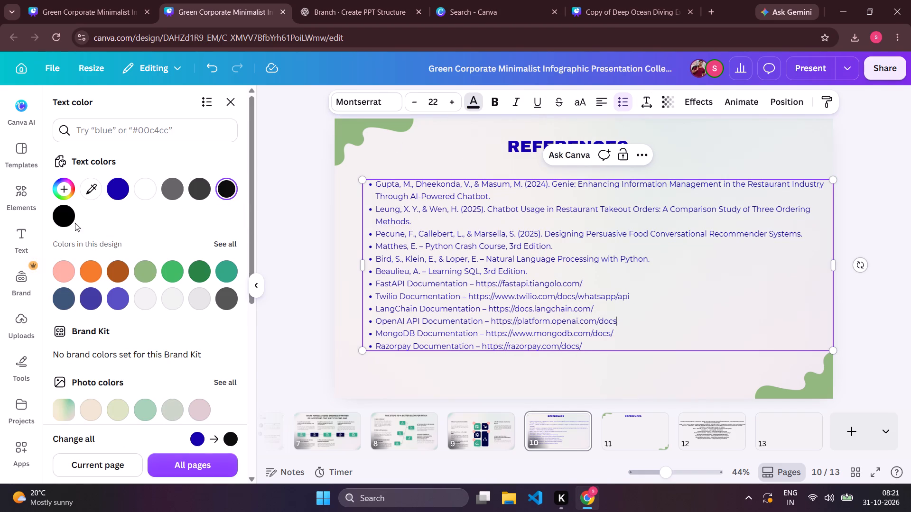
click(63, 222)
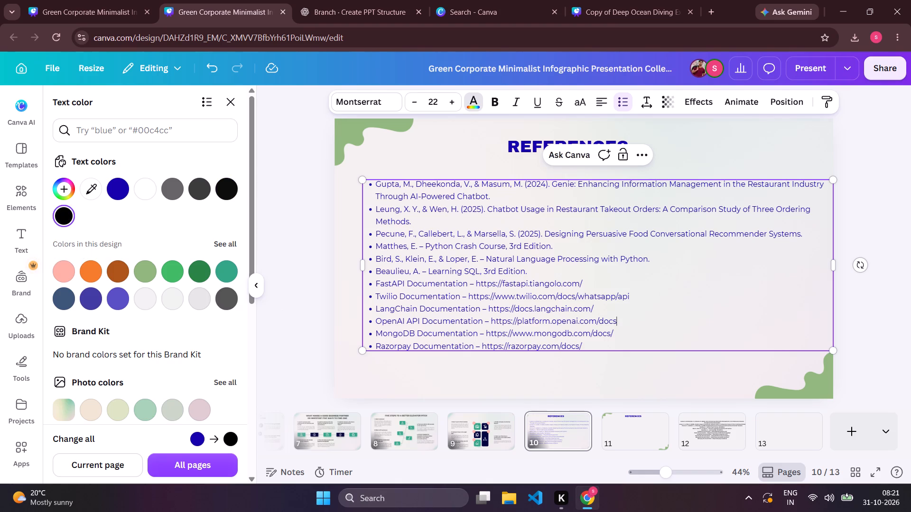
double_click(598, 337)
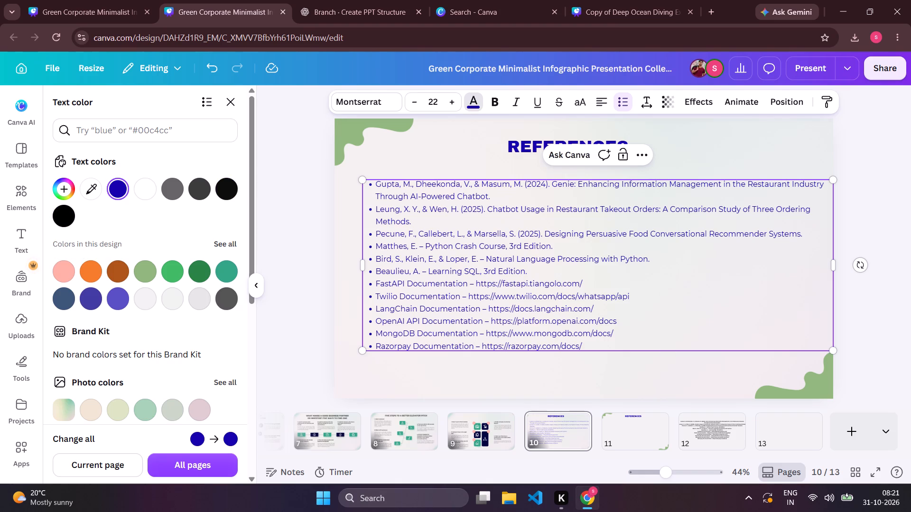
key(ctrl+a)
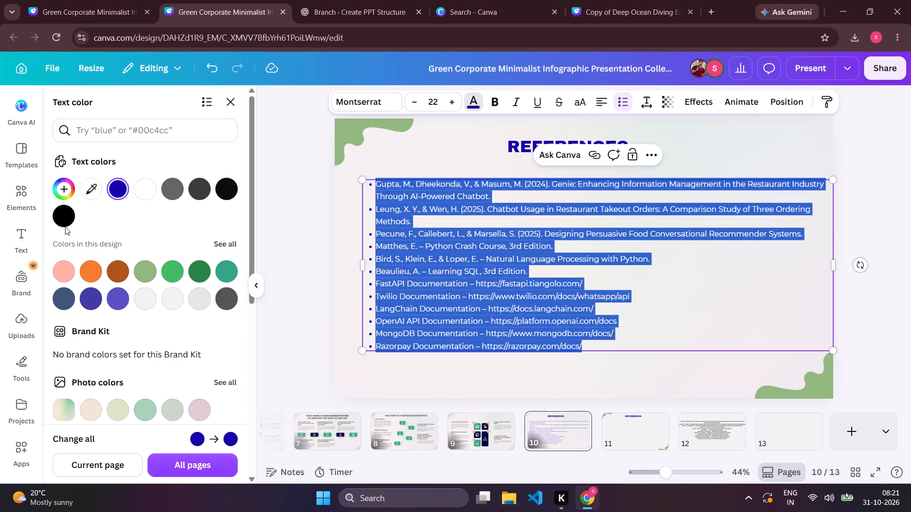
click(64, 214)
click(399, 377)
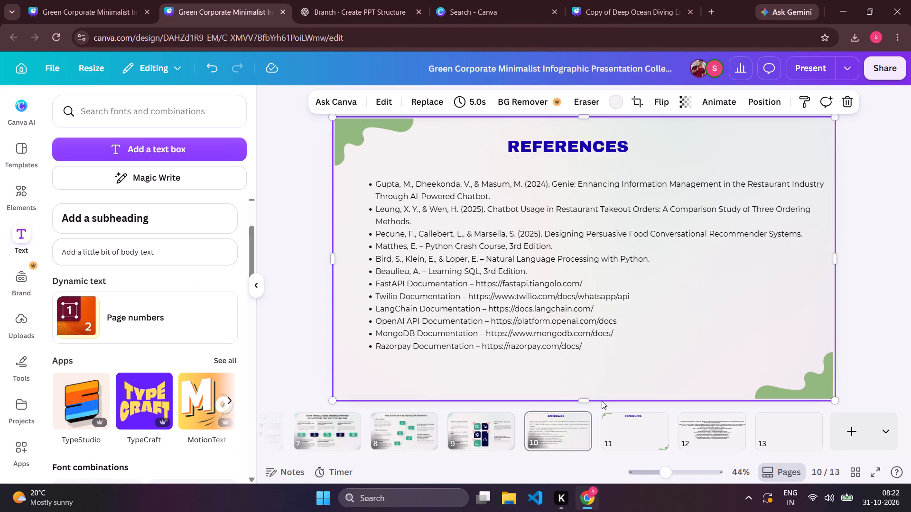
Move the "REFERENCES" heading on slide 11 to around the middle of the slide and replace its text with "THANK YOU".
click(618, 415)
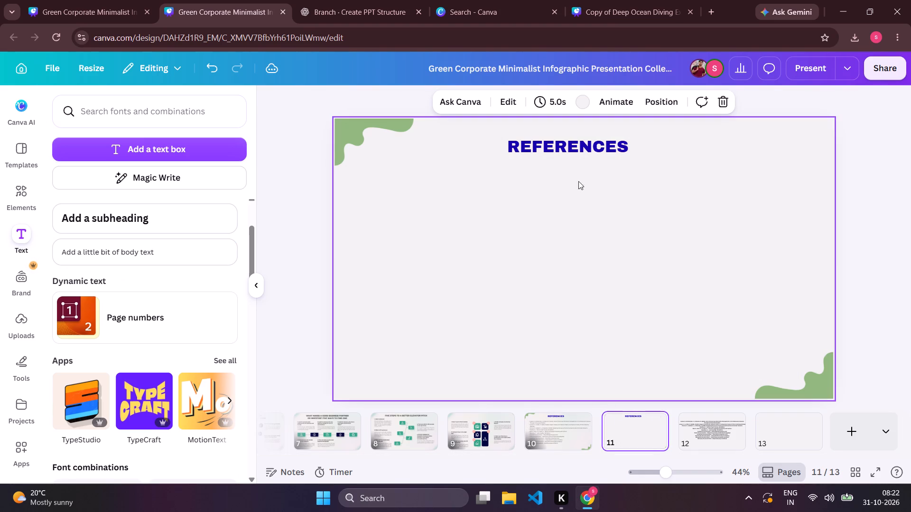
drag(564, 143, 557, 217)
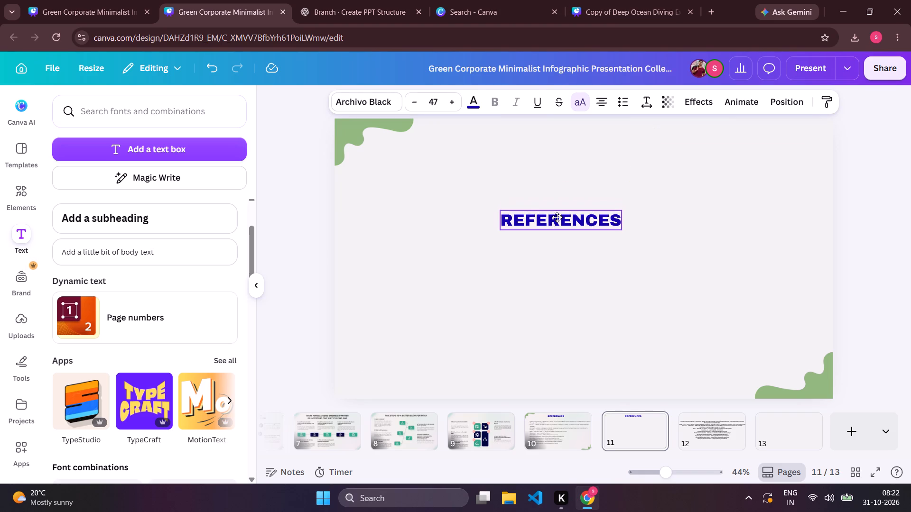
drag(557, 217, 550, 237)
click(550, 237)
key(BackSpace)
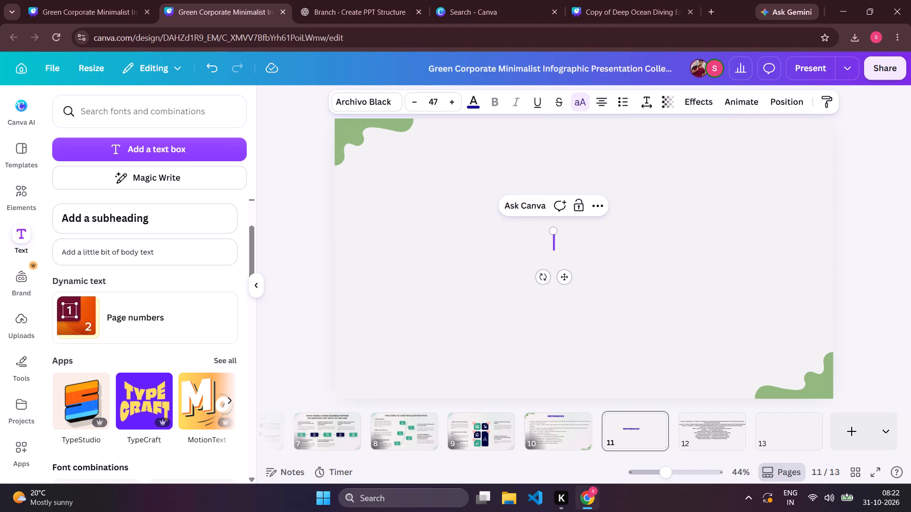
text(THANK)
key(space)
text(YOU)
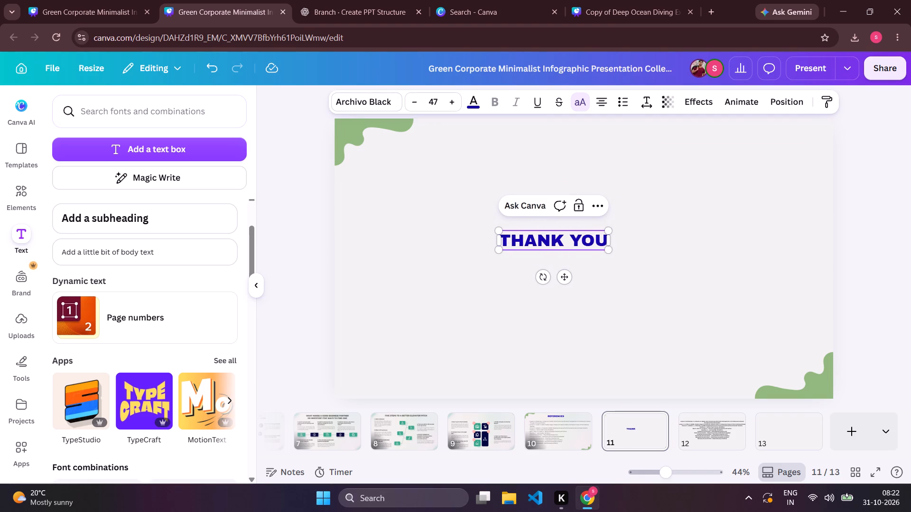
key(space)
Enlarge the "THANK YOU" text on slide 11 to font size 65.
triple_click(454, 101)
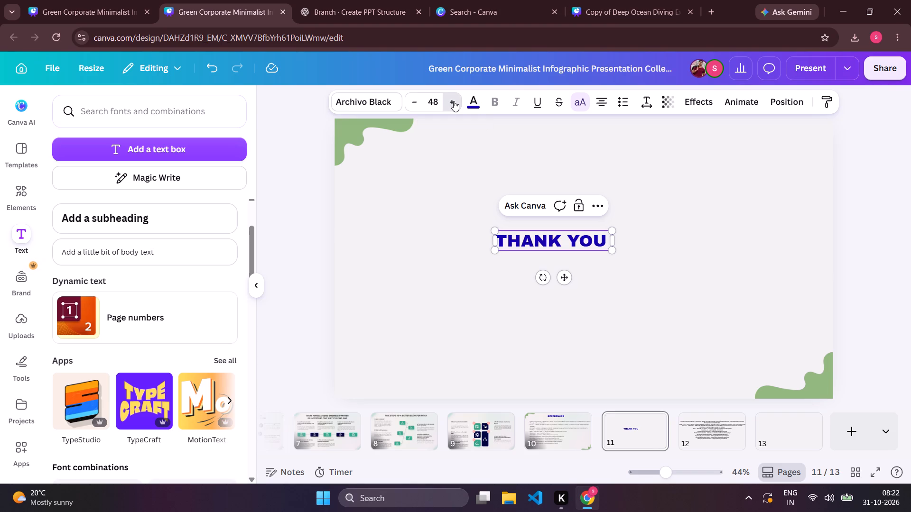
triple_click(454, 101)
triple_click(454, 101)
triple_click(454, 101)
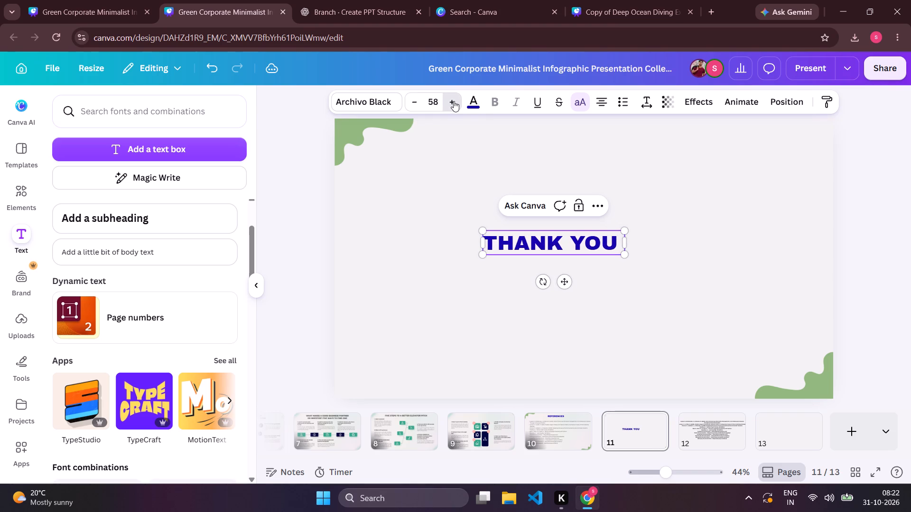
triple_click(454, 101)
triple_click(454, 101)
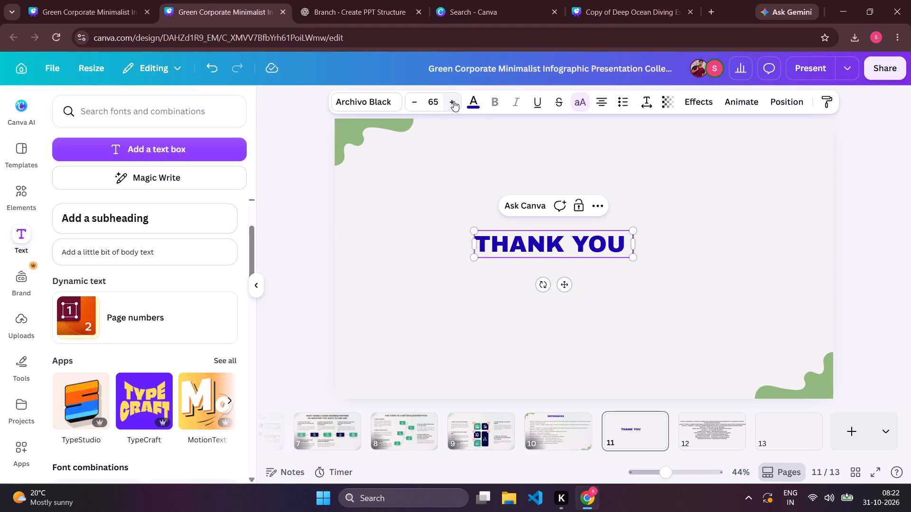
click(631, 340)
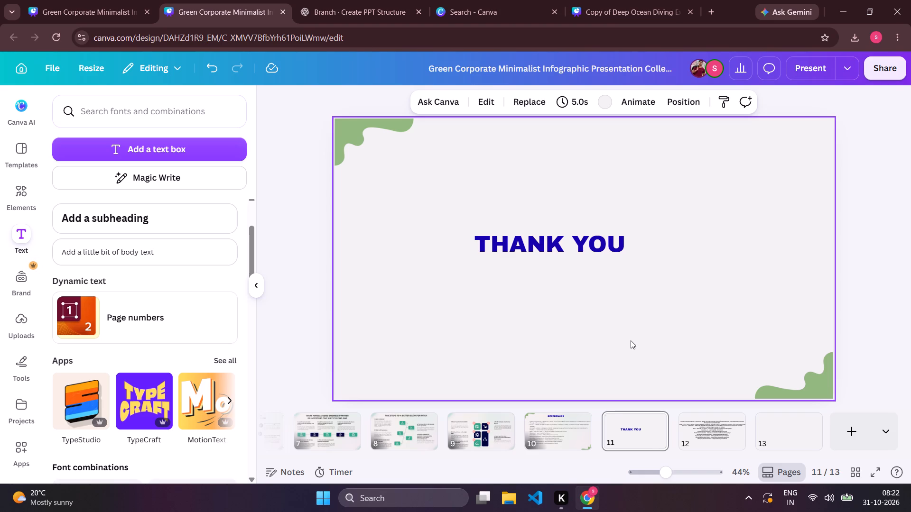
Reduce the bulleted list under "Technologies & Tools Used" on slide 4 to font size 24.9.
scroll(548, 435, right, 2)
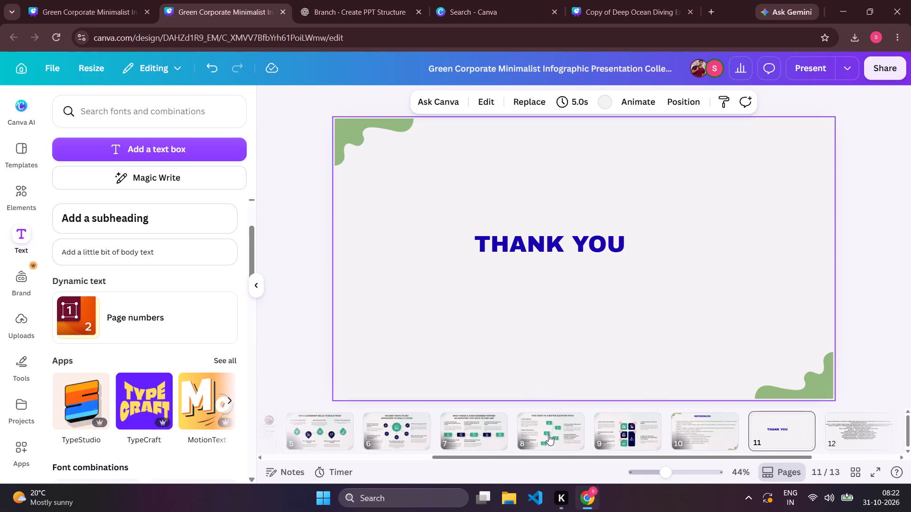
scroll(548, 435, right, 2)
click(372, 442)
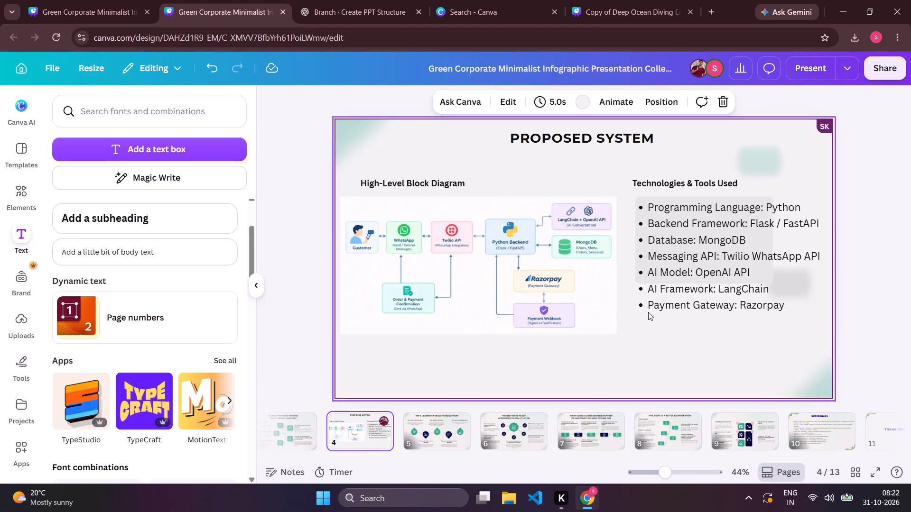
click(692, 294)
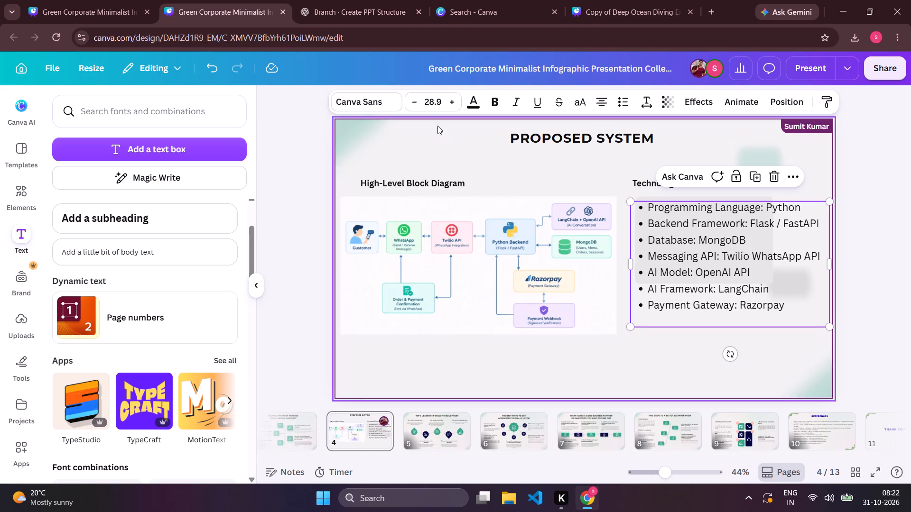
double_click(683, 286)
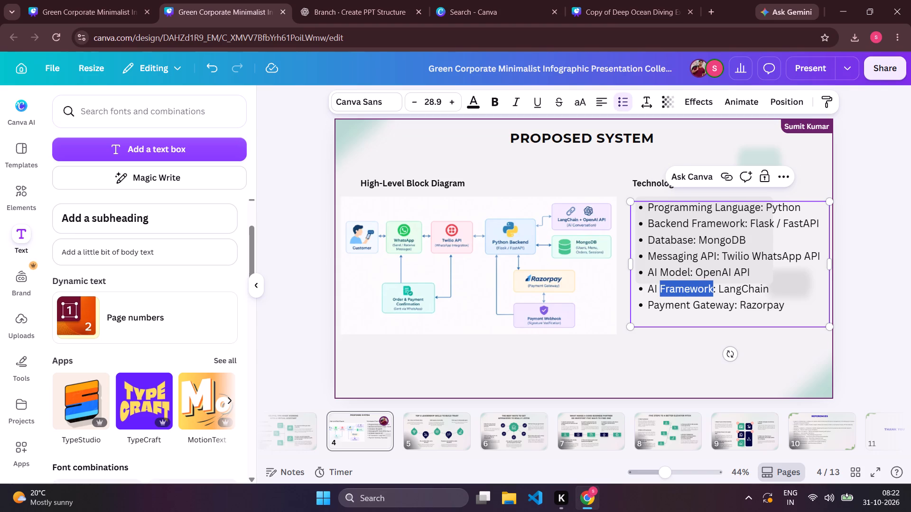
key(ctrl+a)
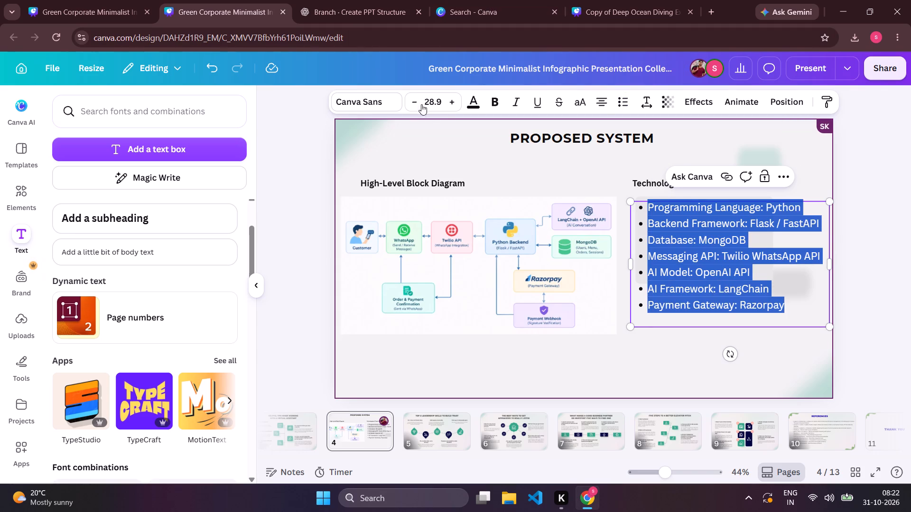
triple_click(414, 102)
click(414, 102)
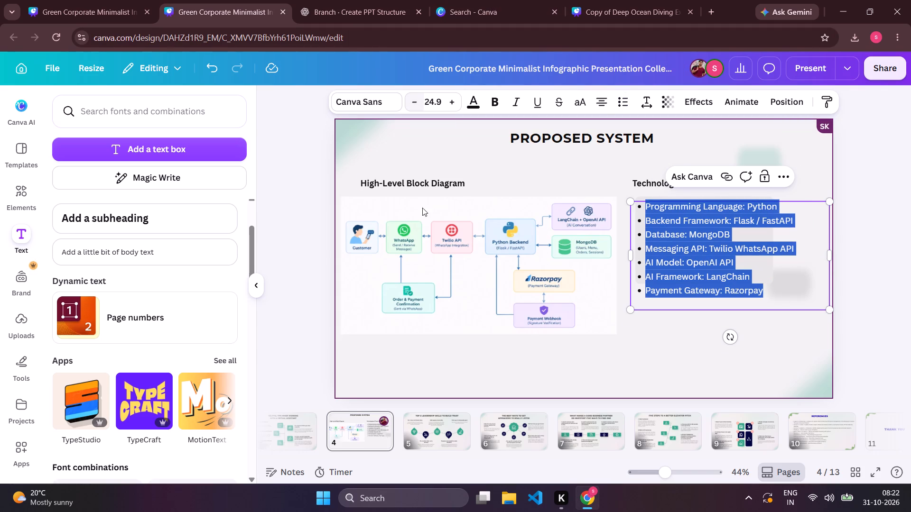
click(632, 355)
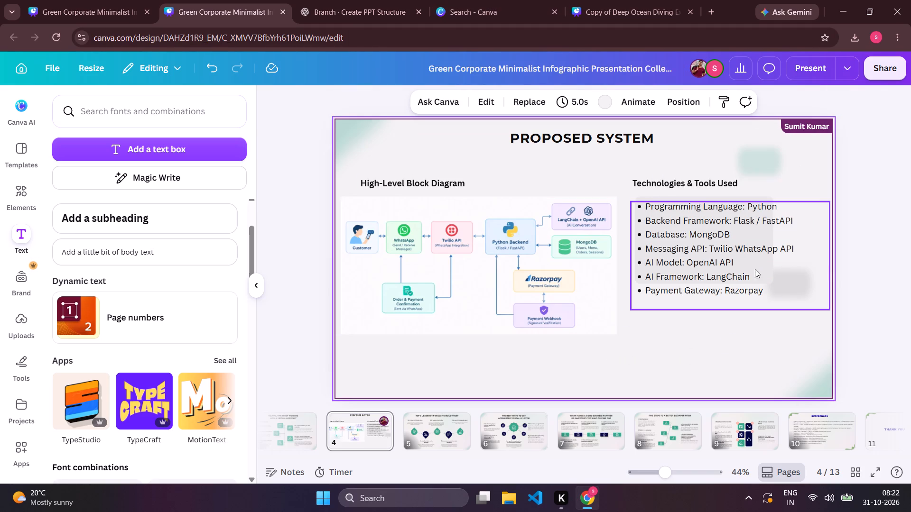
Move the technologies bulleted list on slide 4 lower, then enlarge the grey rectangle behind it to cover the list's text area.
click(766, 261)
click(762, 262)
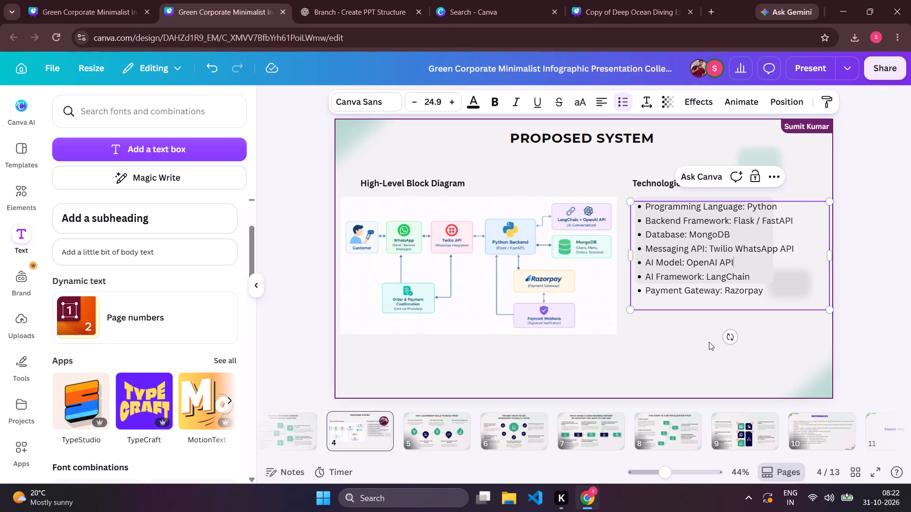
click(692, 360)
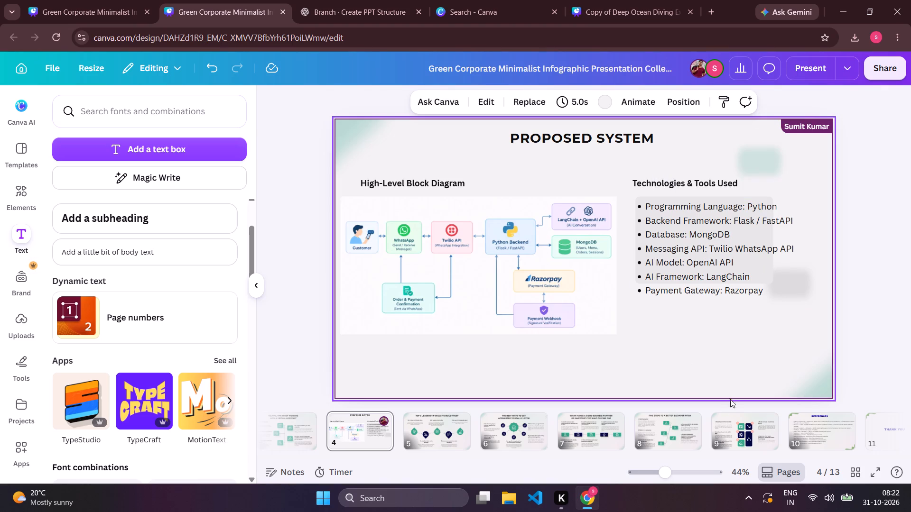
click(757, 257)
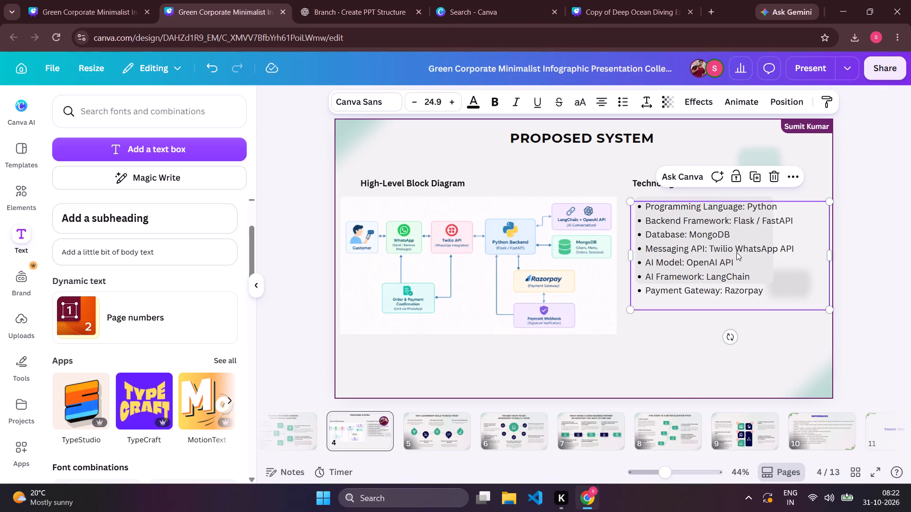
click(736, 252)
click(708, 237)
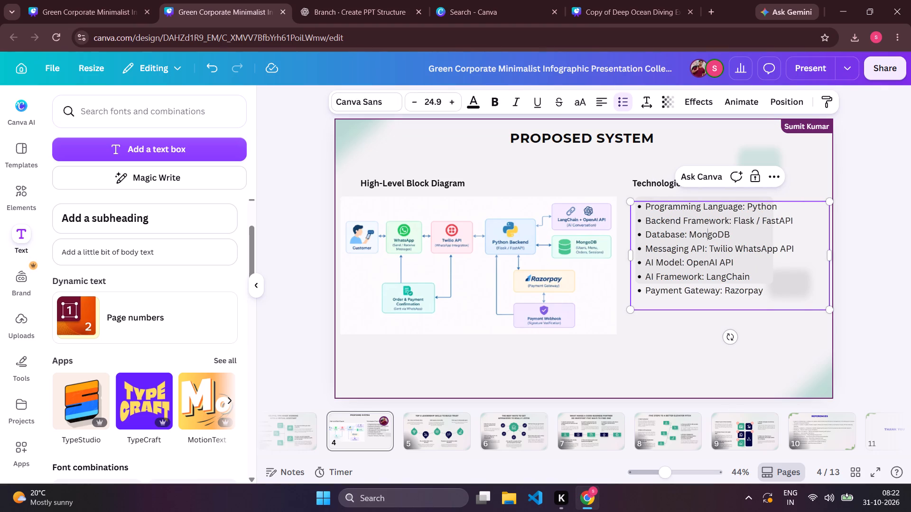
drag(708, 237, 732, 334)
click(668, 343)
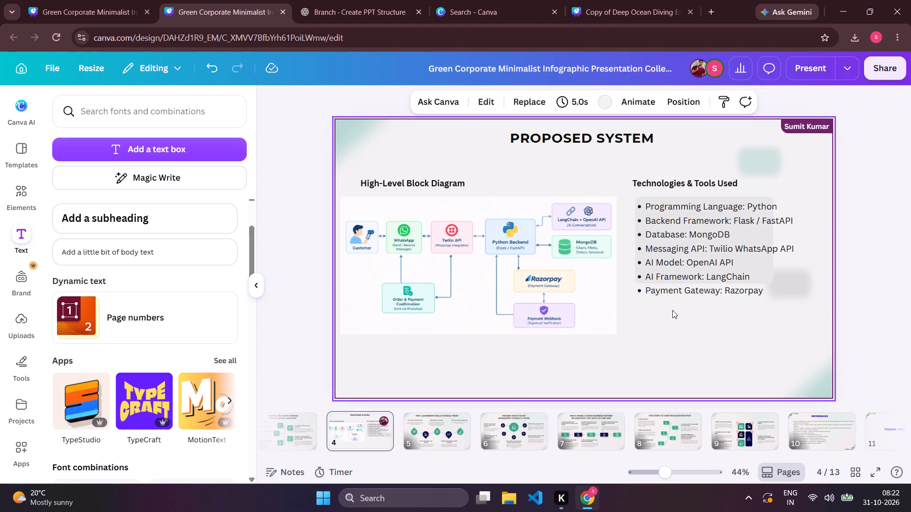
drag(666, 293, 671, 343)
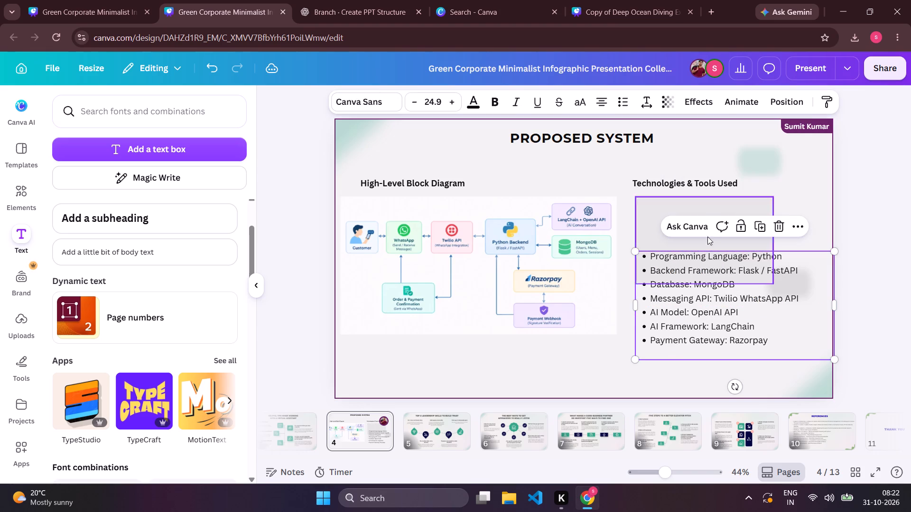
click(702, 207)
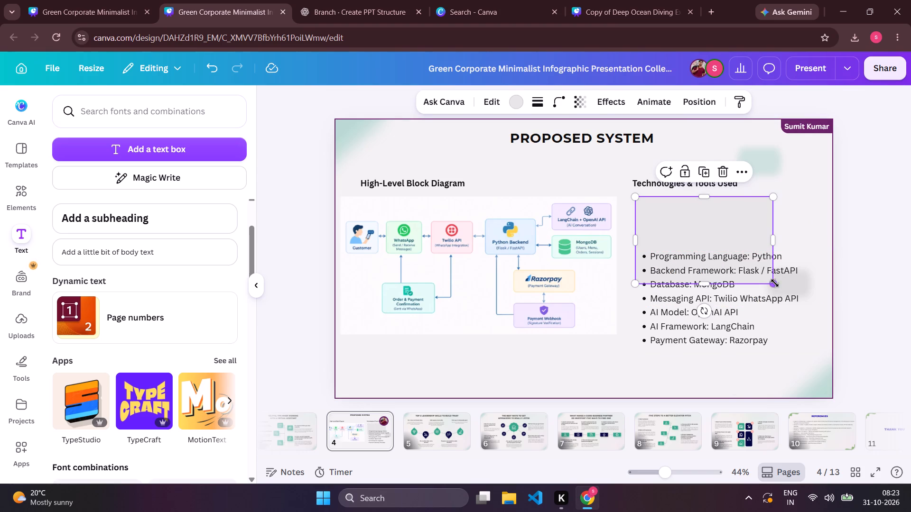
drag(774, 283, 804, 361)
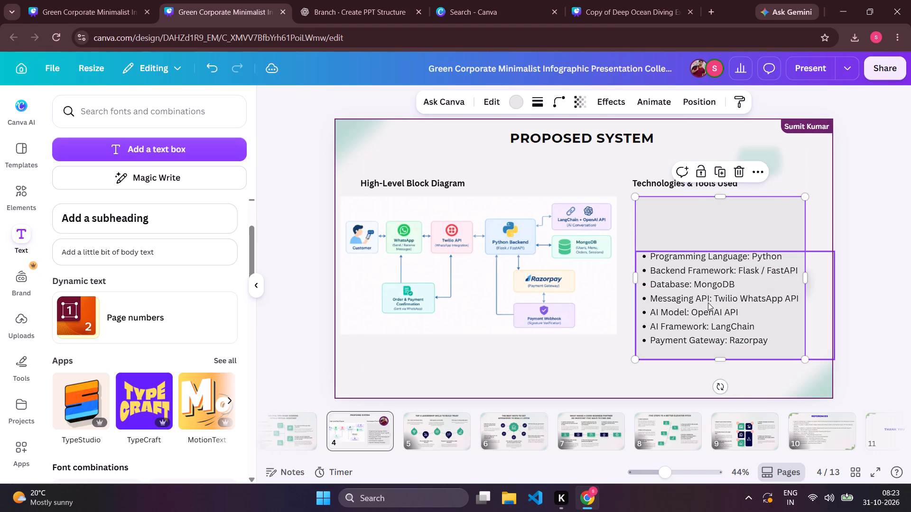
Position the enlarged grey rectangle just below the "Technologies & Tools Used" heading and move the bulleted list up onto its upper part.
double_click(708, 302)
drag(708, 302, 704, 208)
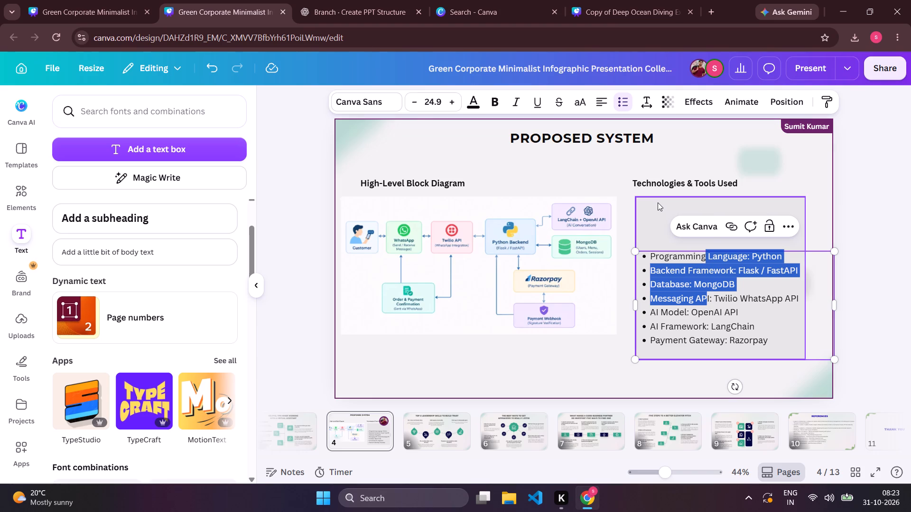
click(658, 202)
drag(683, 288, 676, 259)
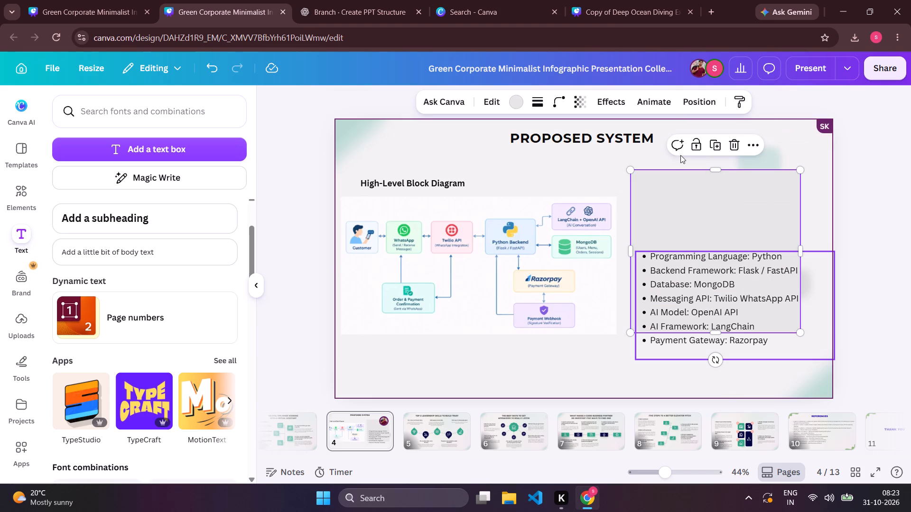
click(683, 200)
drag(683, 200, 688, 222)
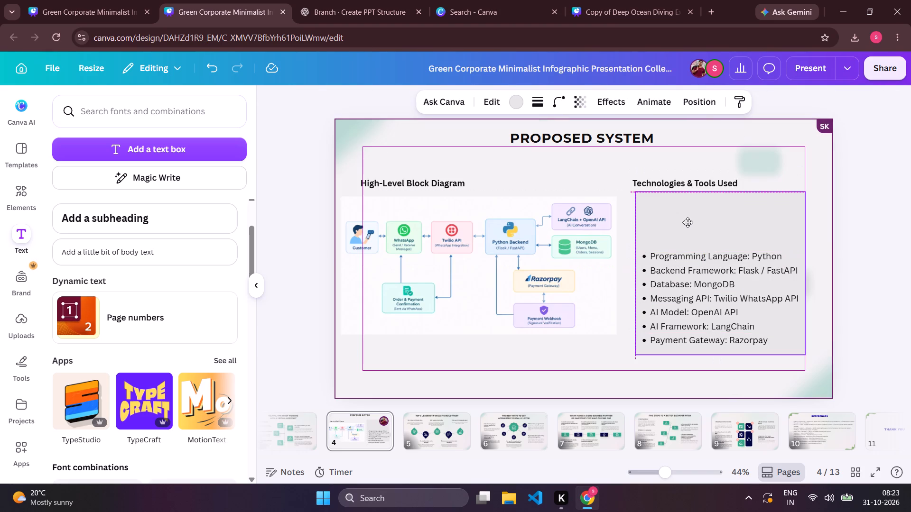
drag(688, 222, 686, 223)
click(686, 271)
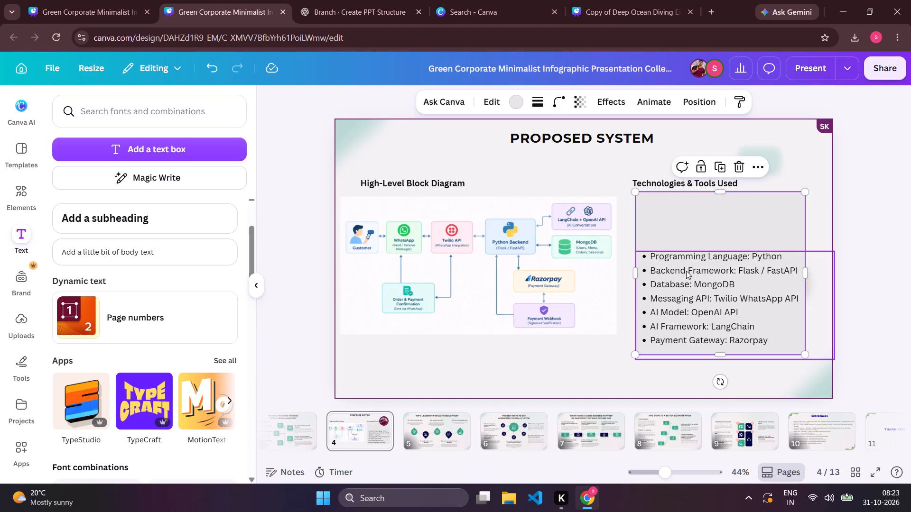
drag(686, 271, 687, 229)
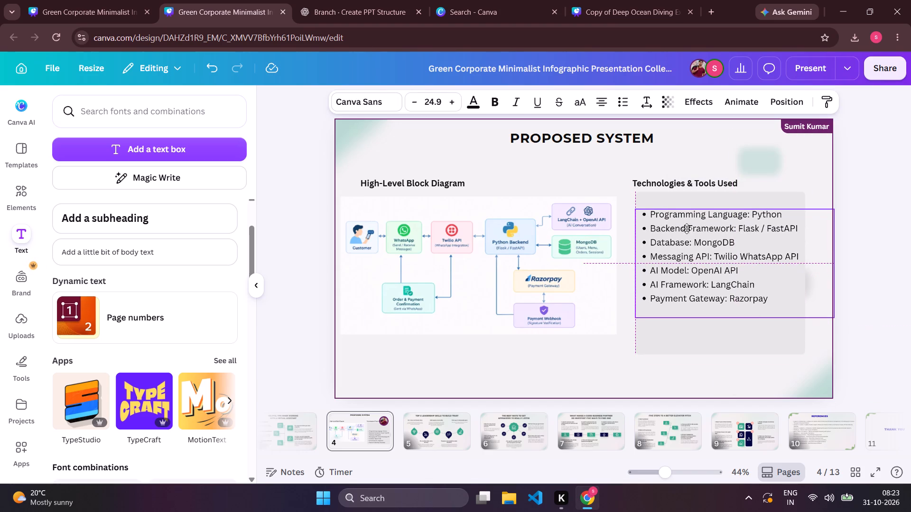
drag(687, 229, 684, 220)
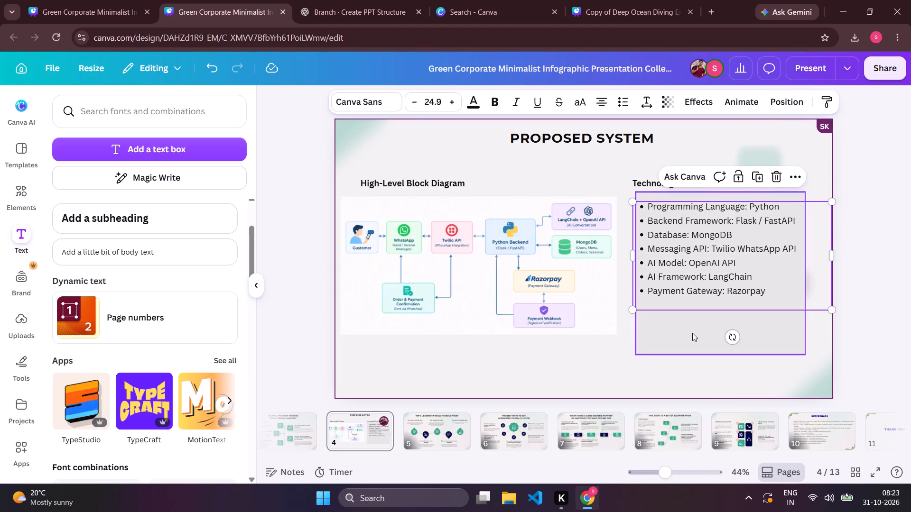
Shorten the grey rectangle so its lower edge lines up with the bottom of the block diagram image.
click(692, 333)
drag(721, 357, 717, 337)
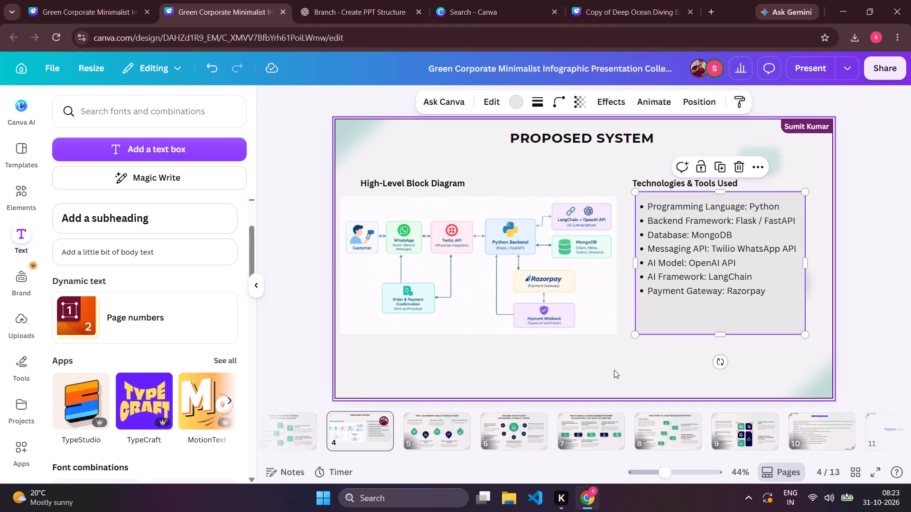
click(614, 370)
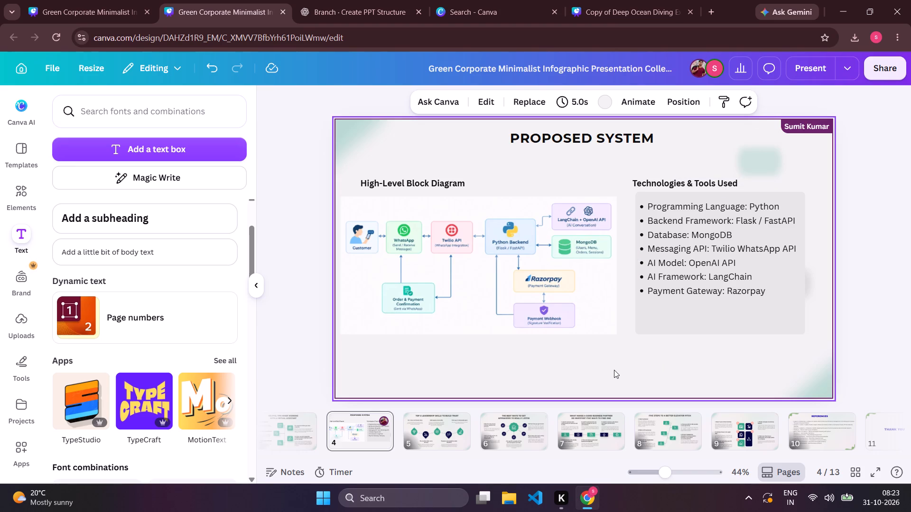
Shift the "Technologies & Tools Used" heading slightly so it lines up with the left edge of the grey rectangle.
drag(665, 184, 668, 185)
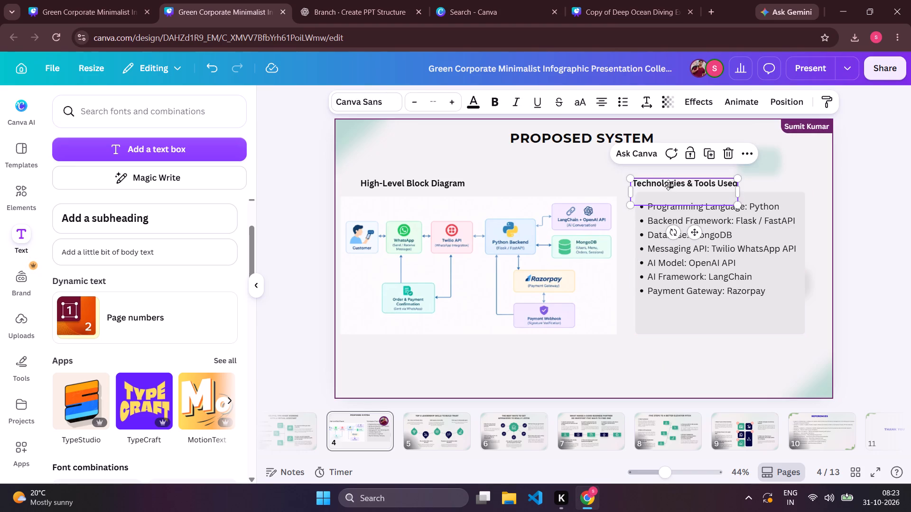
drag(668, 185, 669, 185)
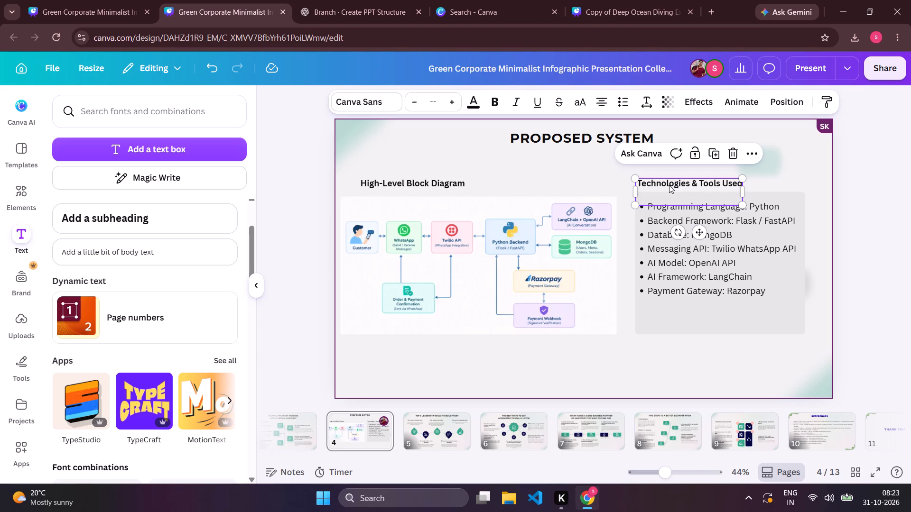
click(729, 336)
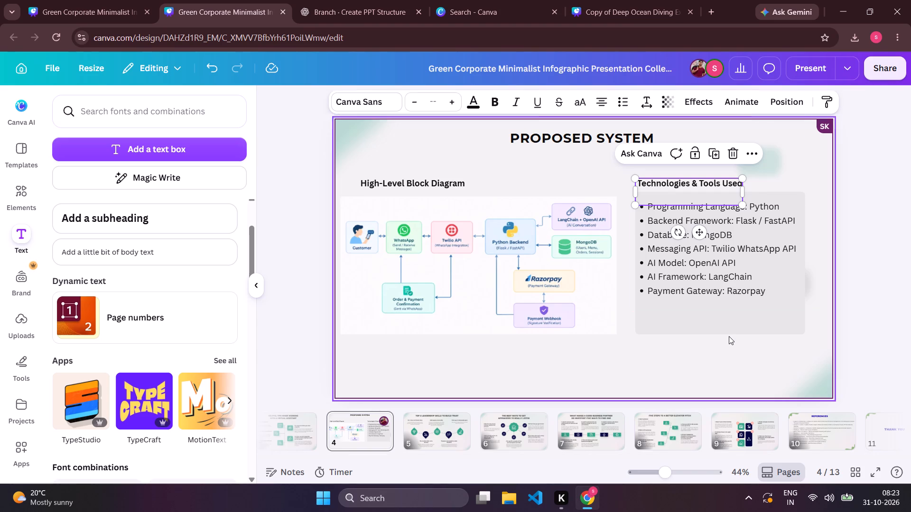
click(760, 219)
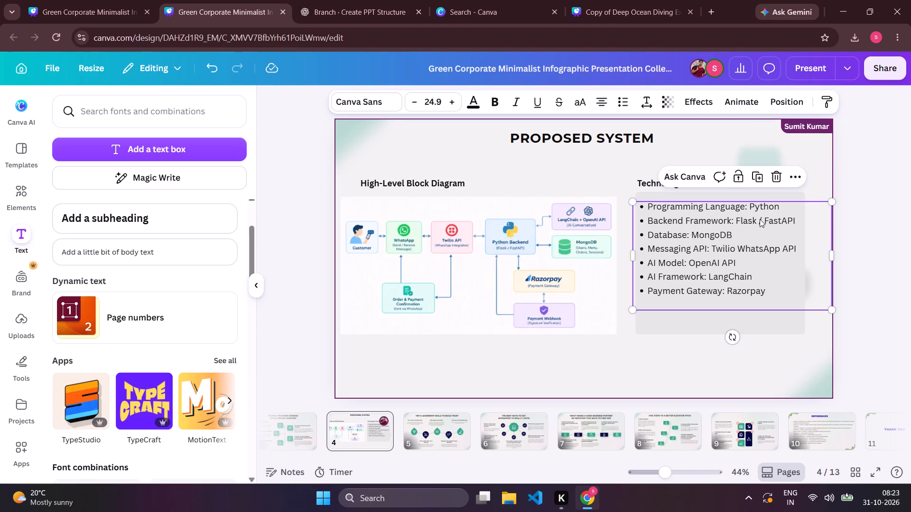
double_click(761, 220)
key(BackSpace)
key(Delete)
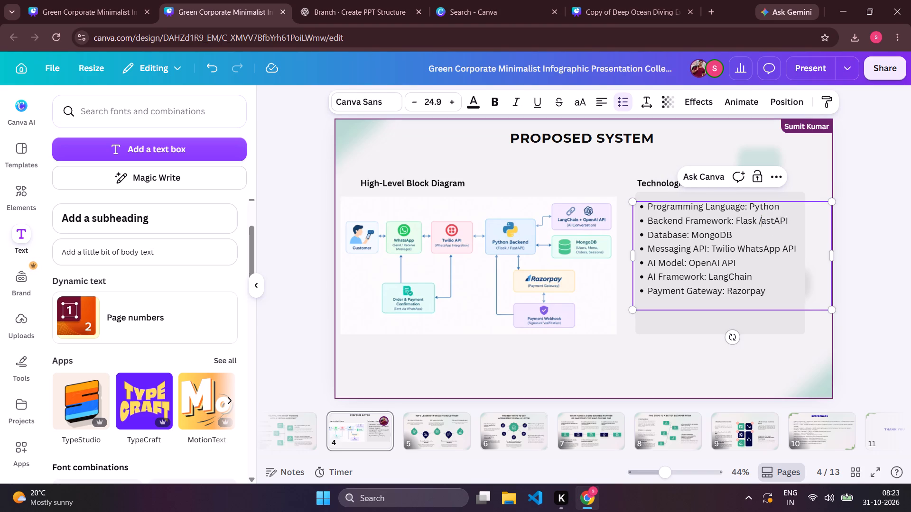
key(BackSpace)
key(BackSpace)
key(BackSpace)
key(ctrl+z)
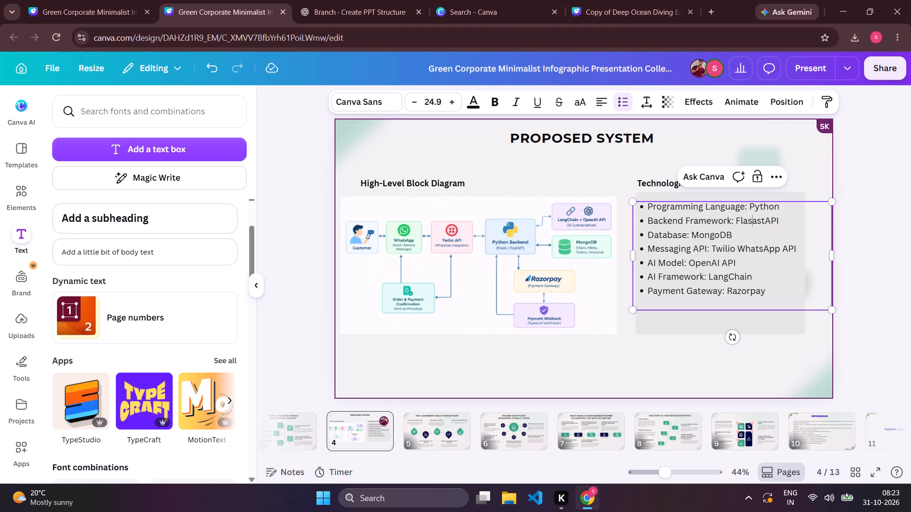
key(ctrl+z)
Remove "Flask / " from the Backend Framework bullet on slide 4 so it names only FastAPI.
key(Left)
key(BackSpace)
key(BackSpace)
key(BackSpace)
key(BackSpace)
key(BackSpace)
key(BackSpace)
key(BackSpace)
key(BackSpace)
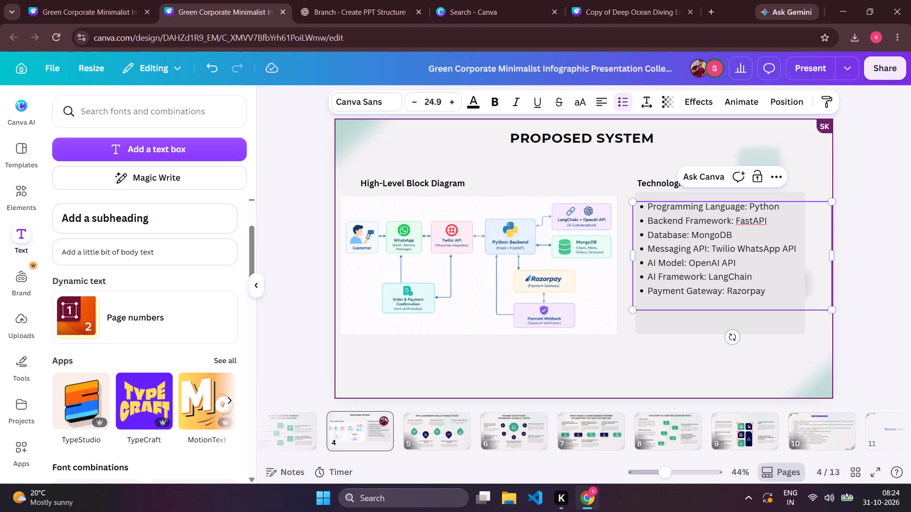
click(679, 330)
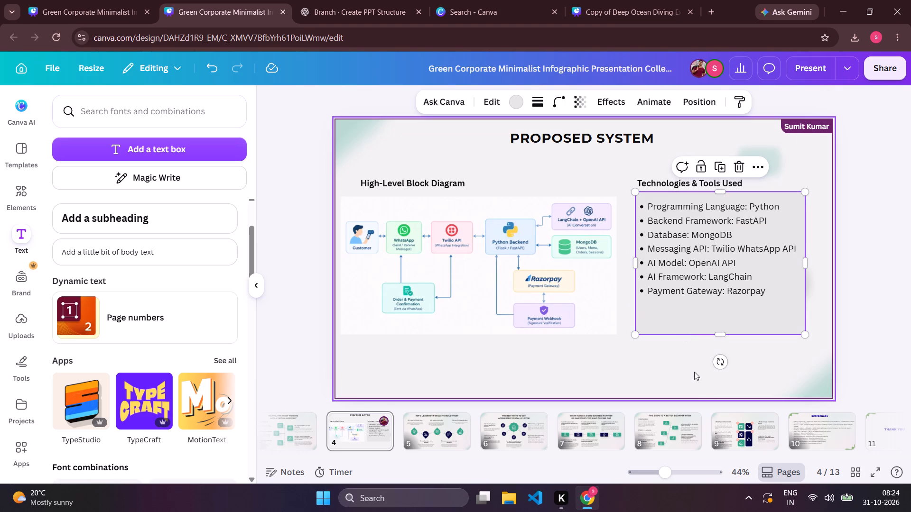
click(694, 368)
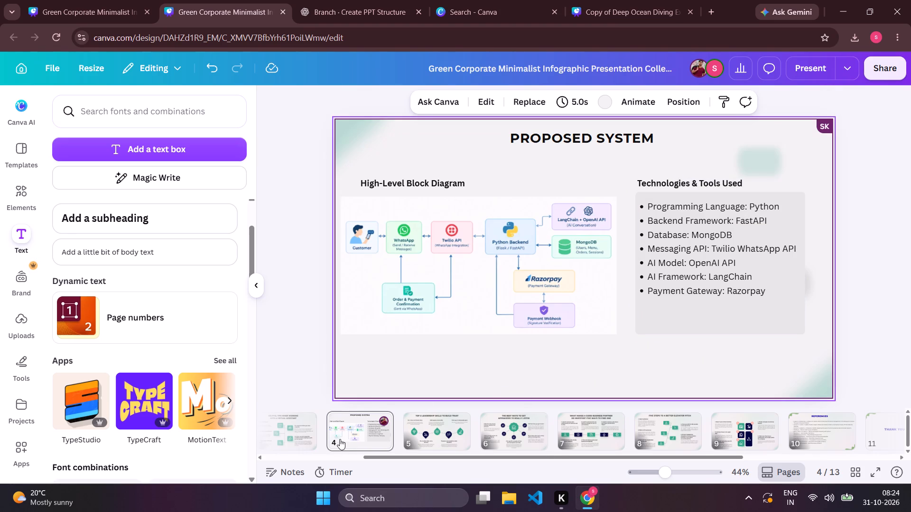
Look through slides 3, 1, 2 and 11 to review the state of the presentation.
click(286, 438)
scroll(286, 438, right, 3)
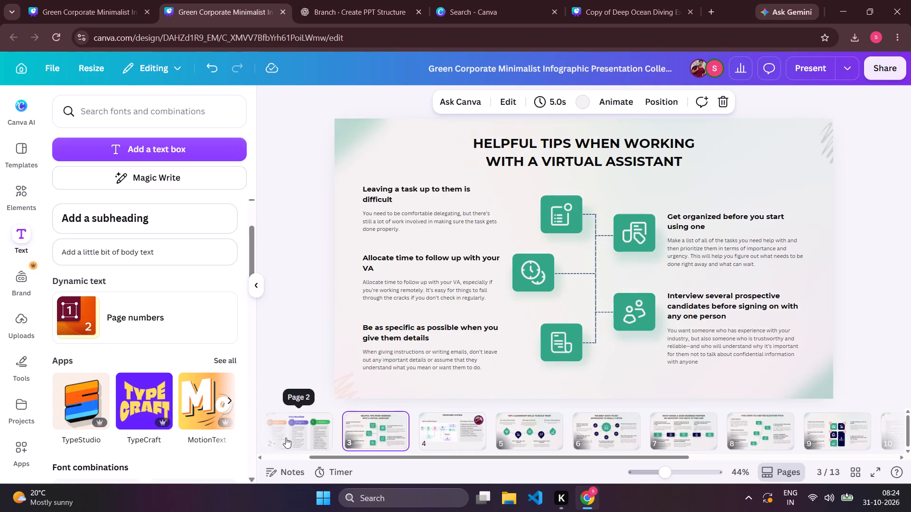
scroll(286, 438, right, 1)
scroll(348, 426, right, 2)
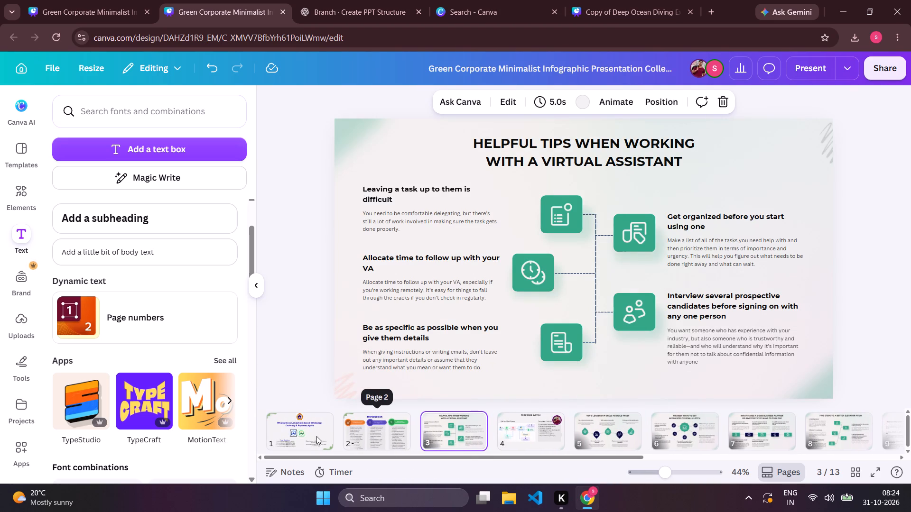
click(298, 436)
click(373, 425)
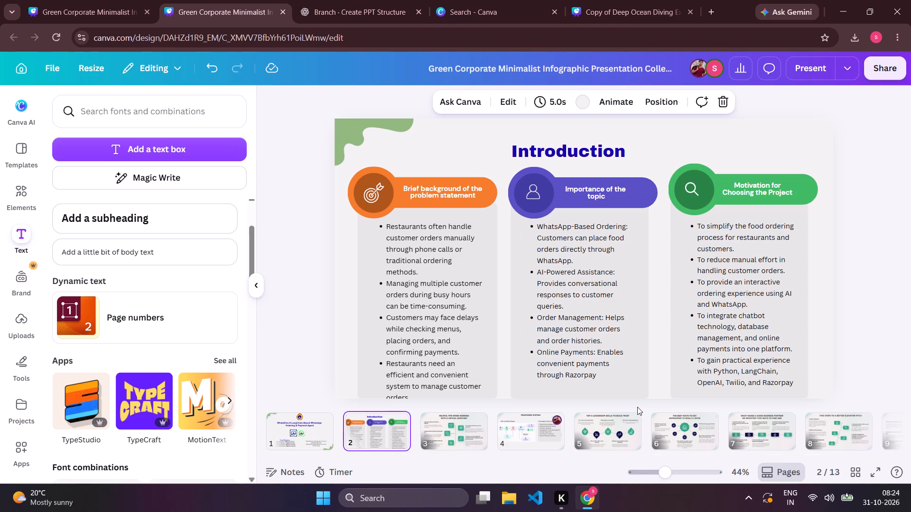
scroll(637, 407, left, 9)
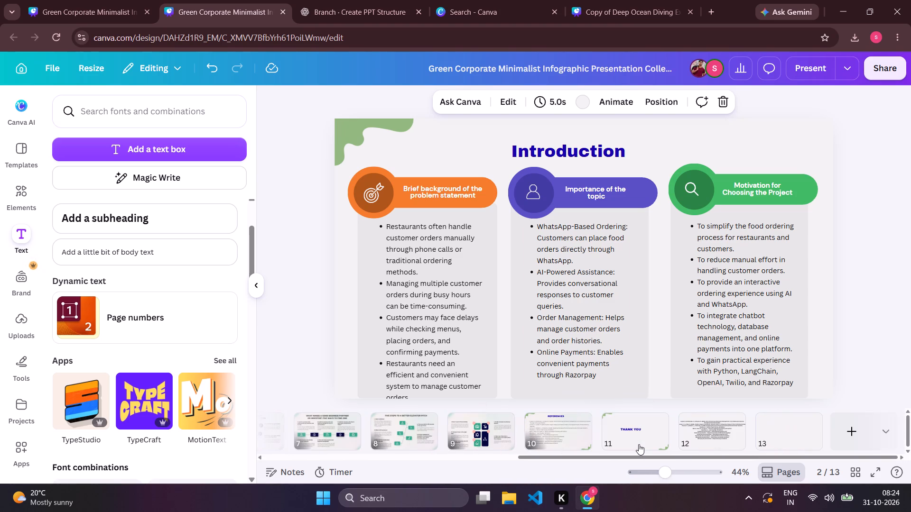
click(632, 439)
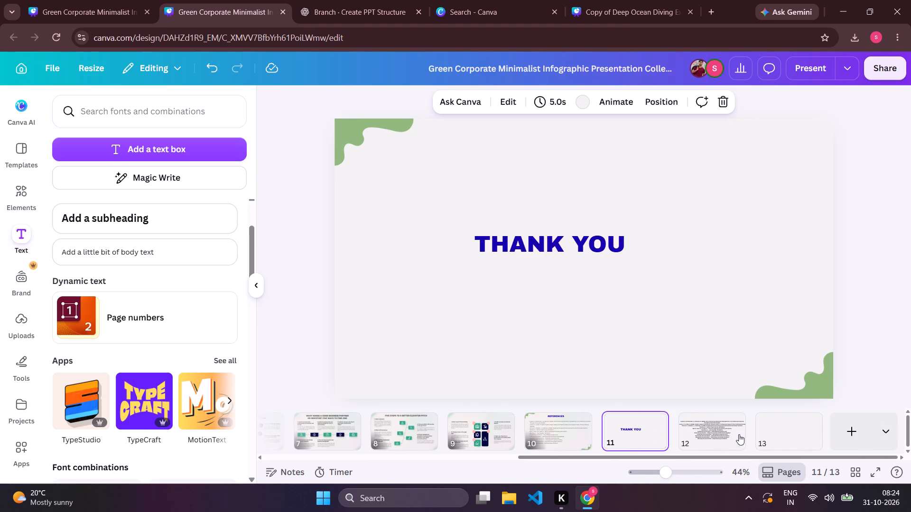
Delete the entire leftover reference list text from slide 12.
click(725, 432)
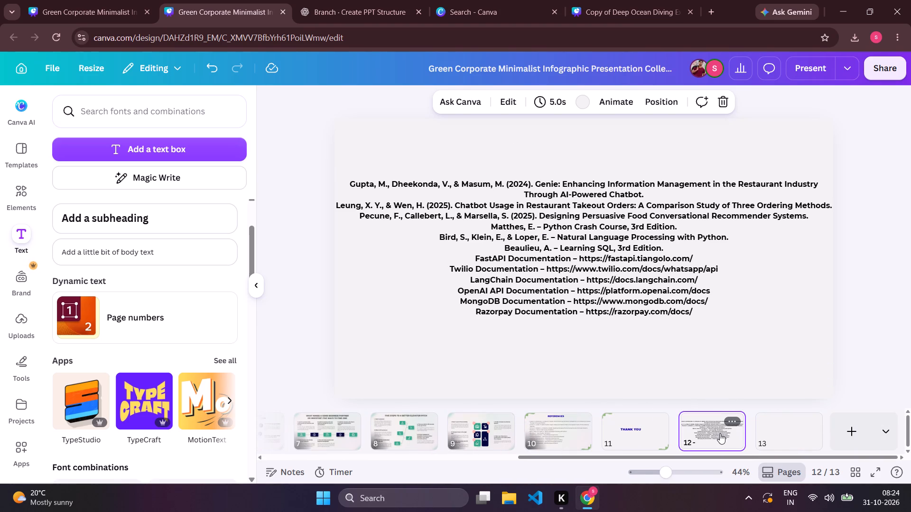
click(720, 433)
triple_click(690, 316)
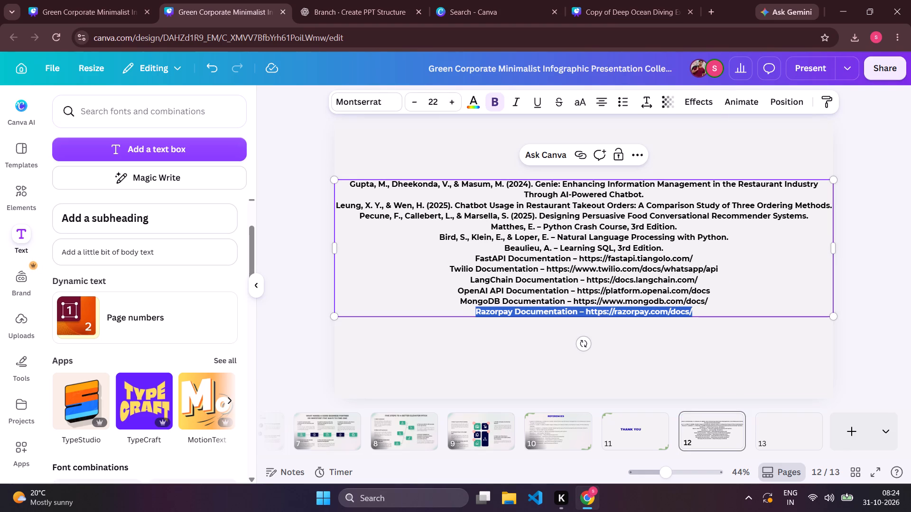
click(355, 180)
drag(355, 180, 483, 264)
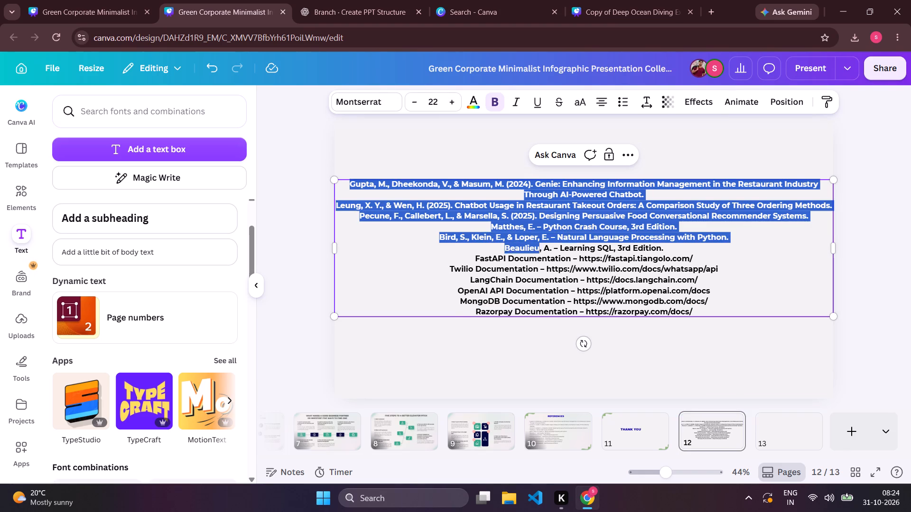
drag(483, 264, 565, 321)
key(BackSpace)
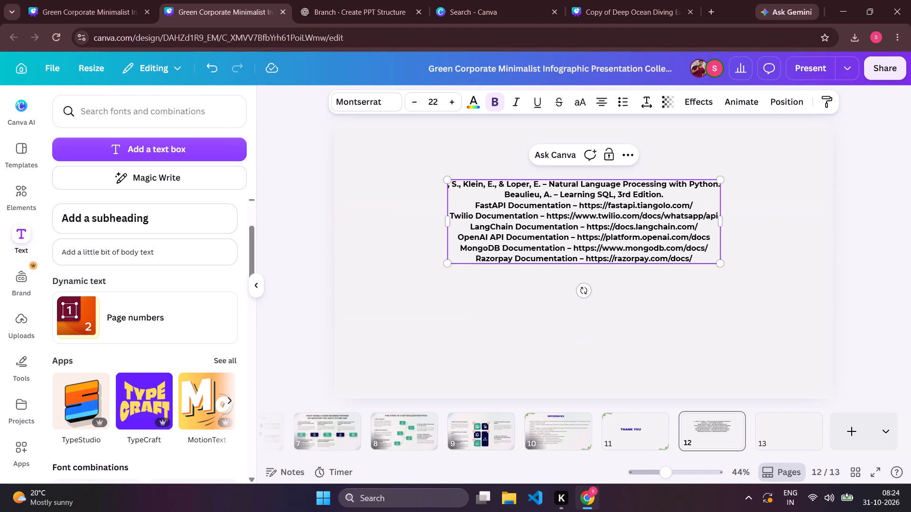
key(ctrl+a)
key(BackSpace)
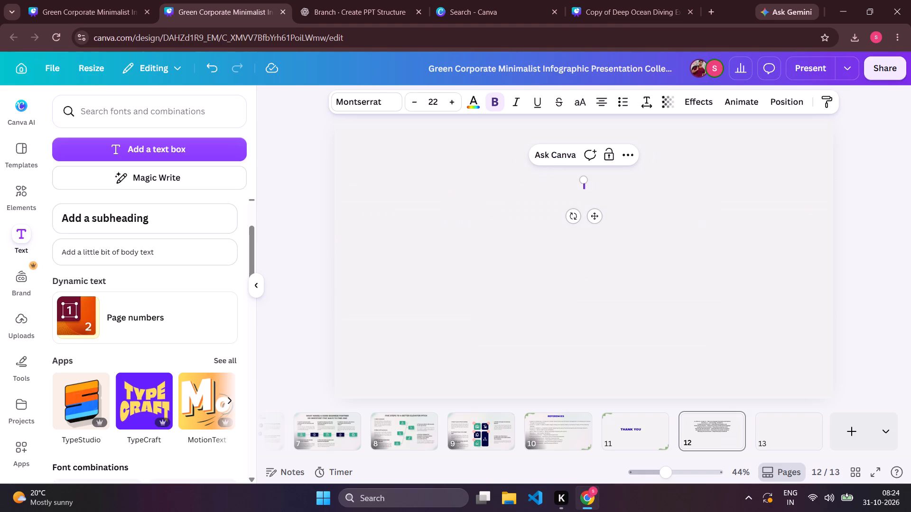
Shift the "THANK YOU" text on slide 11 slightly and enlarge it to a font size of about 68.
click(646, 448)
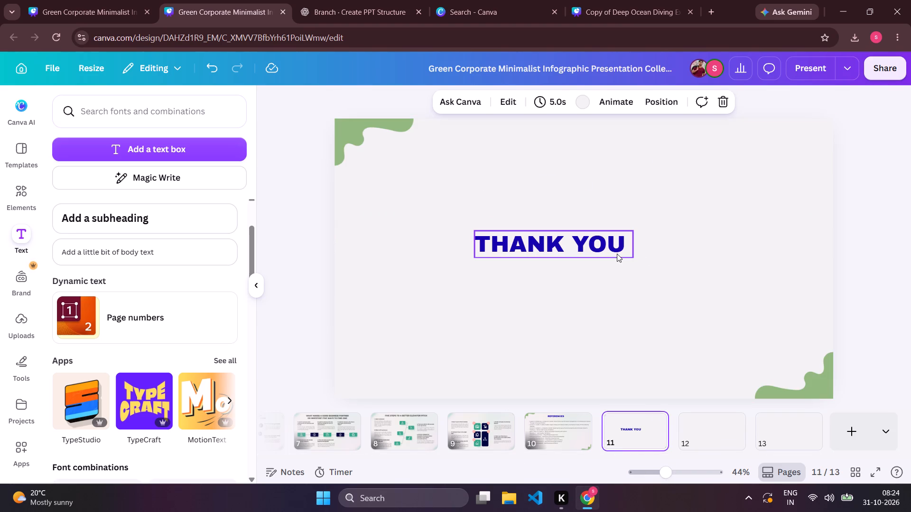
click(620, 254)
drag(620, 254, 640, 259)
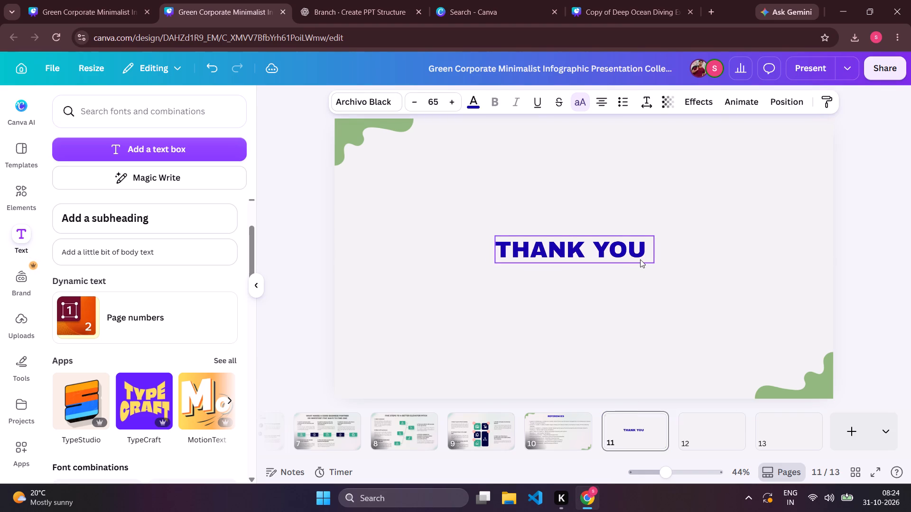
drag(656, 265, 663, 269)
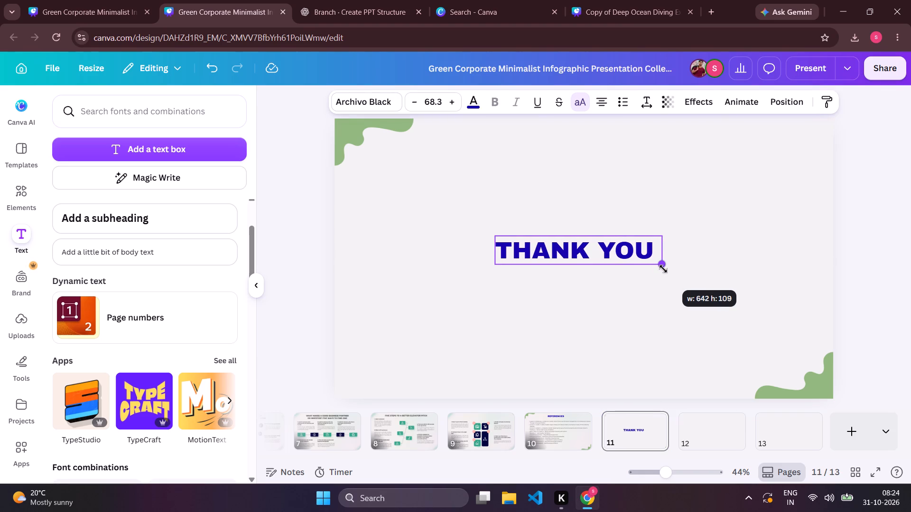
drag(663, 269, 665, 270)
Look over slides 9 and 10 to review the template content and the reference list.
click(571, 438)
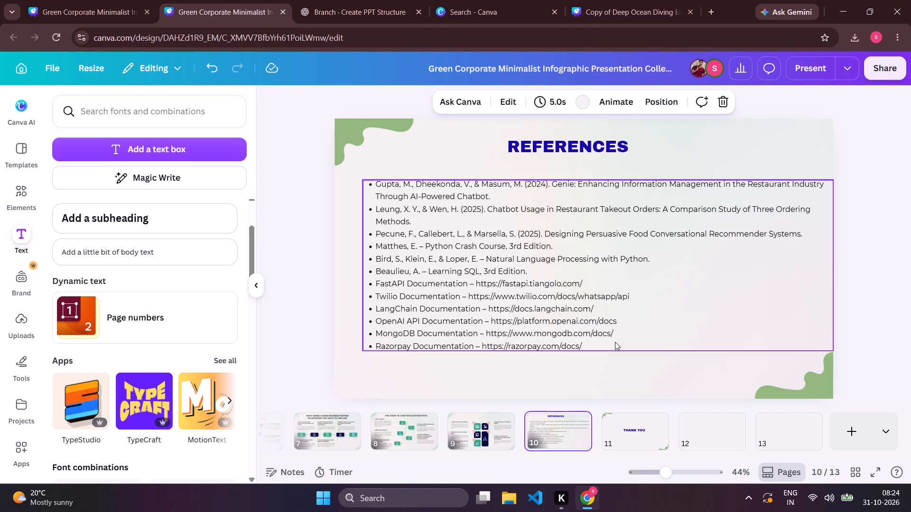
click(629, 433)
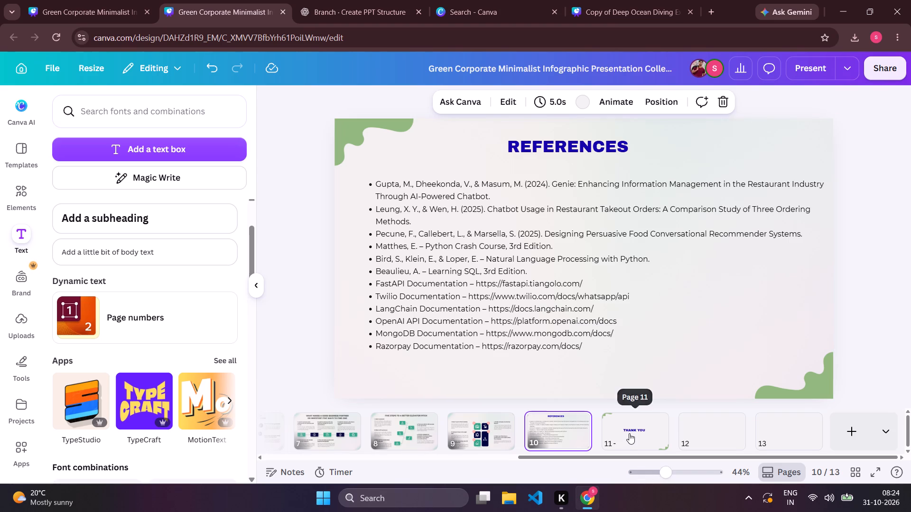
click(532, 430)
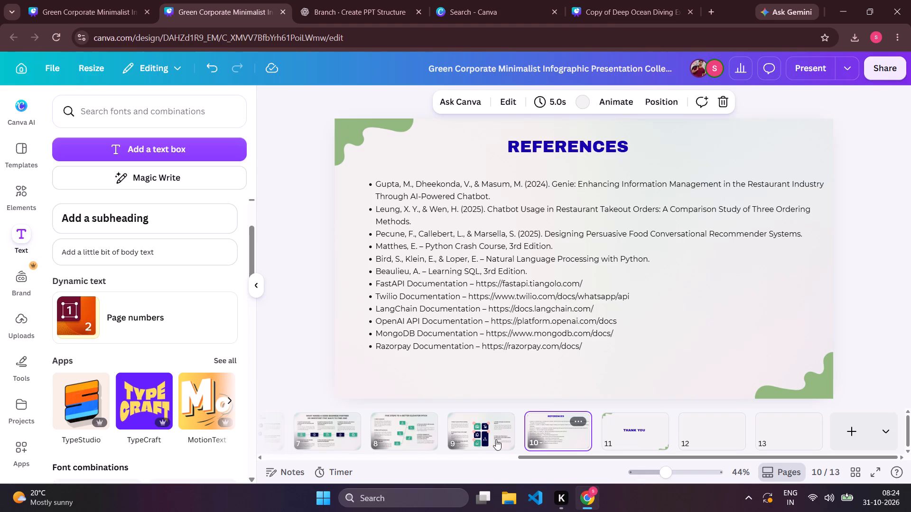
click(479, 442)
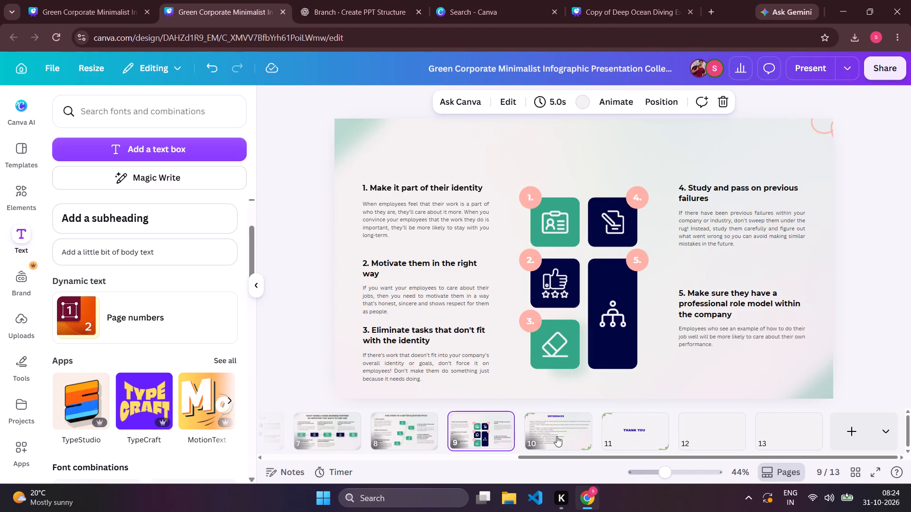
click(557, 437)
scroll(413, 431, right, 5)
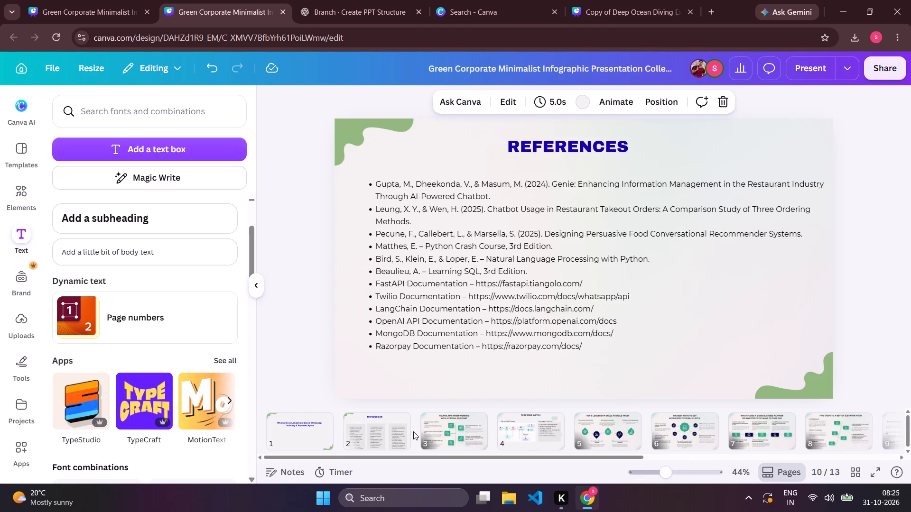
Shift the college emblem on title slide 1 slightly to the left above the project title.
click(304, 435)
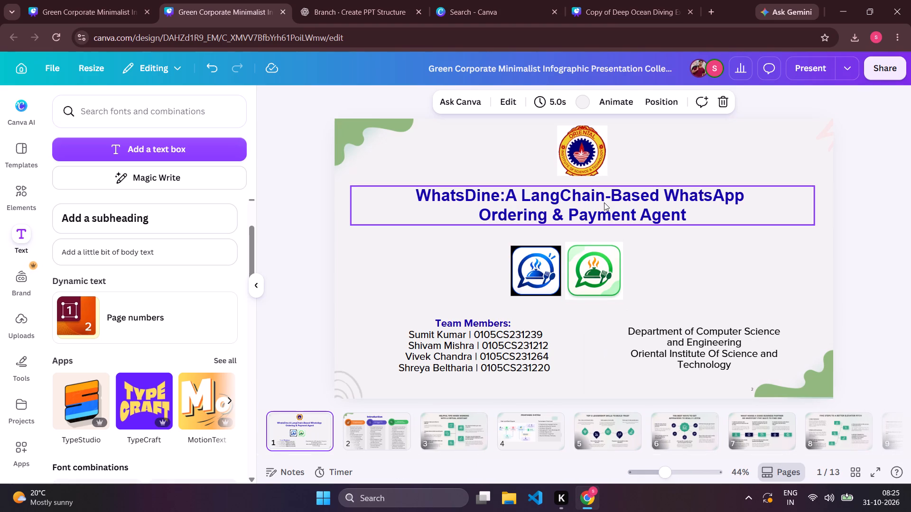
drag(596, 166, 590, 165)
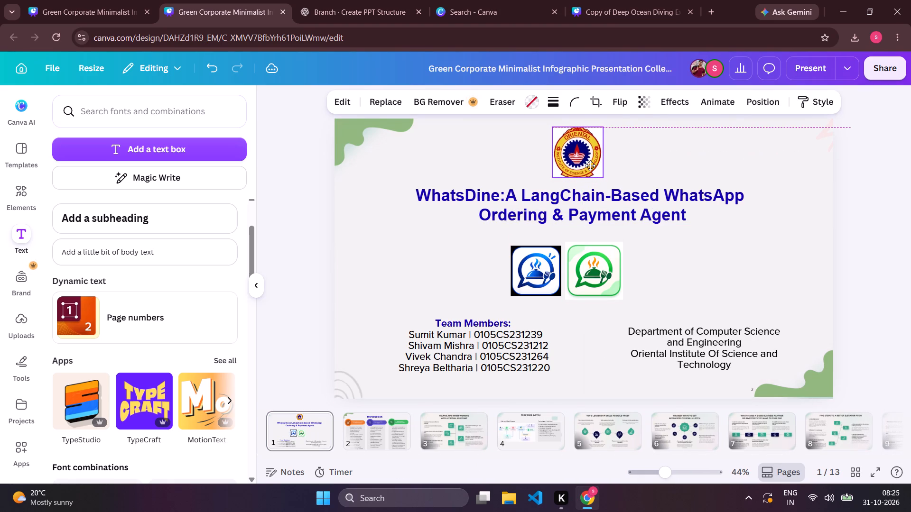
drag(590, 165, 591, 166)
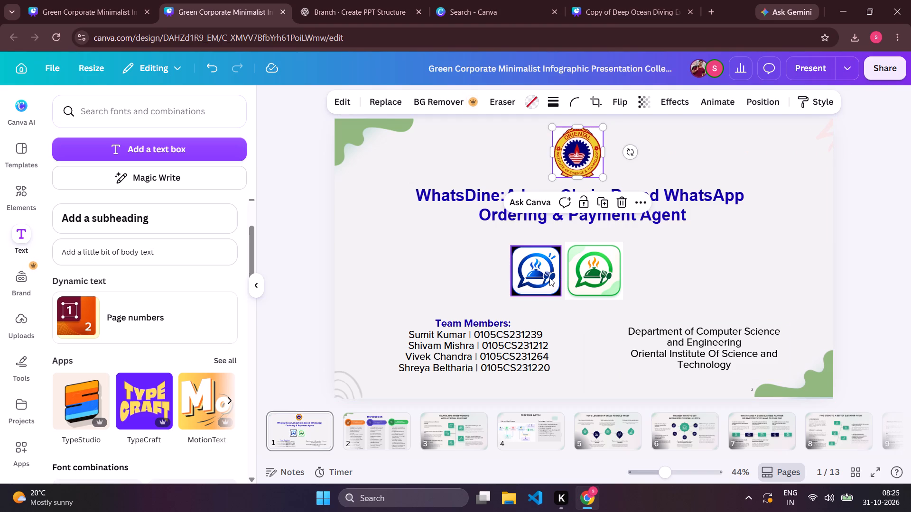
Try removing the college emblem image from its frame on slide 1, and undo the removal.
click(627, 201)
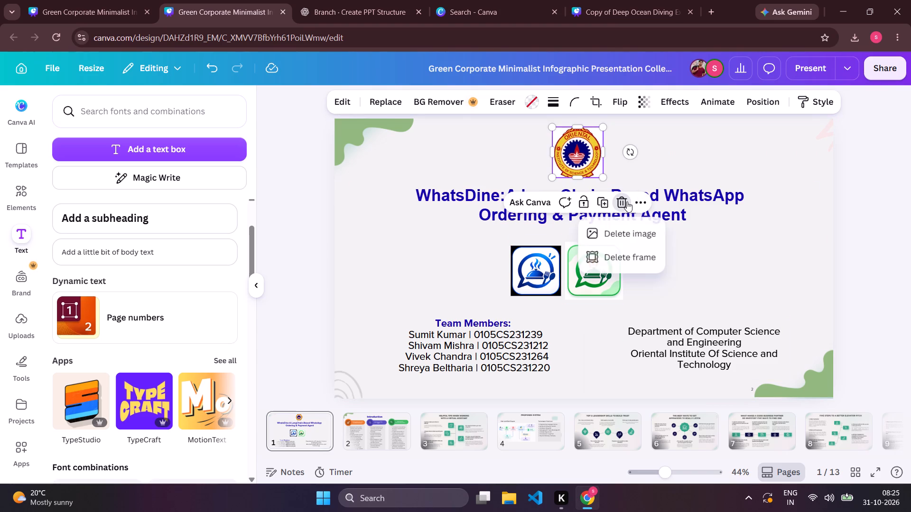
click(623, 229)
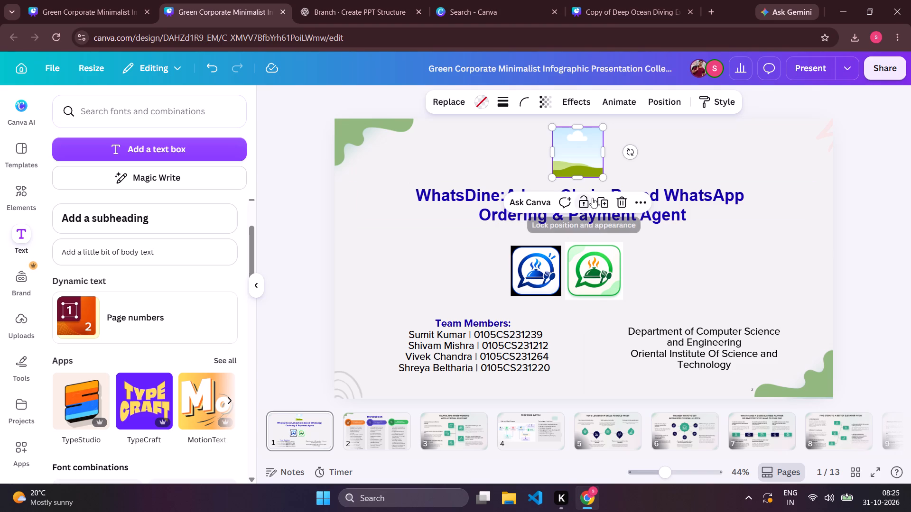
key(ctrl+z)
Delete the blue food-ordering logo below the project title on slide 1.
click(530, 253)
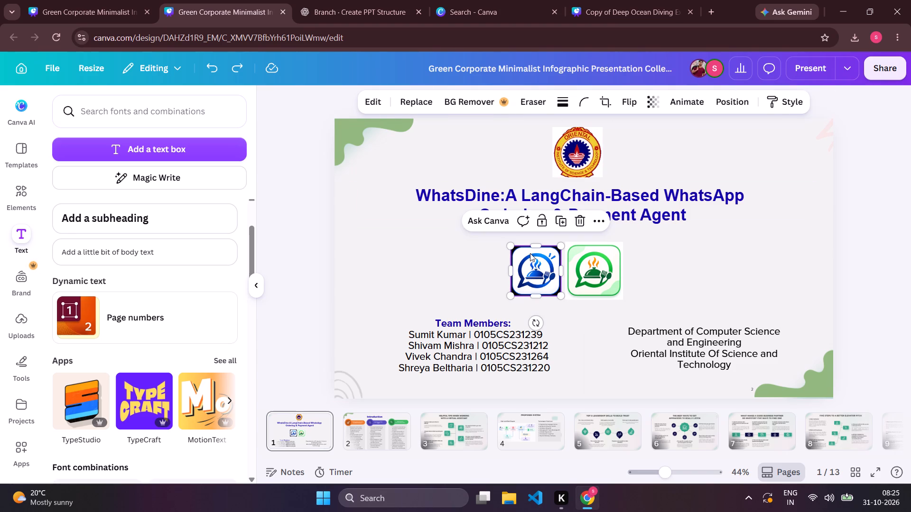
click(582, 216)
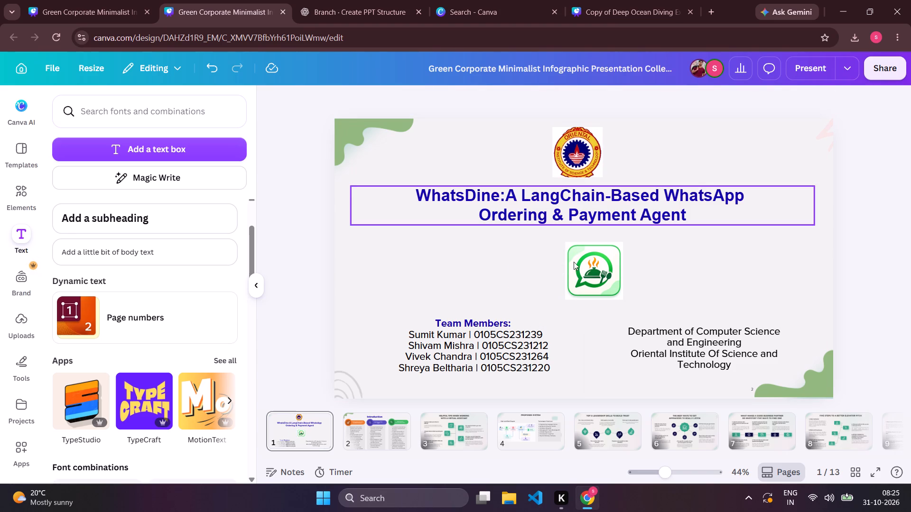
Move the remaining green logo left so it sits roughly centred below the project title on slide 1.
drag(595, 281, 584, 282)
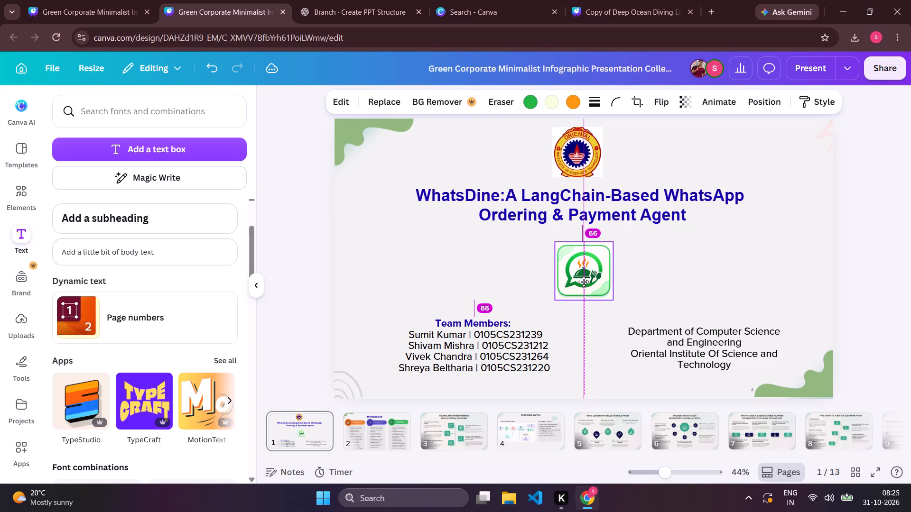
drag(584, 282, 582, 282)
click(651, 272)
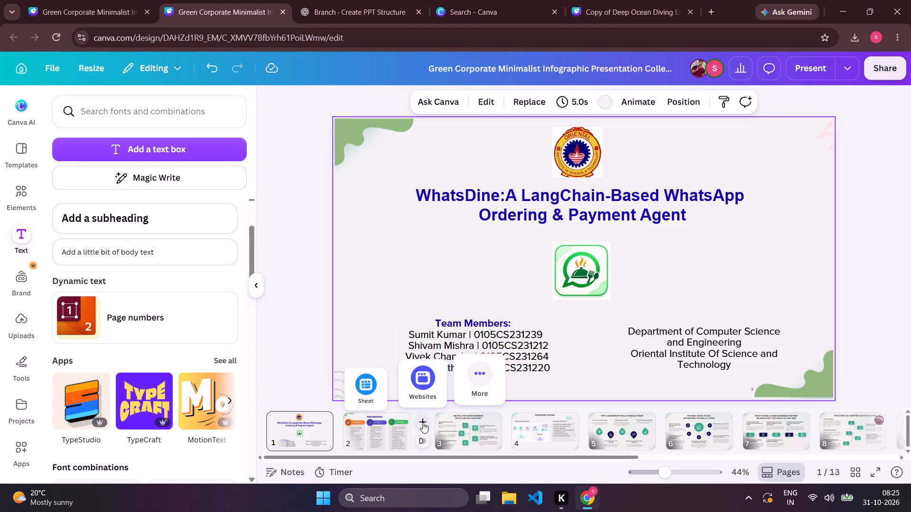
Look through slides 2 and 3 to examine the Introduction content and the virtual assistant template page.
click(392, 434)
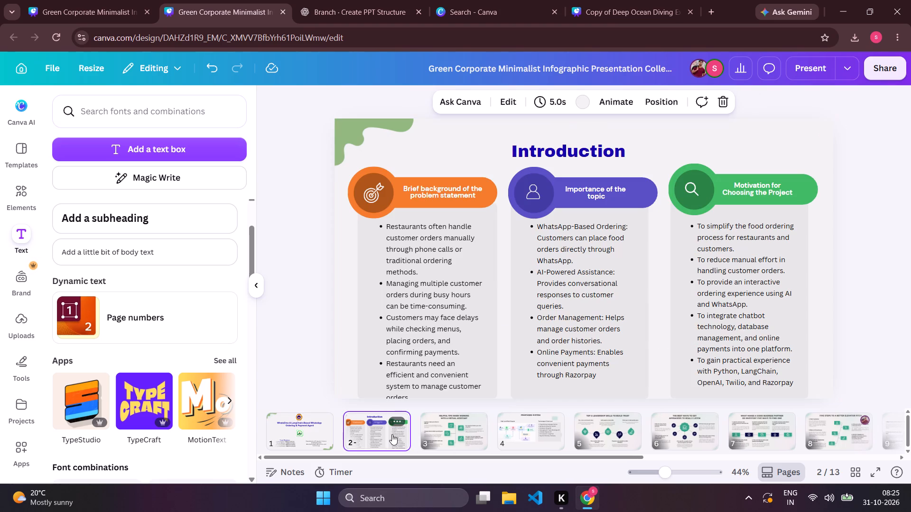
click(308, 441)
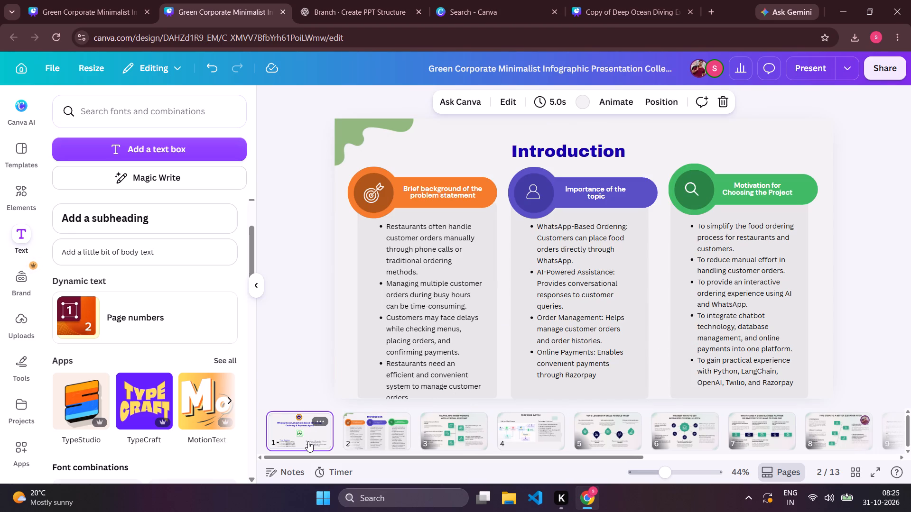
click(372, 431)
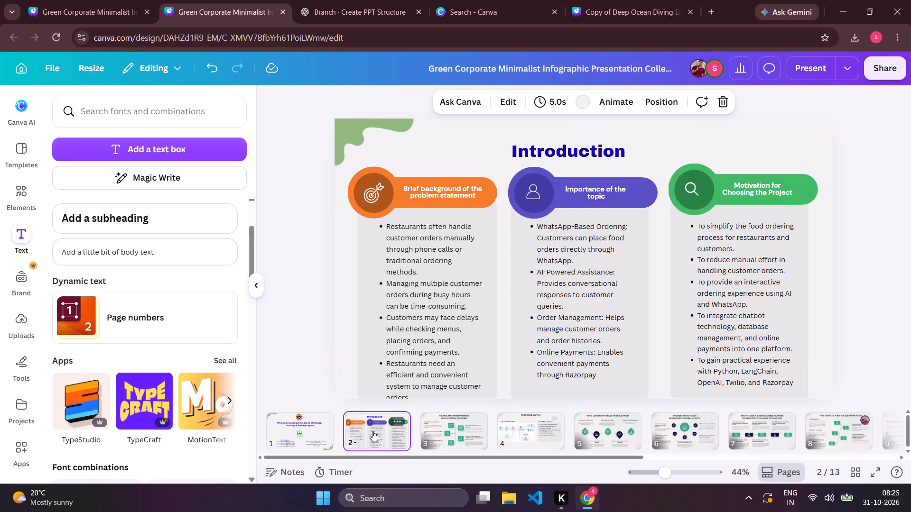
click(453, 427)
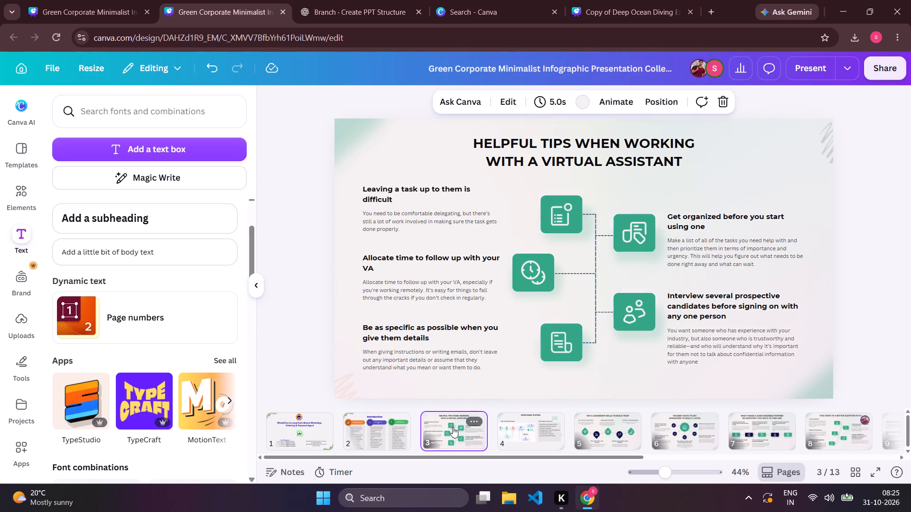
Nudge the grey rectangle behind the technologies list on slide 4 slightly downward.
click(515, 434)
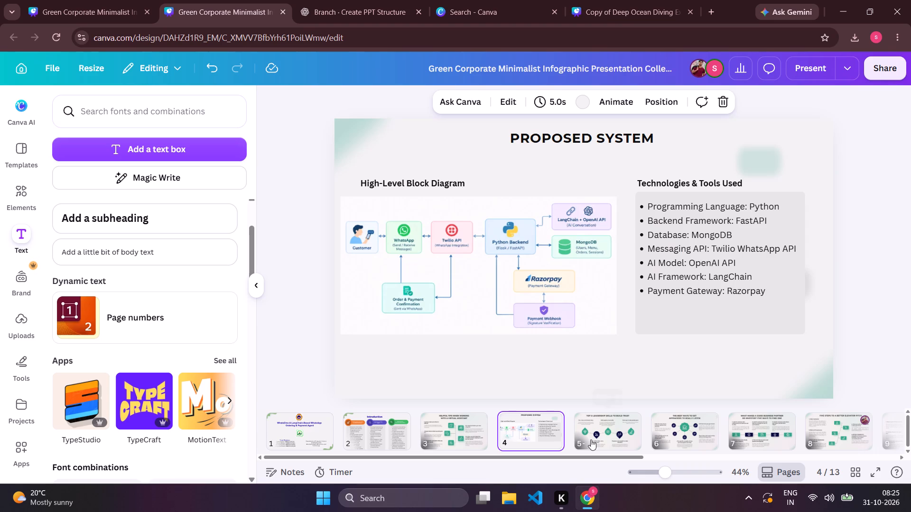
click(710, 332)
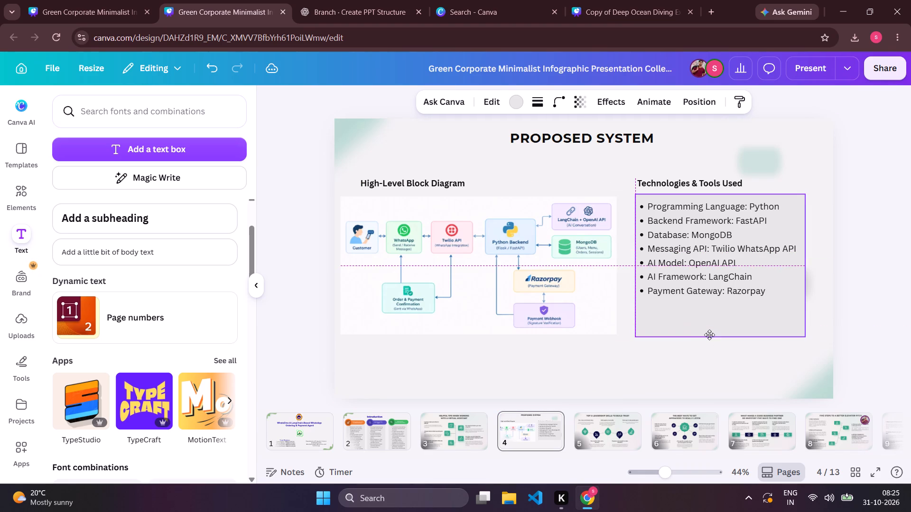
click(631, 385)
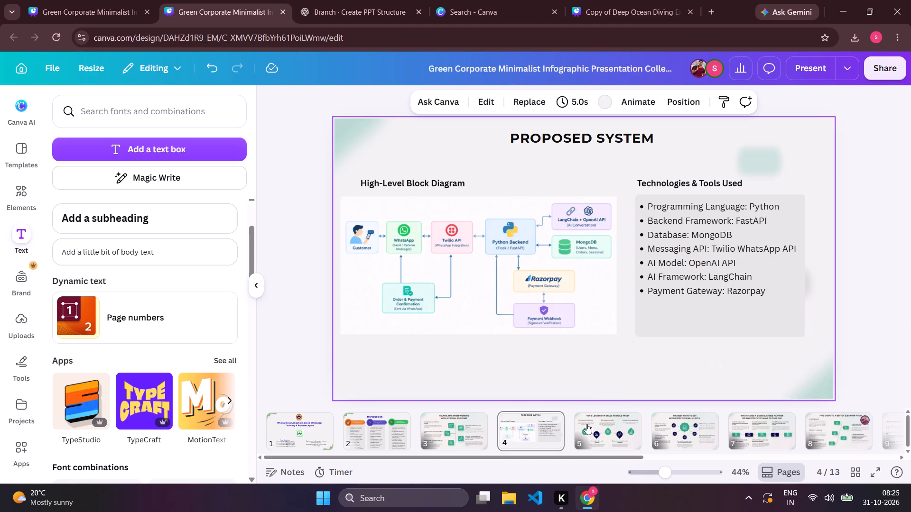
Look through slides 5, 6 and 7 to review the template layouts.
click(586, 424)
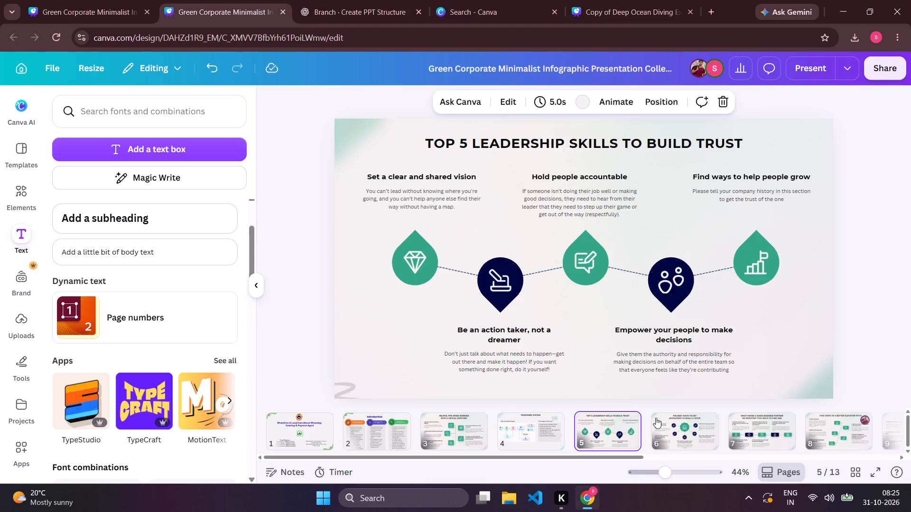
click(676, 424)
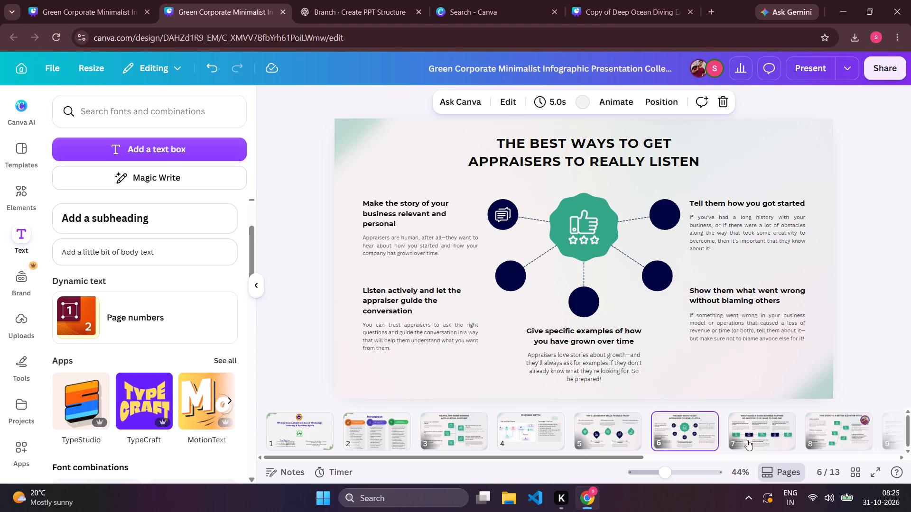
click(747, 440)
Shorten the grey rectangle behind the technologies list on slide 4 to a height of about 446, keeping its top edge in place.
click(525, 437)
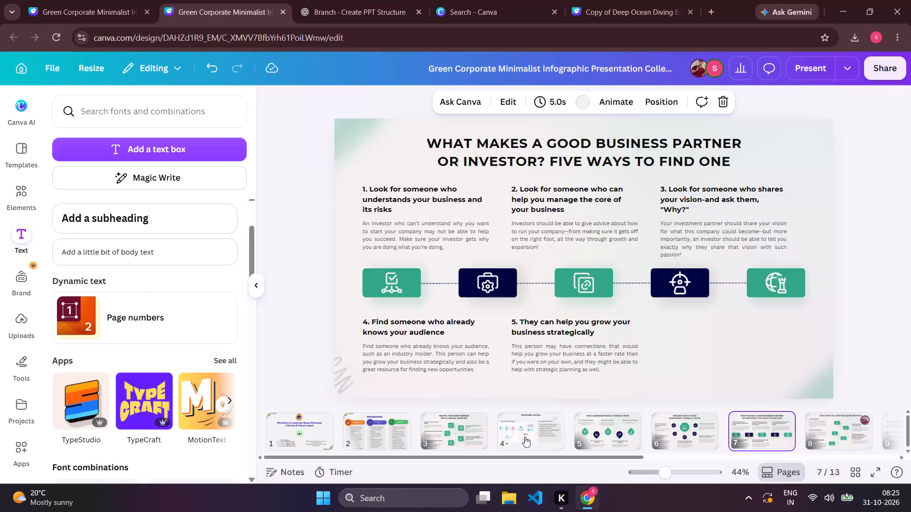
click(712, 332)
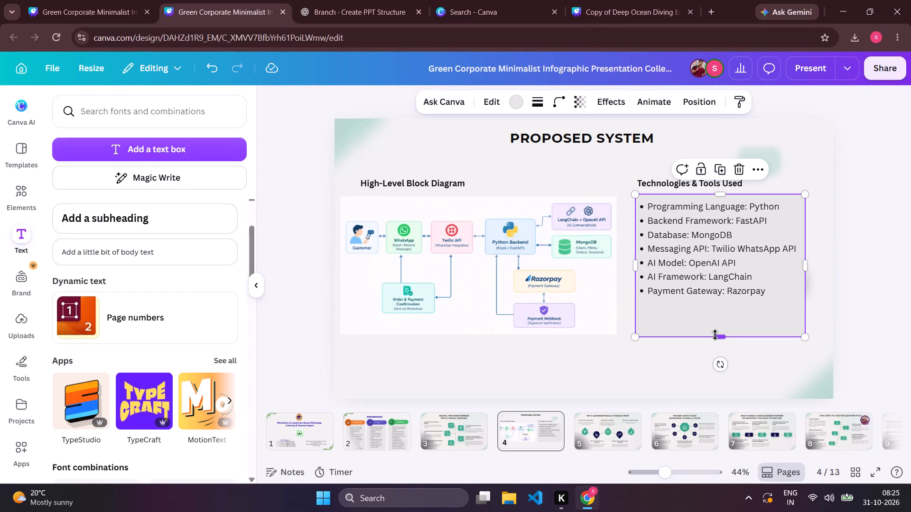
drag(721, 338, 715, 313)
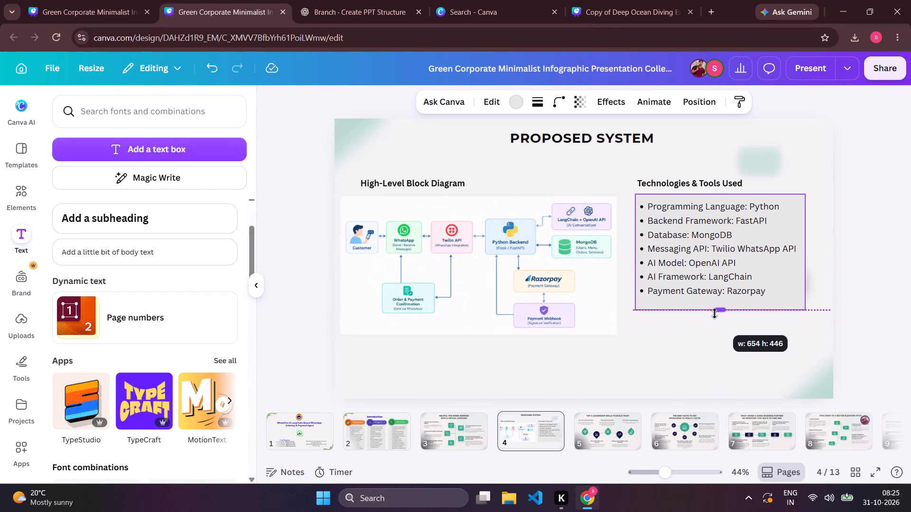
drag(715, 313, 715, 313)
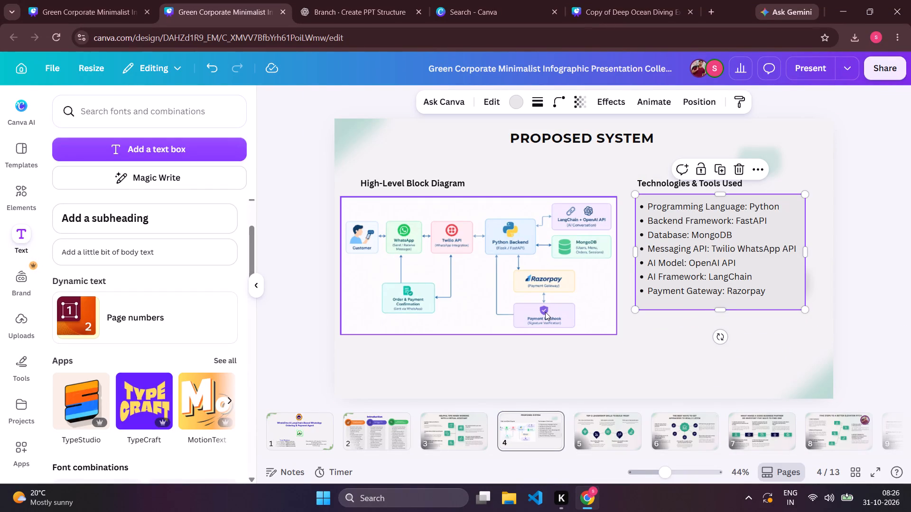
Switch to the ChatGPT project conversation containing the vertical version of the block diagram.
click(374, 18)
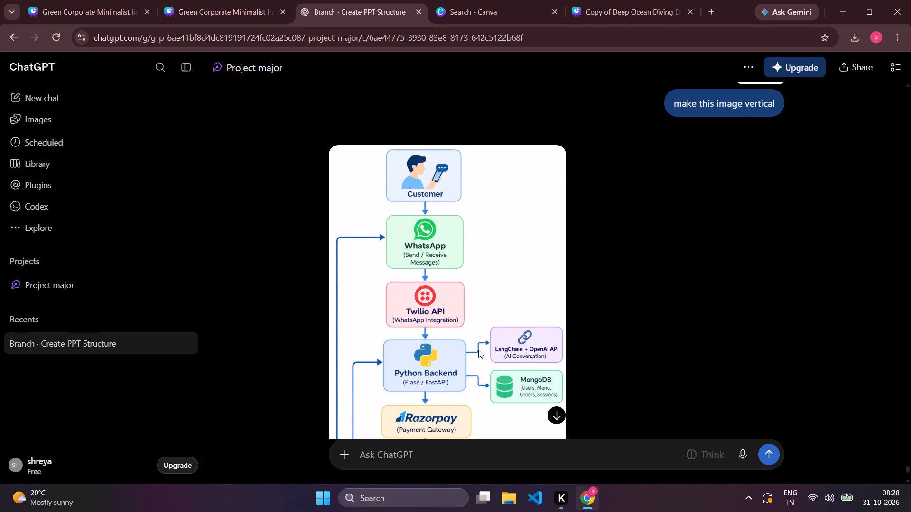
Download the vertical version of the system flowchart image from the ChatGPT conversation.
click(478, 350)
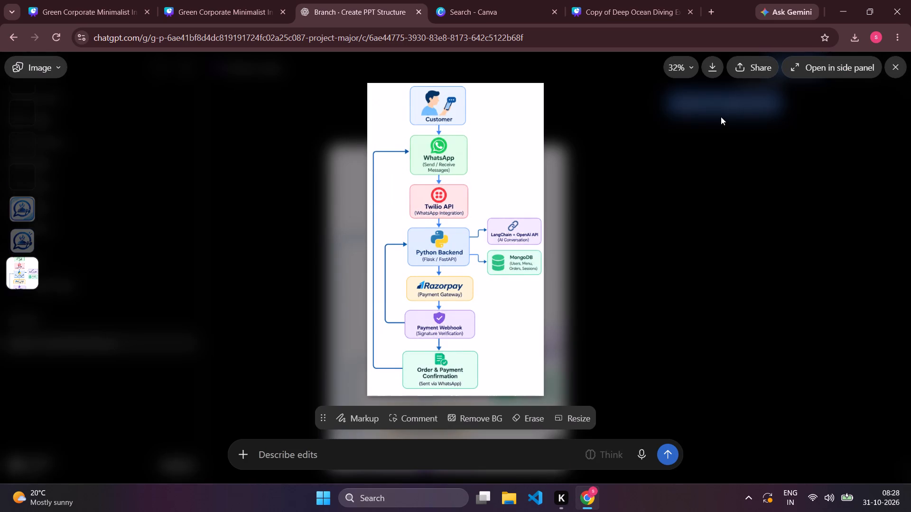
click(711, 70)
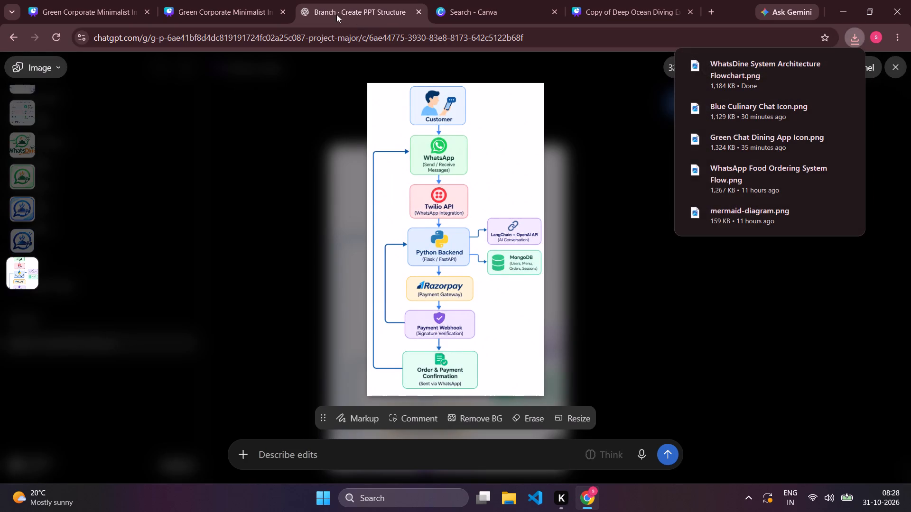
Switch back to the Canva presentation and upload the "WhatsDine System Architecture Flowchart" PNG from the Downloads folder.
click(238, 10)
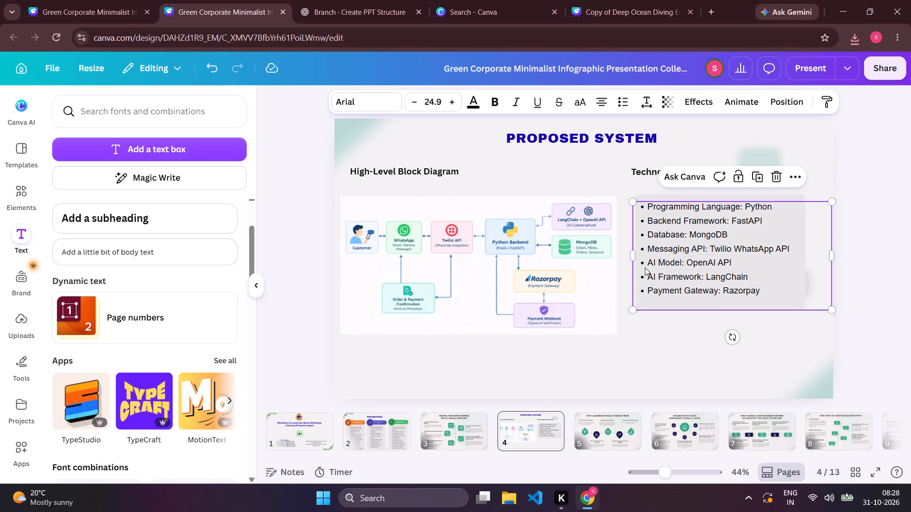
click(520, 266)
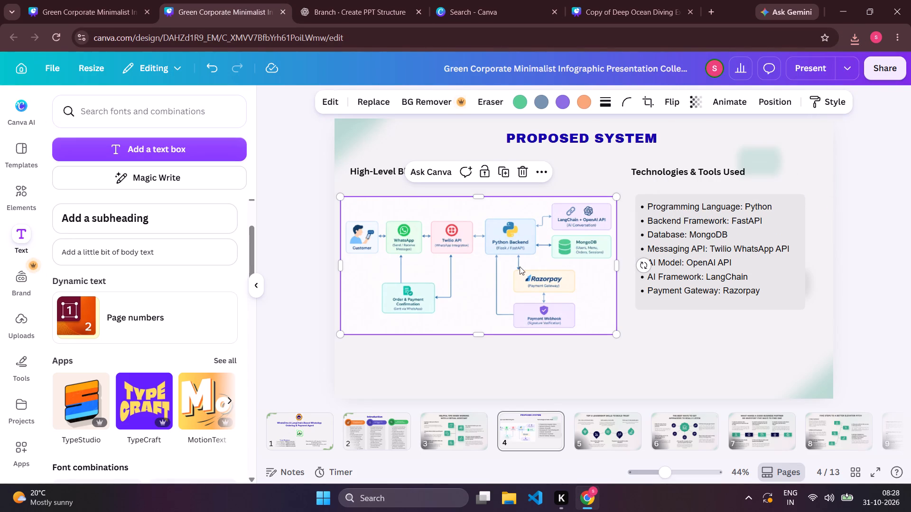
click(29, 326)
click(141, 145)
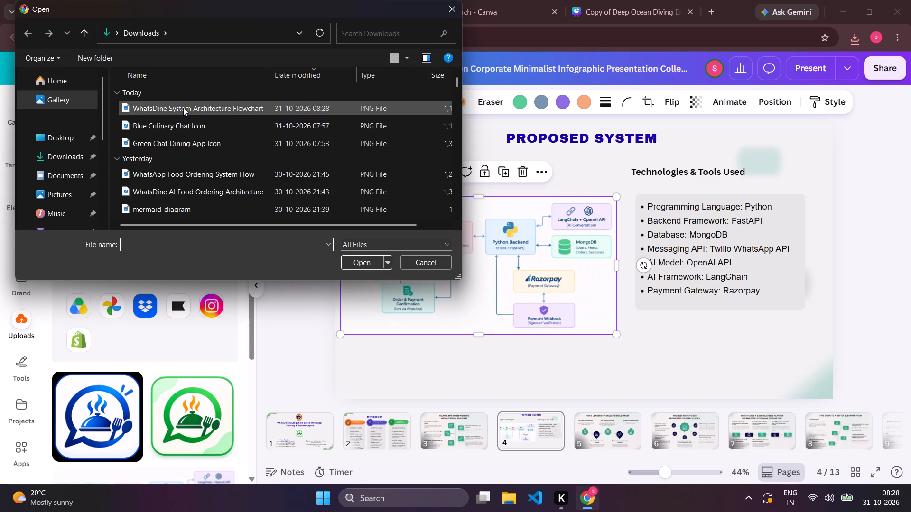
click(183, 108)
click(348, 260)
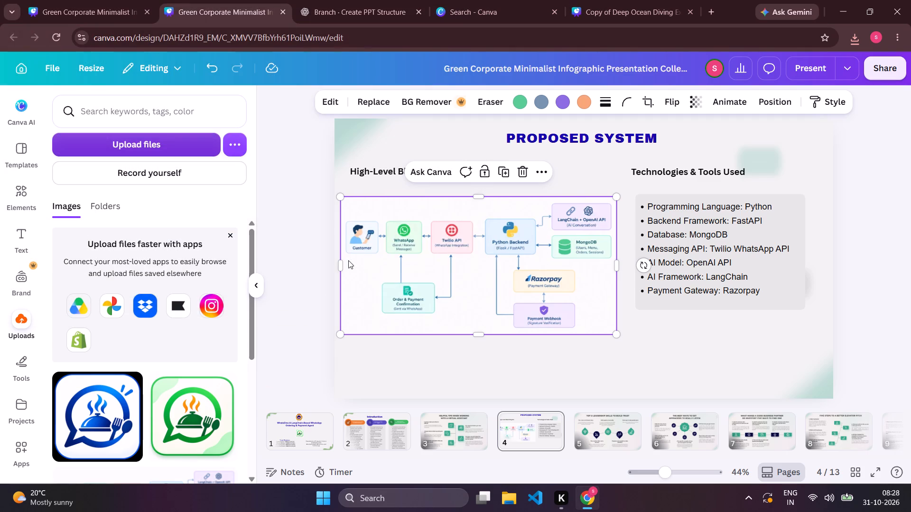
click(537, 299)
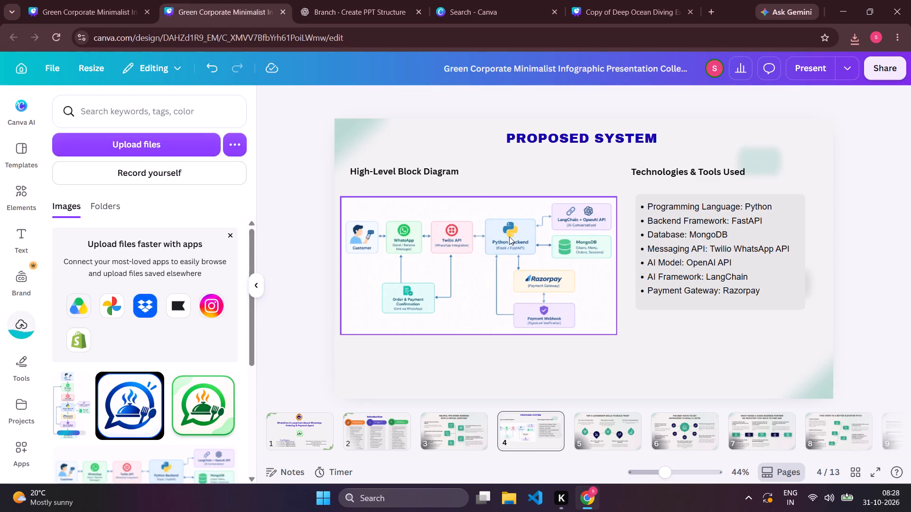
Delete the existing horizontal block diagram image from the Proposed System slide.
click(509, 237)
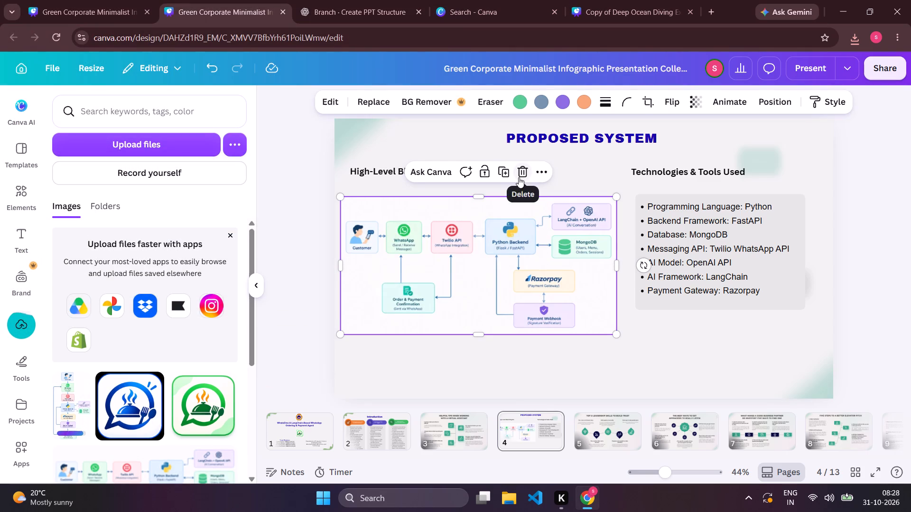
click(519, 177)
Place the uploaded vertical flowchart beneath the "High-Level Block Diagram" heading, and reposition the heading just above it, aligned with the diagram's left edge.
drag(411, 171, 411, 164)
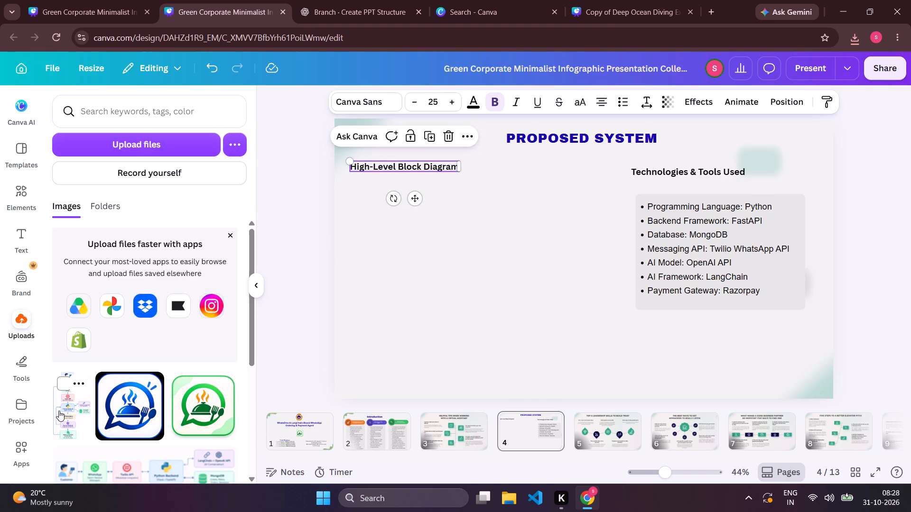
click(59, 411)
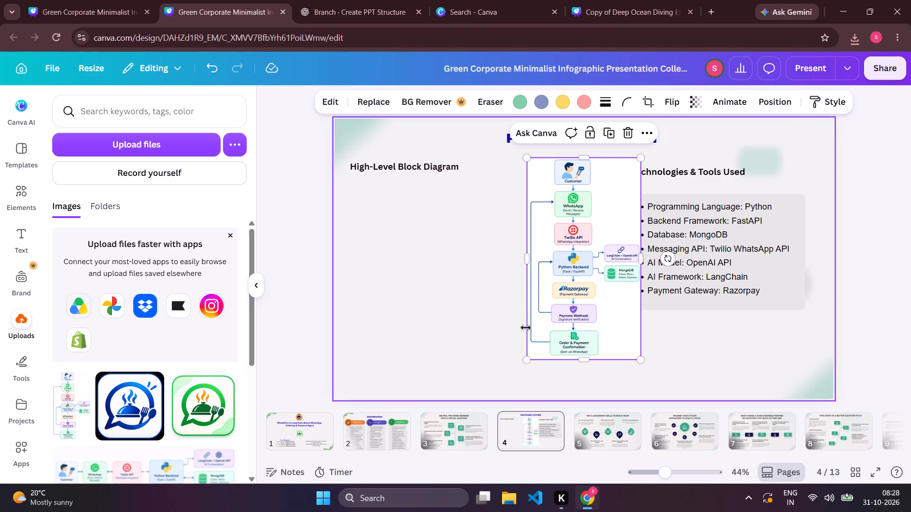
drag(548, 317, 386, 343)
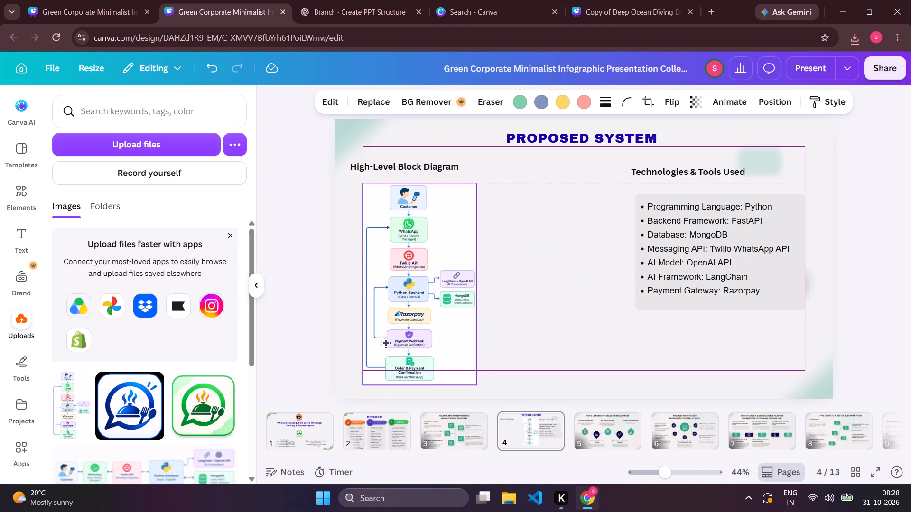
drag(386, 343, 401, 341)
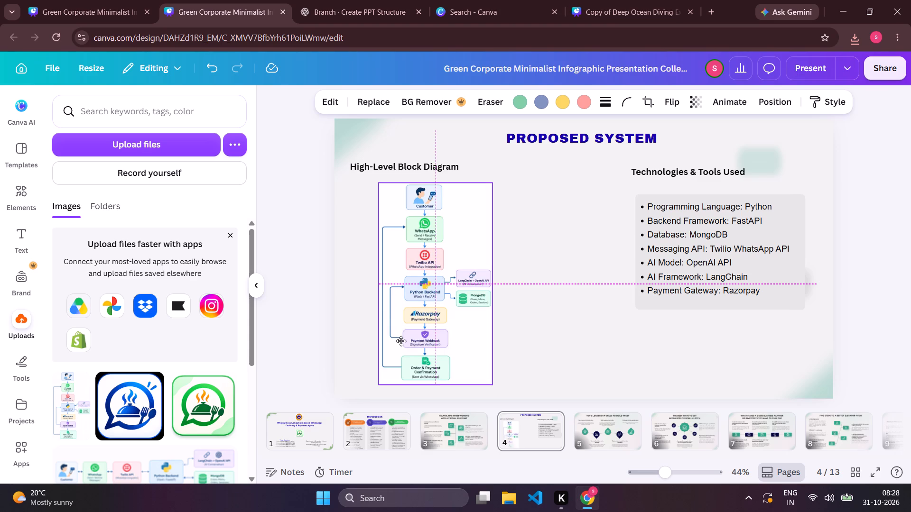
drag(401, 341, 403, 341)
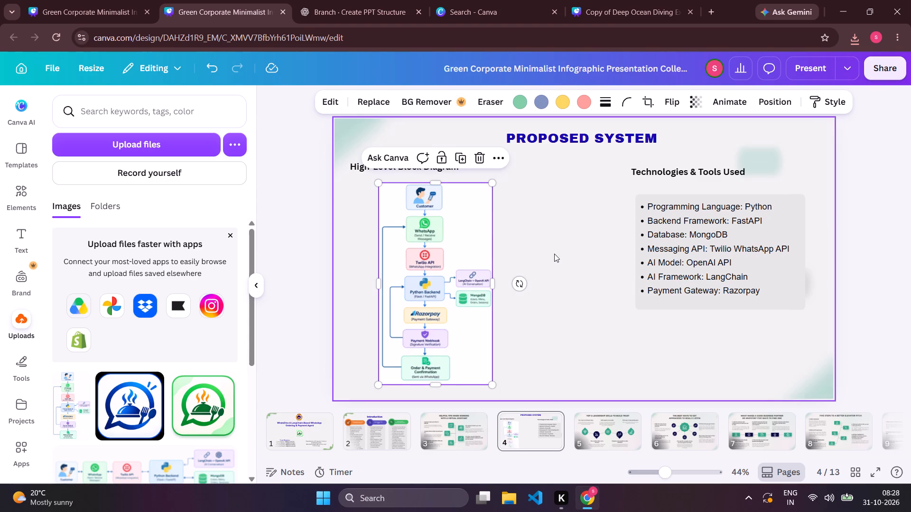
click(555, 254)
drag(420, 164, 449, 164)
click(457, 228)
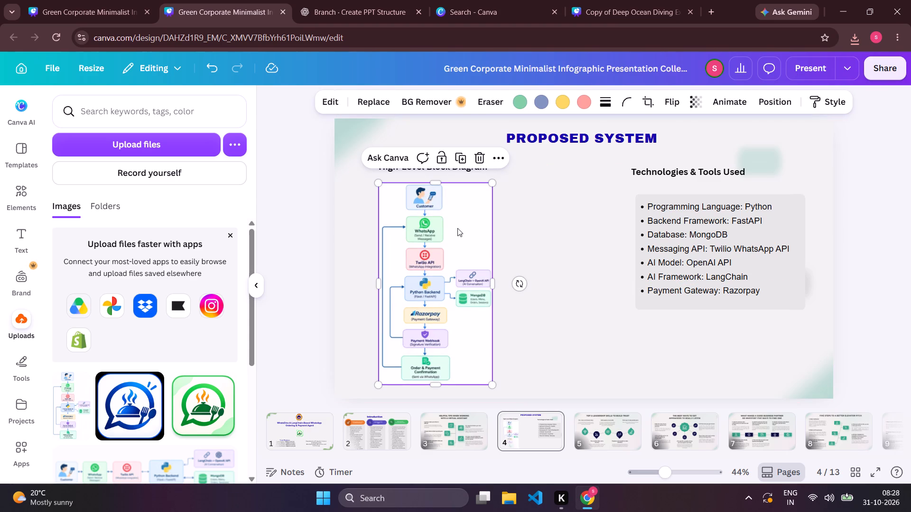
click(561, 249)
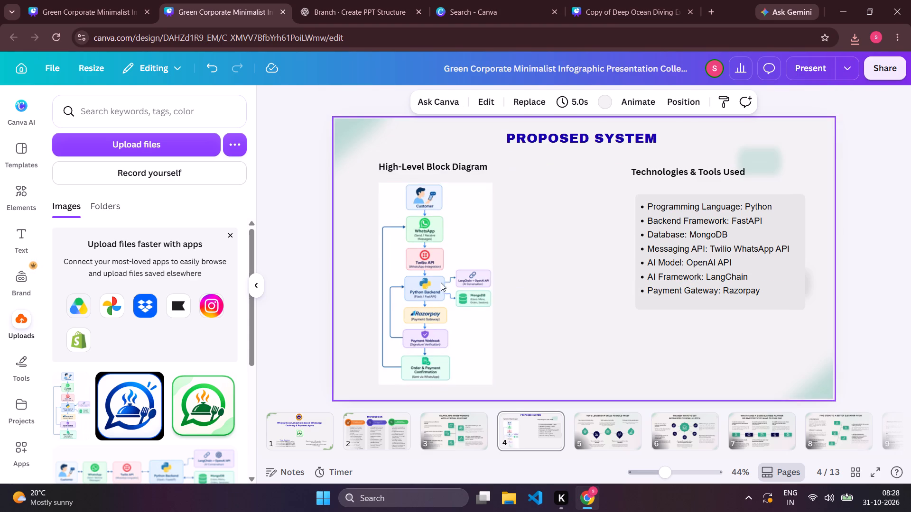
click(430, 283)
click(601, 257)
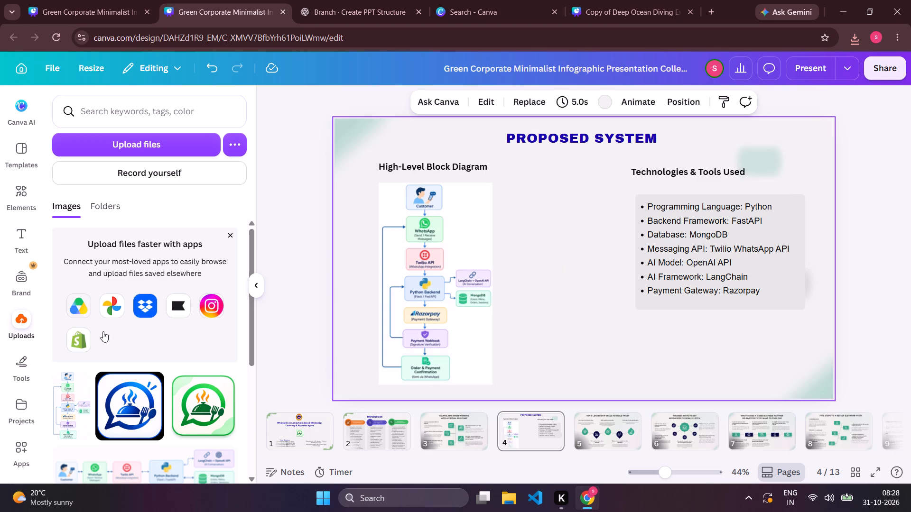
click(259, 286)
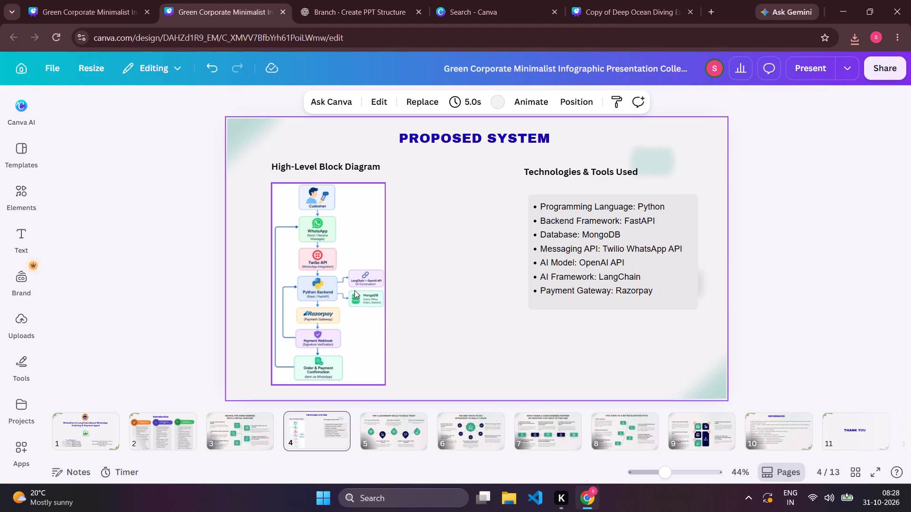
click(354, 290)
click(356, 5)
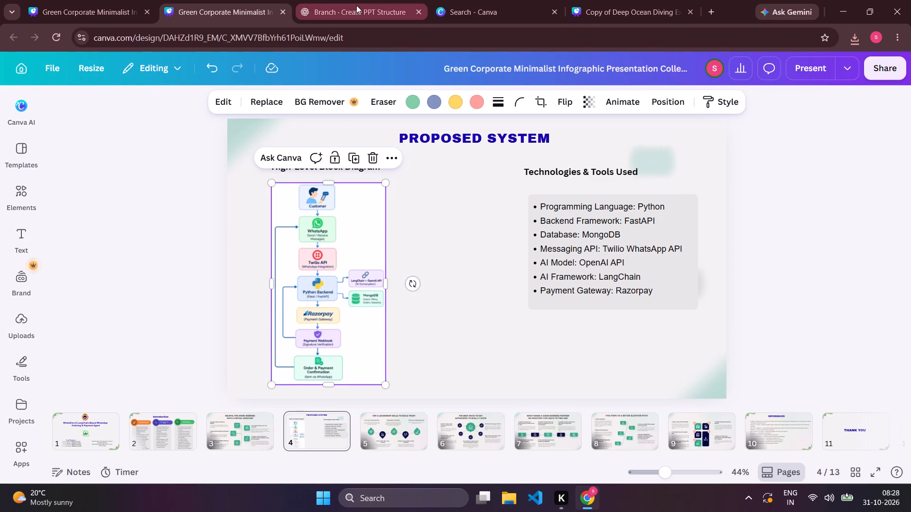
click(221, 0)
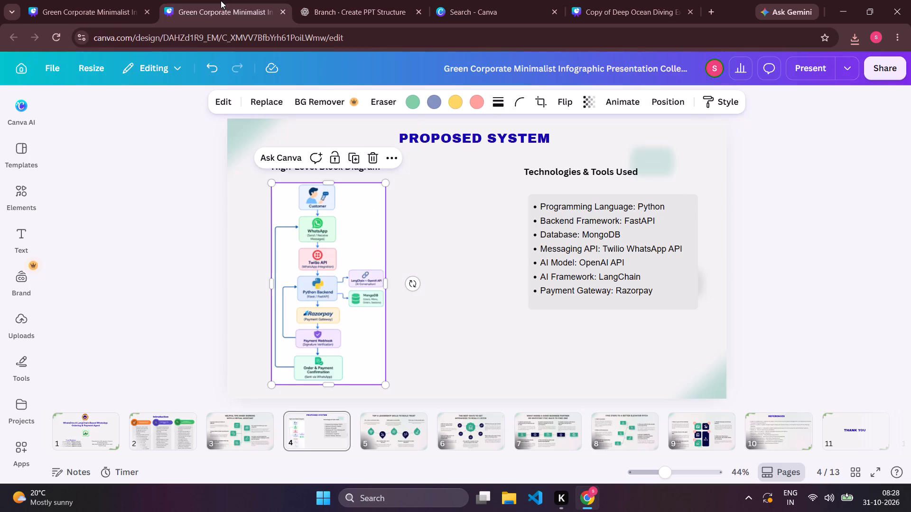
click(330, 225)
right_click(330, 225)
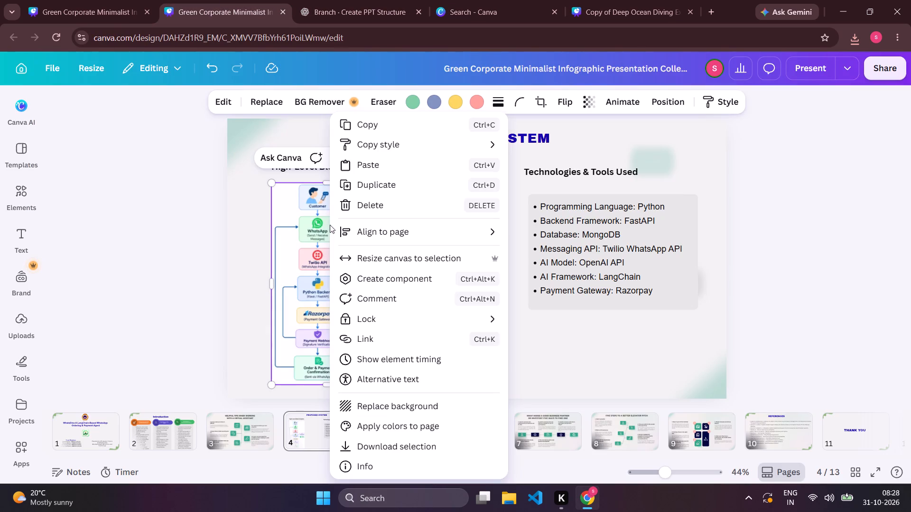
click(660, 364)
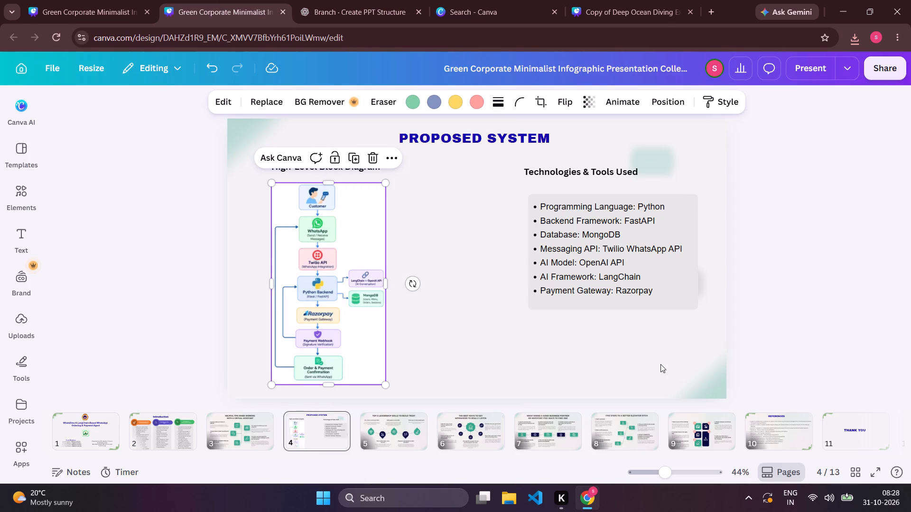
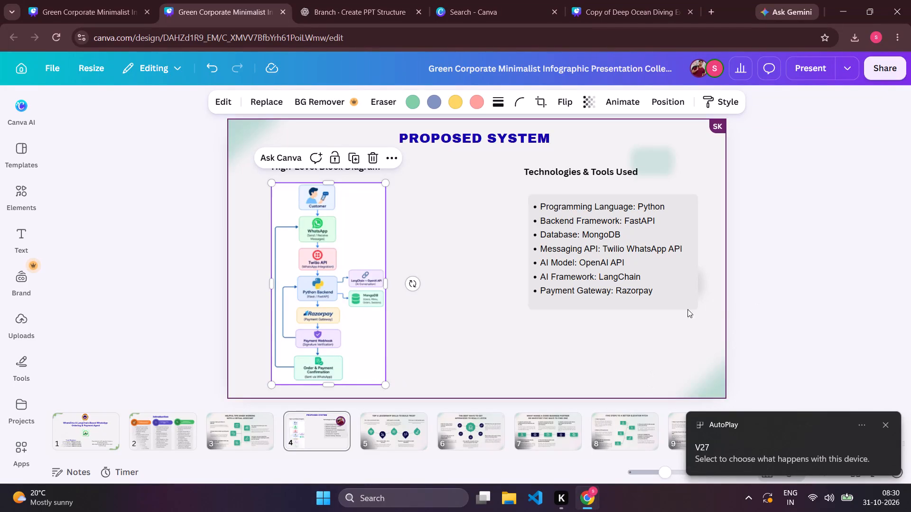
Shift the flowchart image and its High-Level Block Diagram heading slightly right on the Proposed System slide, keeping the heading above the image.
click(457, 347)
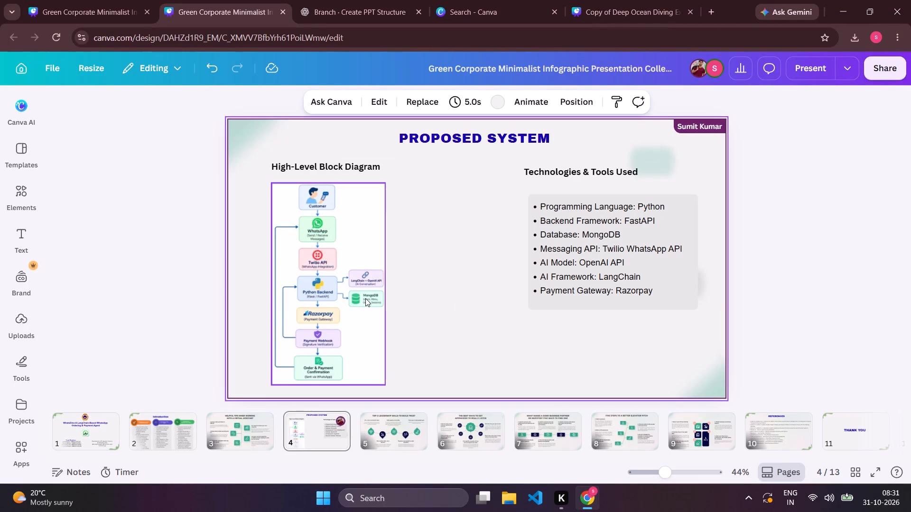
click(493, 311)
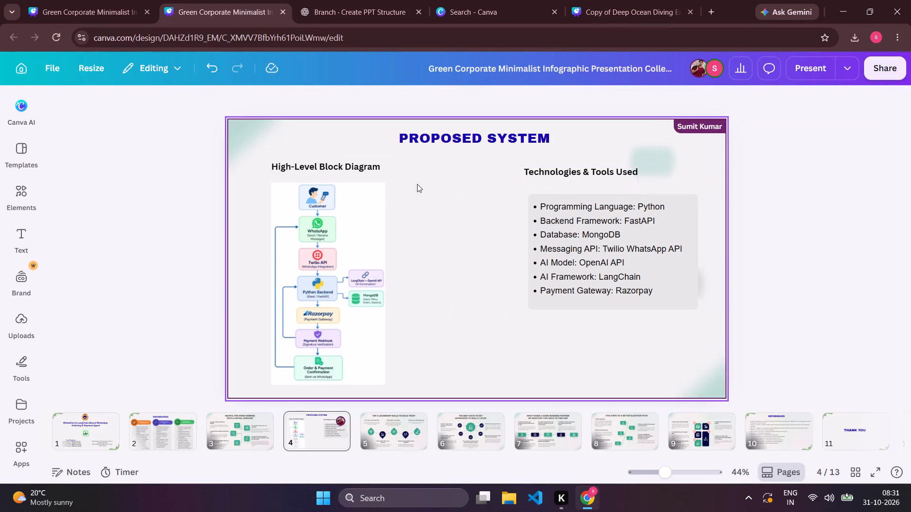
drag(354, 170, 368, 170)
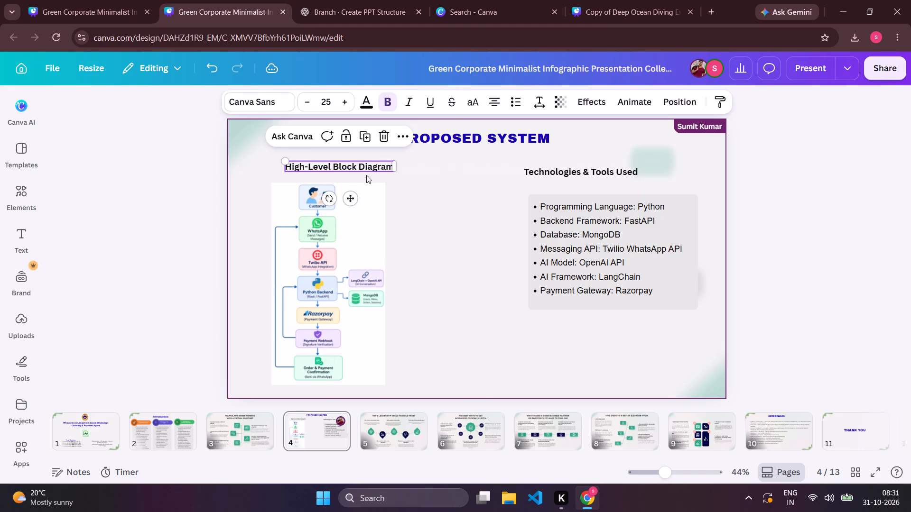
click(361, 210)
scroll(361, 210, right, 1)
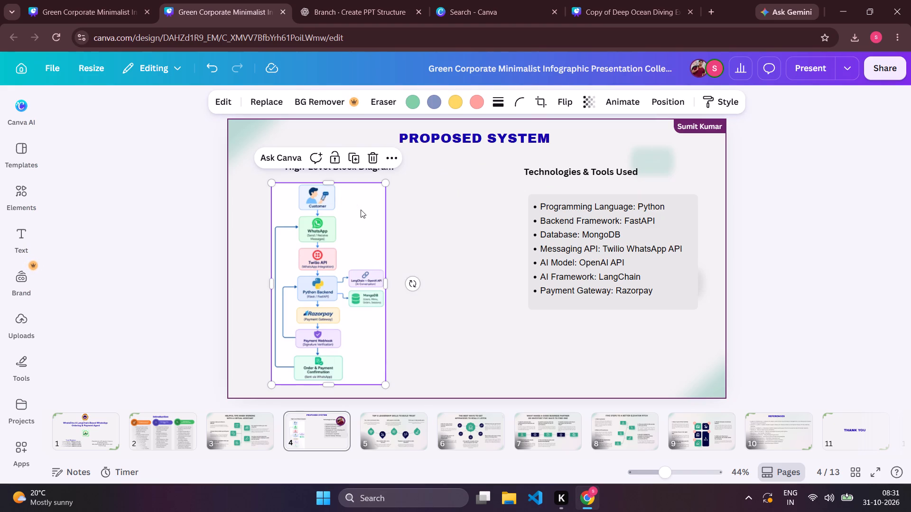
click(366, 232)
drag(366, 232, 392, 234)
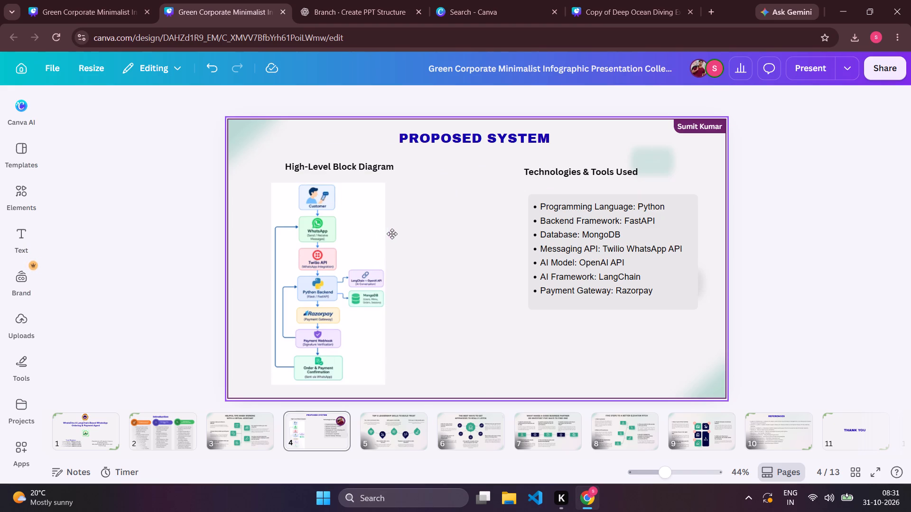
drag(392, 234, 396, 234)
click(369, 241)
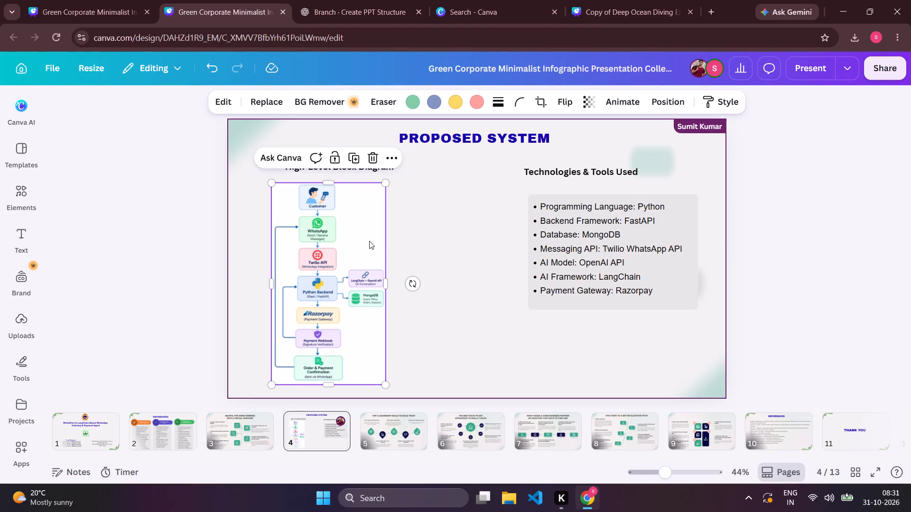
drag(369, 241, 386, 235)
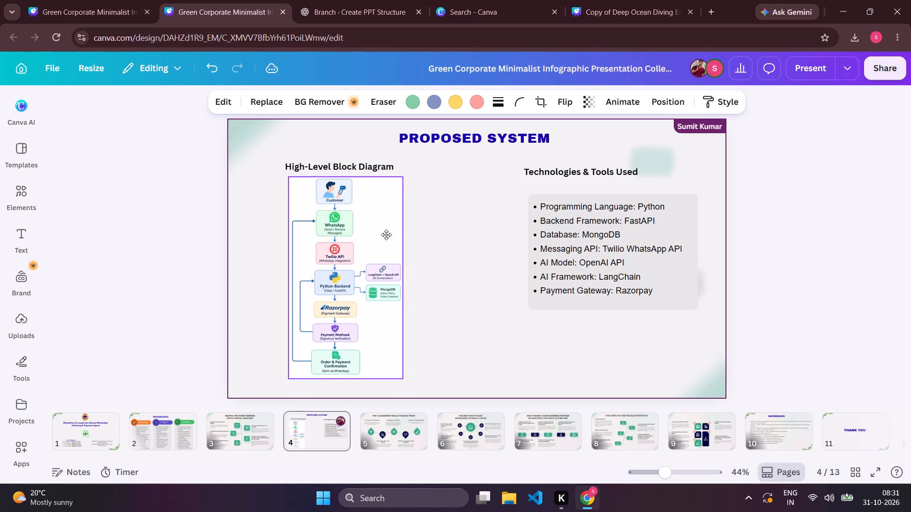
drag(386, 235, 386, 237)
click(450, 228)
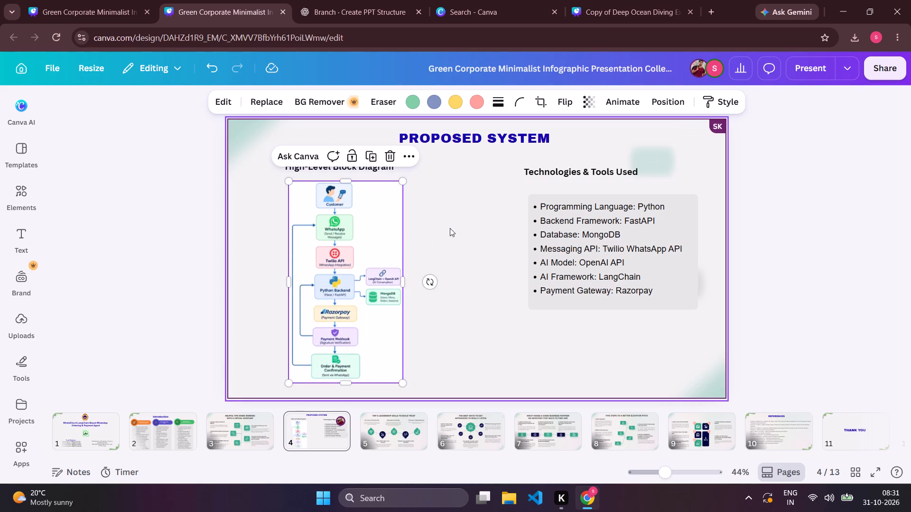
drag(326, 162, 326, 162)
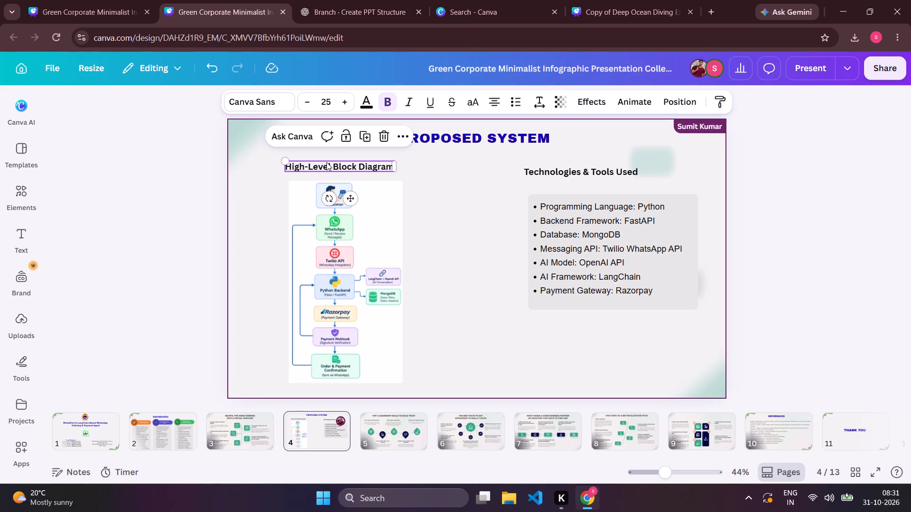
drag(326, 162, 333, 163)
click(469, 237)
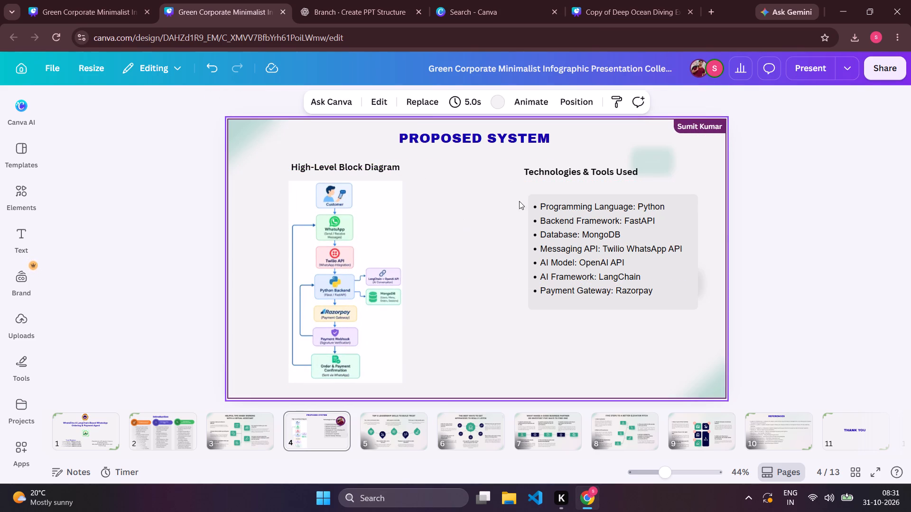
Move the Technologies & Tools Used heading left and level it with the High-Level Block Diagram heading.
drag(543, 170, 526, 166)
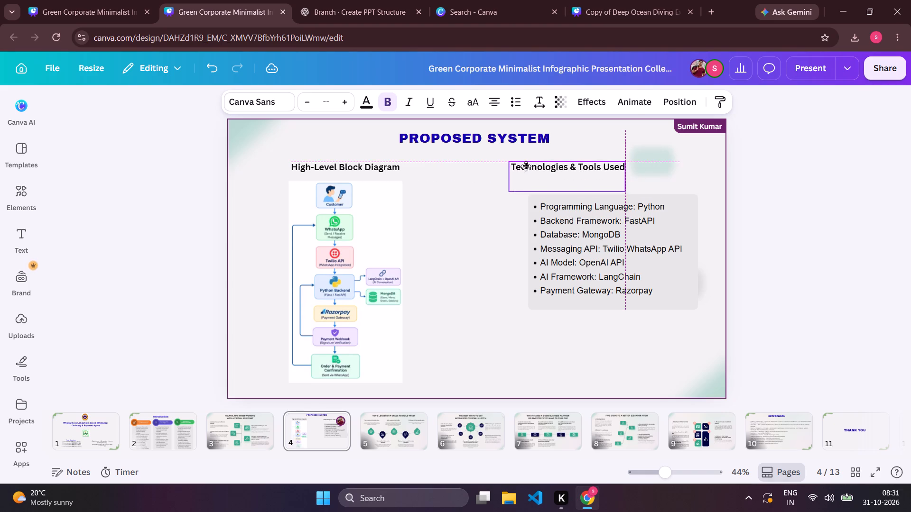
drag(526, 166, 519, 166)
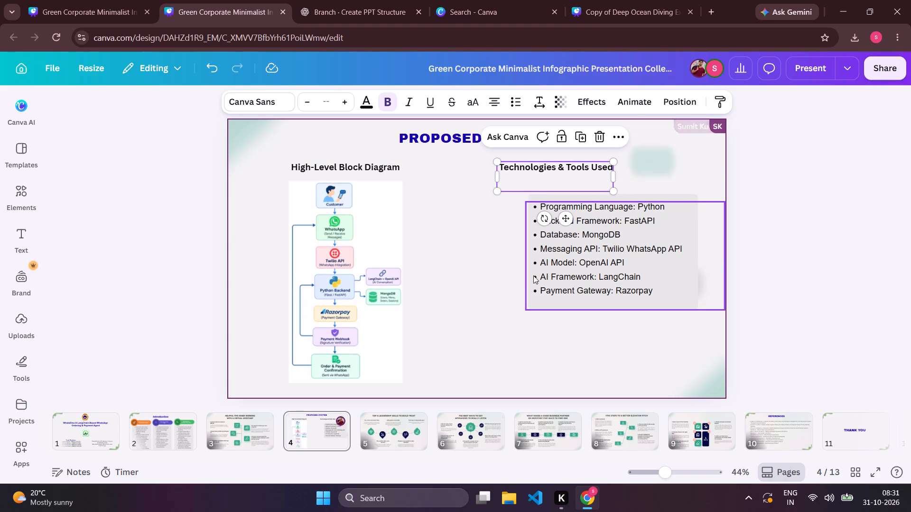
click(526, 343)
Reposition the grey box directly under the Technologies & Tools Used heading and place the bulleted list back over it.
drag(559, 299, 543, 294)
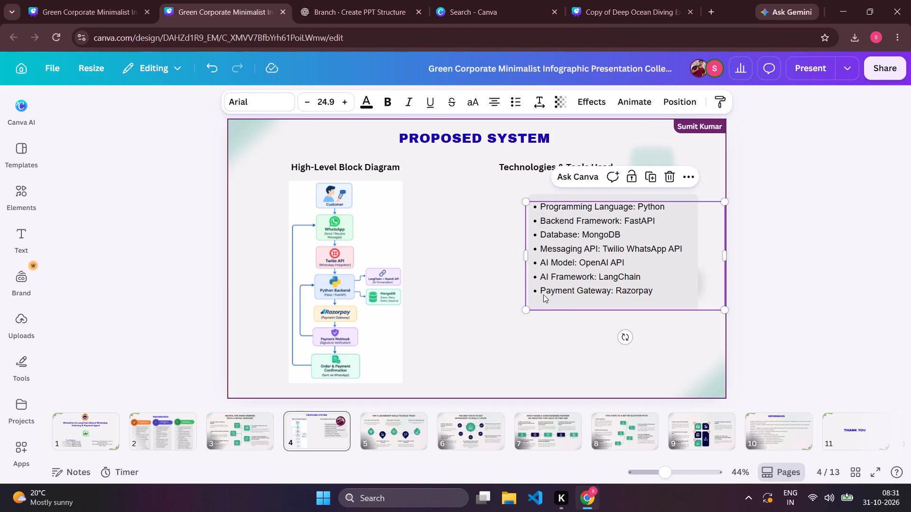
drag(543, 294, 513, 405)
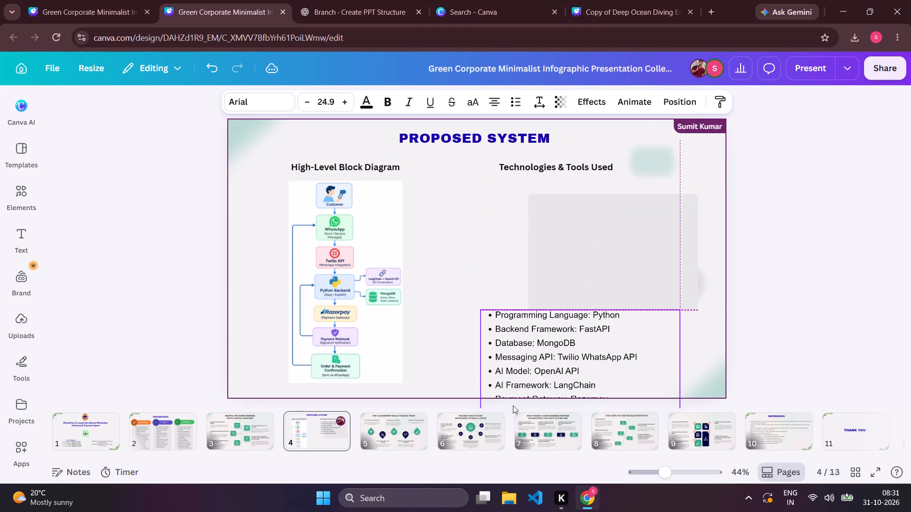
drag(579, 212, 546, 202)
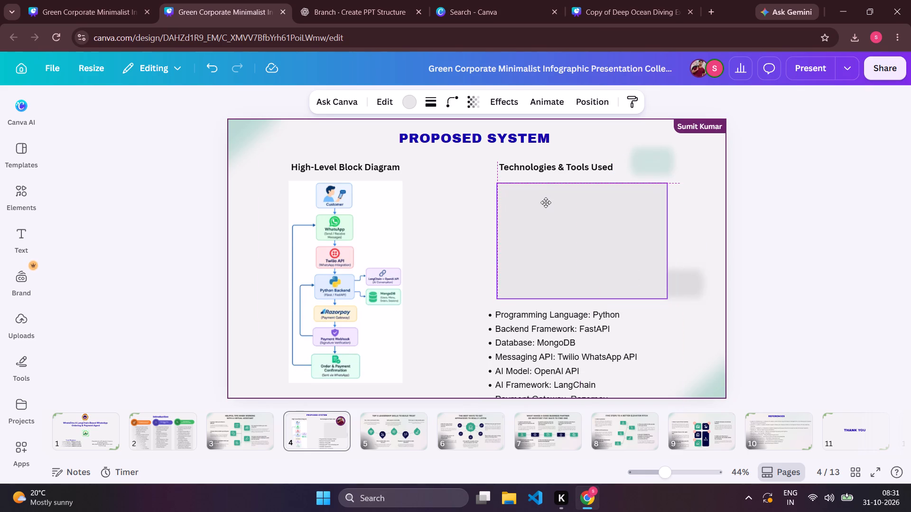
drag(546, 202, 546, 197)
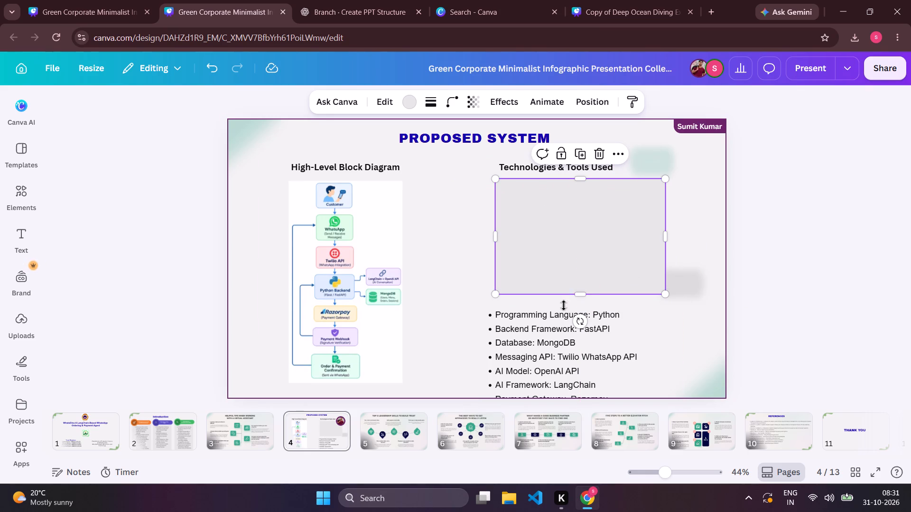
drag(557, 326, 567, 206)
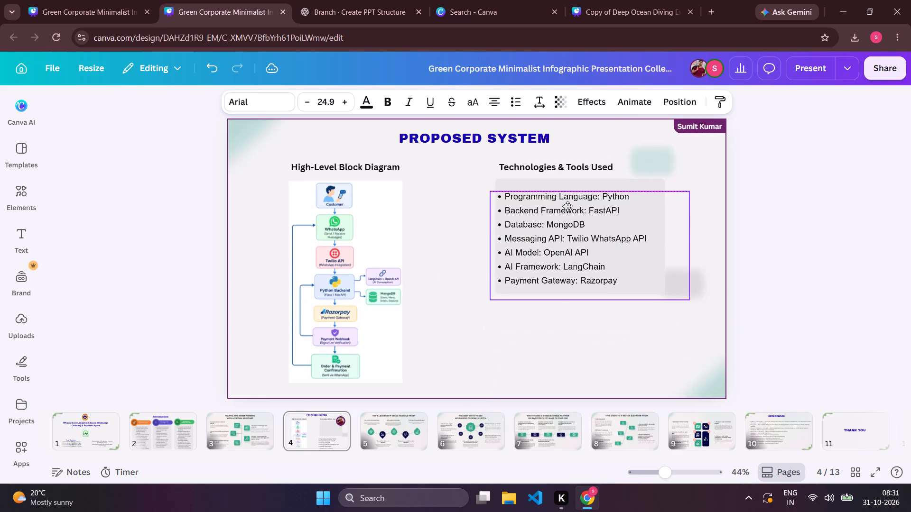
drag(567, 206, 568, 204)
Reduce the font size of the whole technologies list to 21.9.
click(568, 204)
key(ctrl+a)
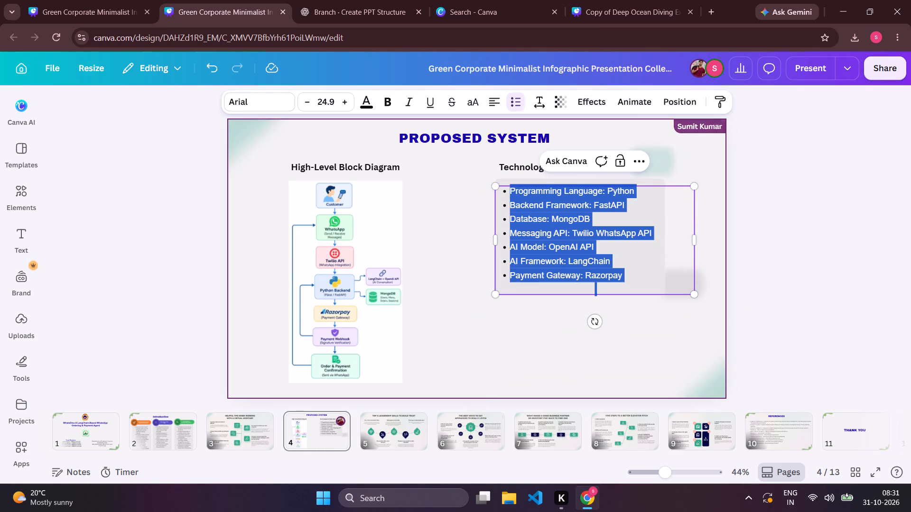
triple_click(308, 101)
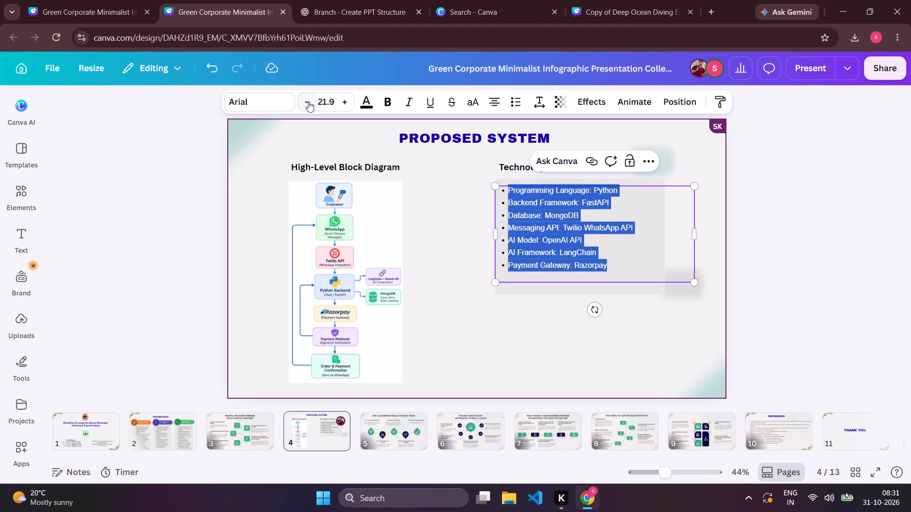
click(517, 366)
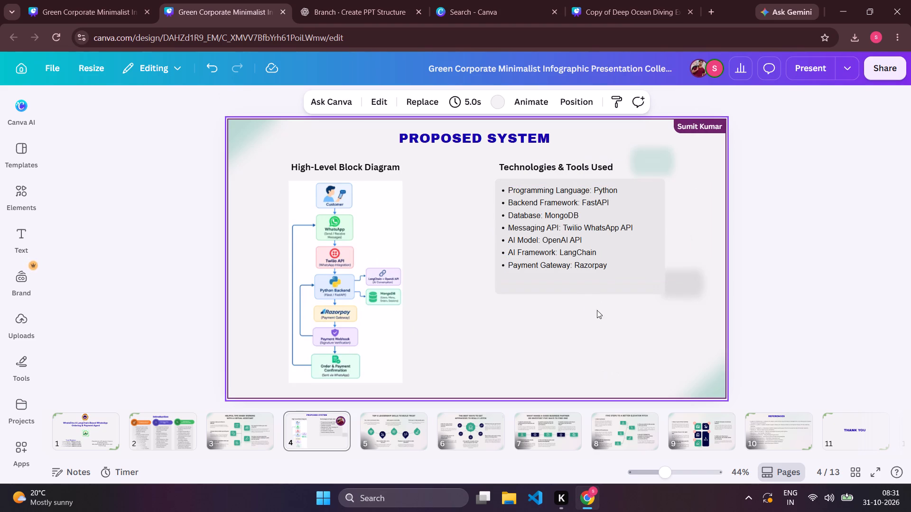
Trim the grey box behind the technologies list closer to the text.
click(589, 291)
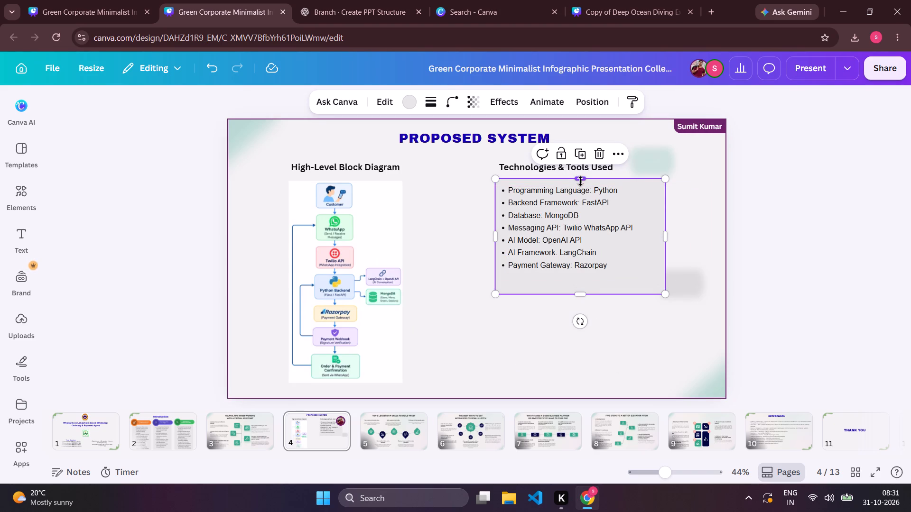
drag(580, 181, 580, 186)
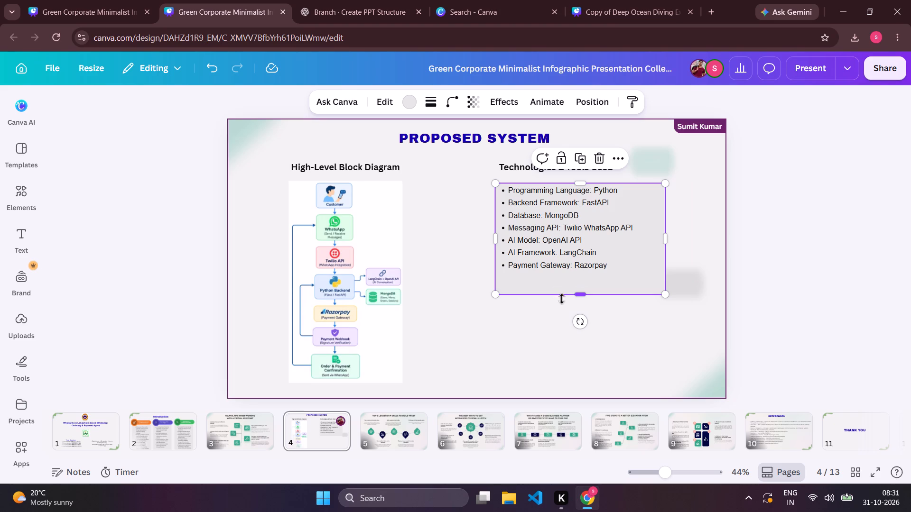
Shrink the grey box behind the technologies list to about 381 high and narrow it to just beyond the longest line.
drag(578, 295, 578, 282)
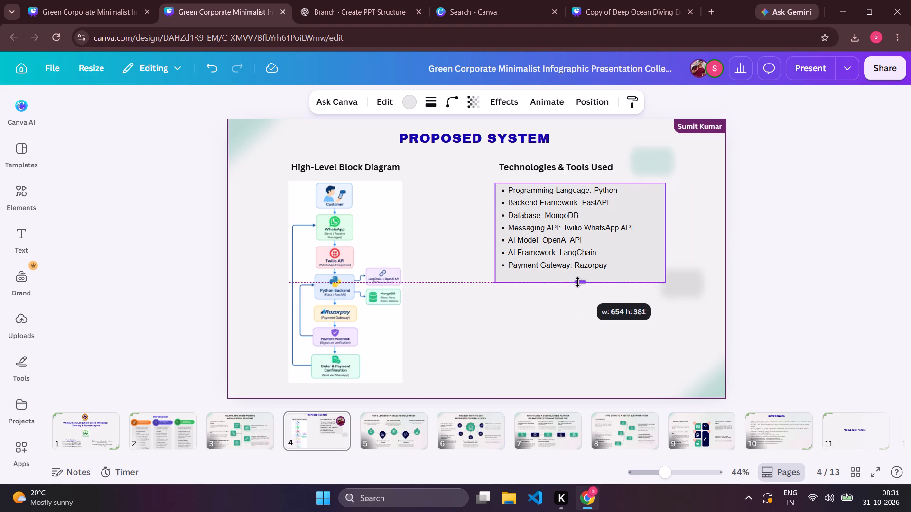
drag(663, 235, 658, 236)
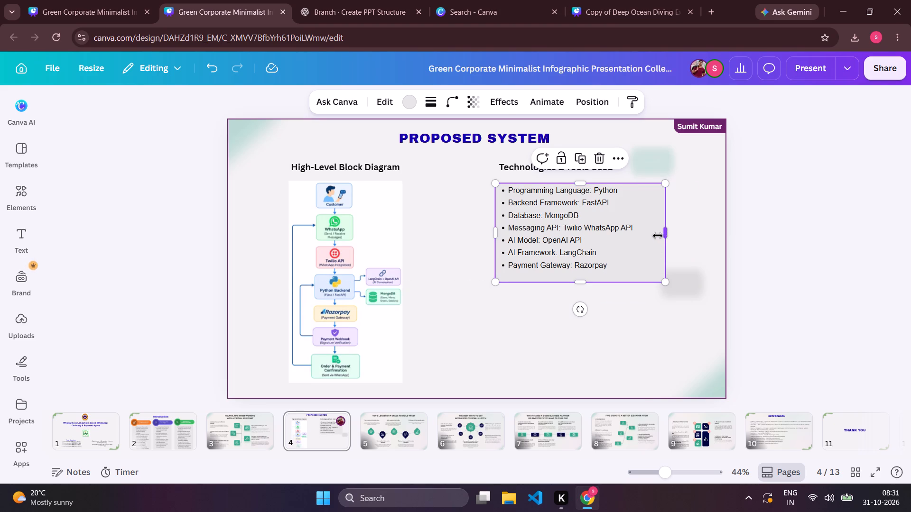
drag(658, 236, 642, 236)
click(598, 334)
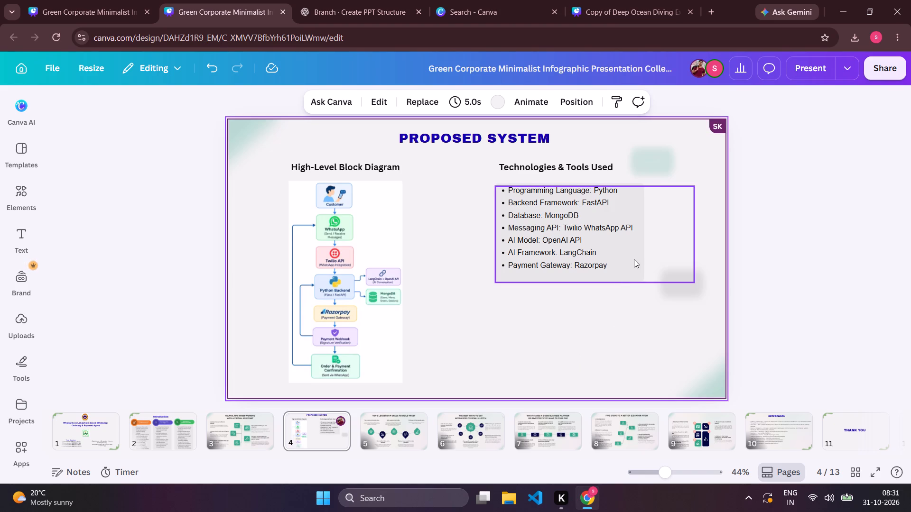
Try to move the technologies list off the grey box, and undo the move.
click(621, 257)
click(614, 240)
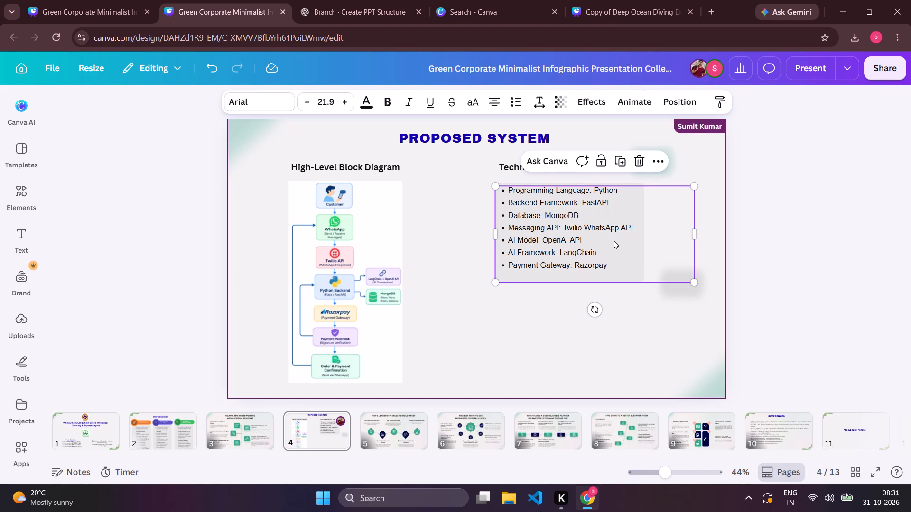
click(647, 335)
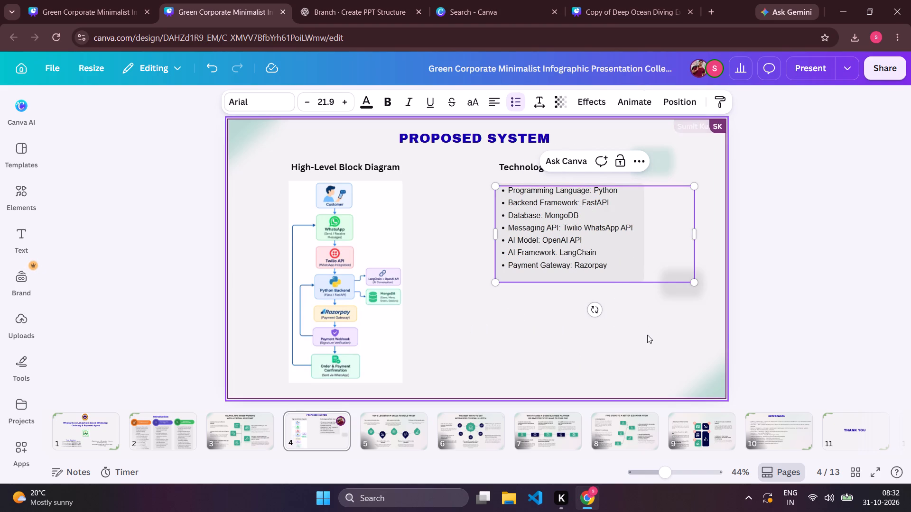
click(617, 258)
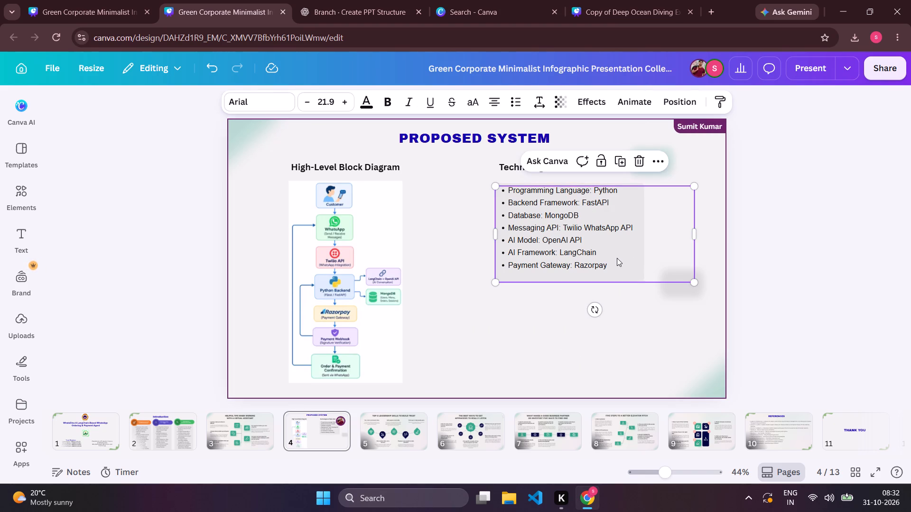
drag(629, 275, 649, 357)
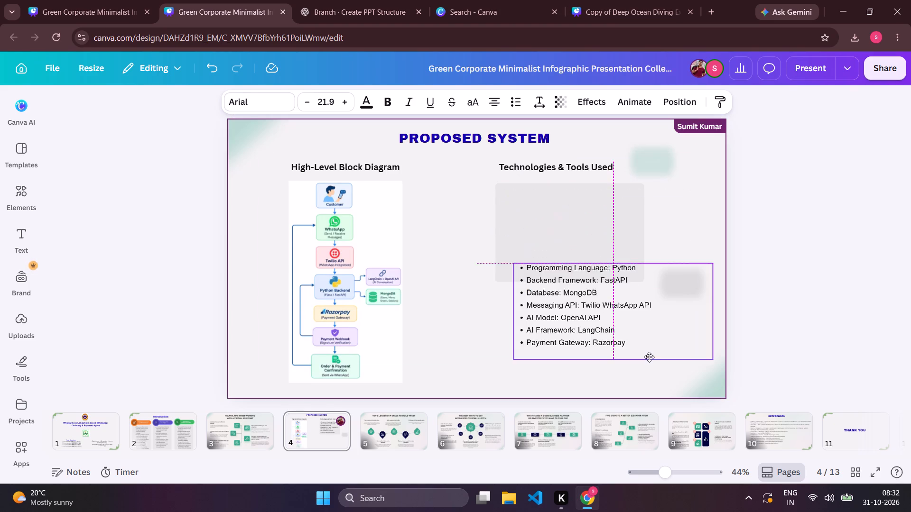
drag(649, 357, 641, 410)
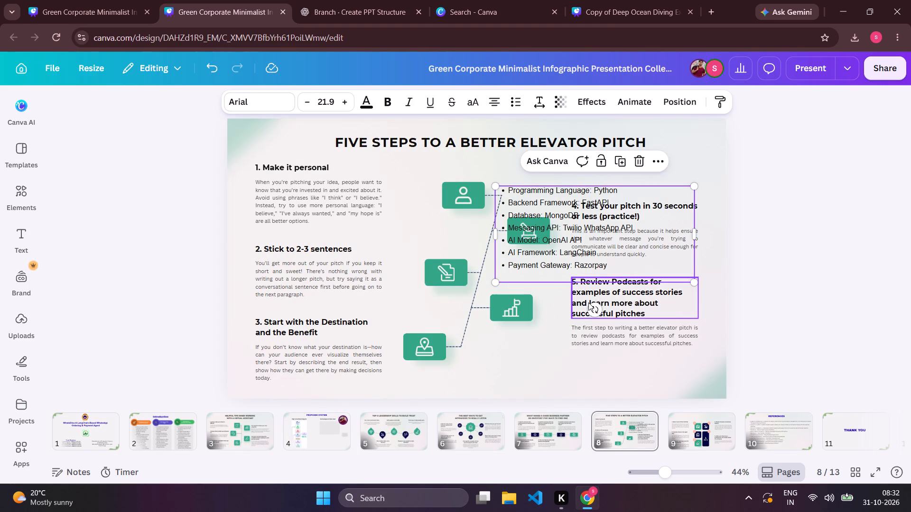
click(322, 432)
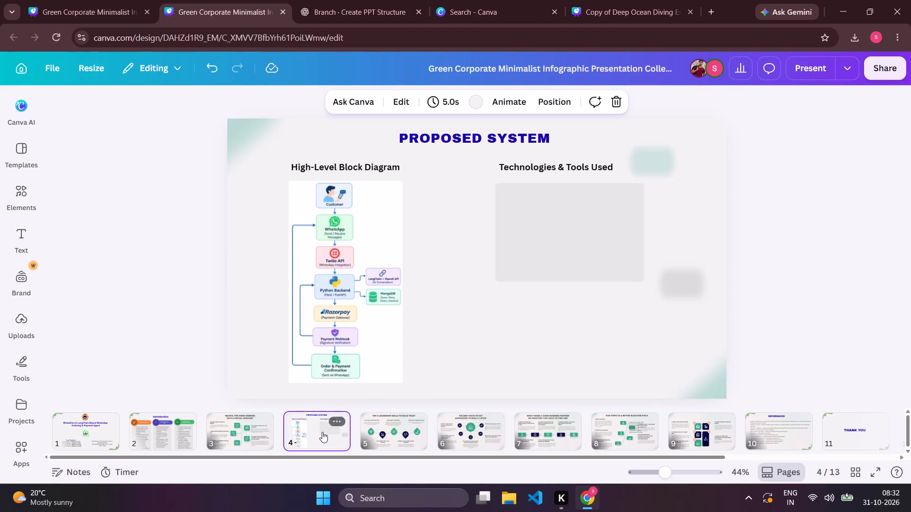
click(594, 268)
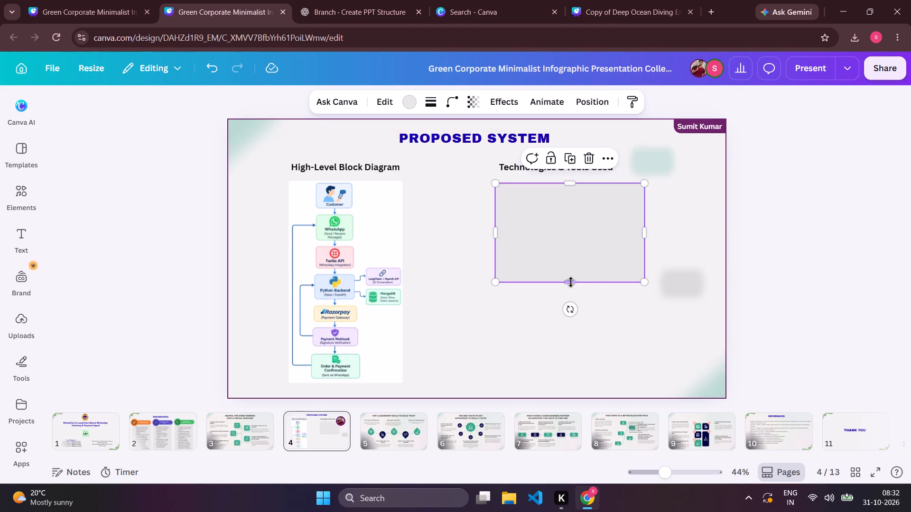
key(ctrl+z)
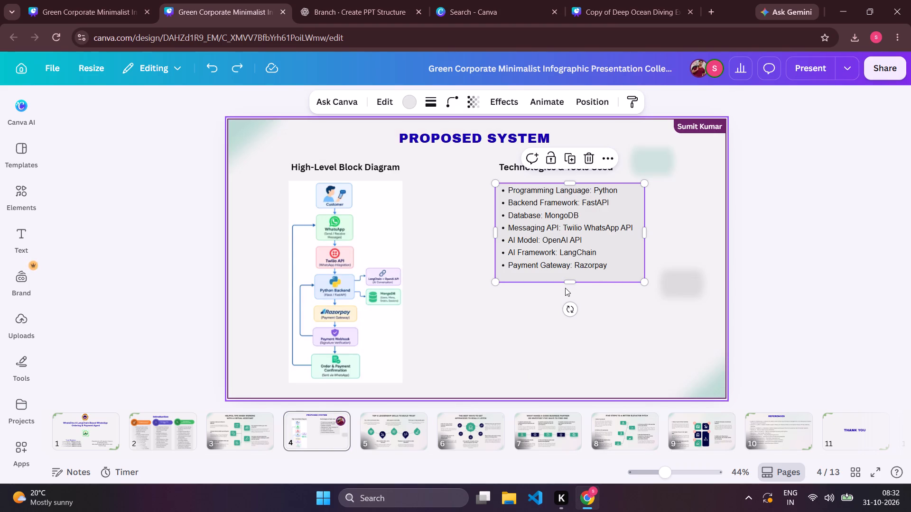
Set the technologies list aside, reposition the grey box under its heading, and enlarge it downward to about 436 high and outward to the left.
drag(565, 241, 567, 275)
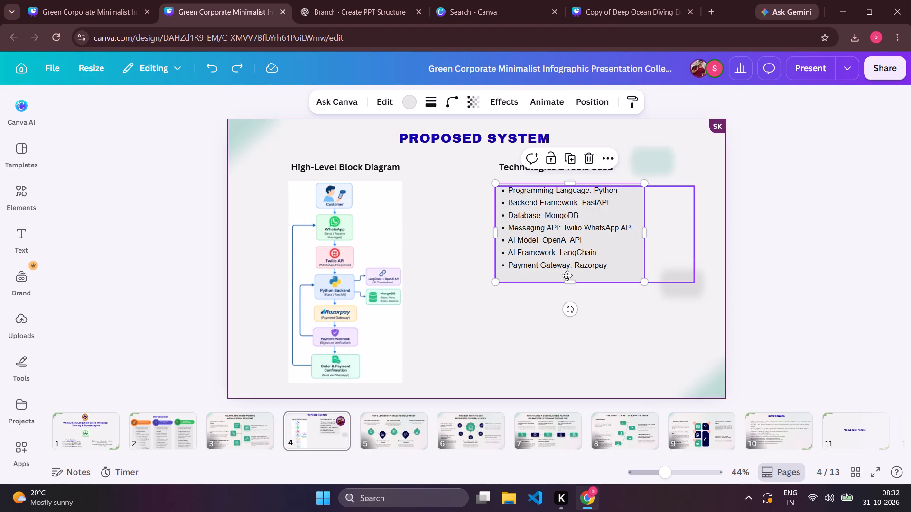
drag(567, 275, 566, 356)
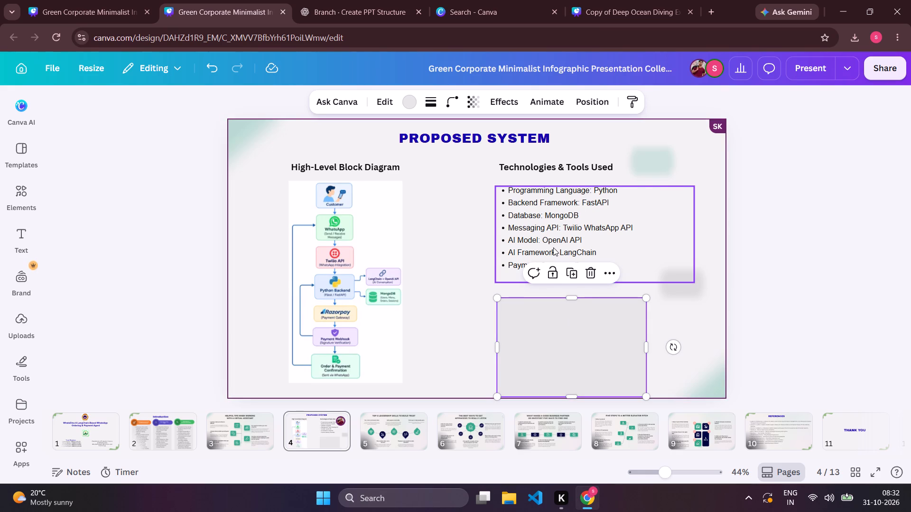
drag(522, 243, 480, 244)
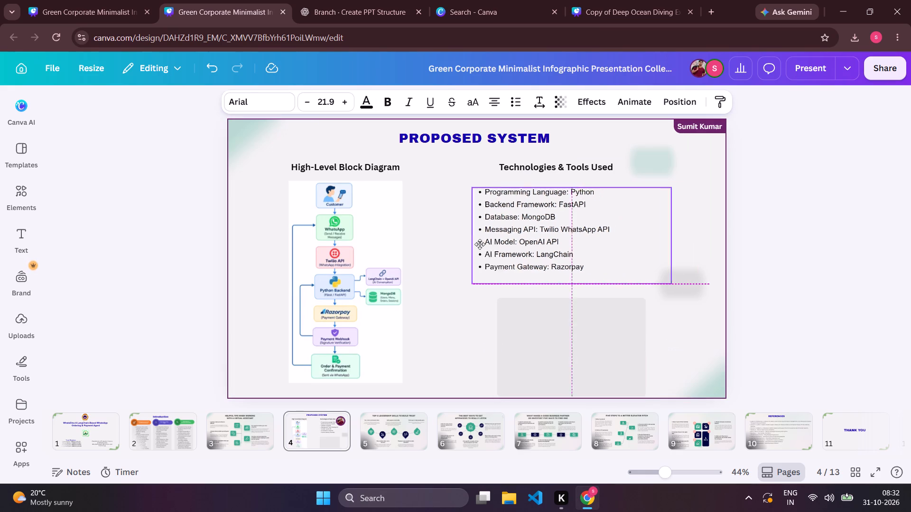
drag(480, 244, 404, 241)
drag(547, 342, 553, 318)
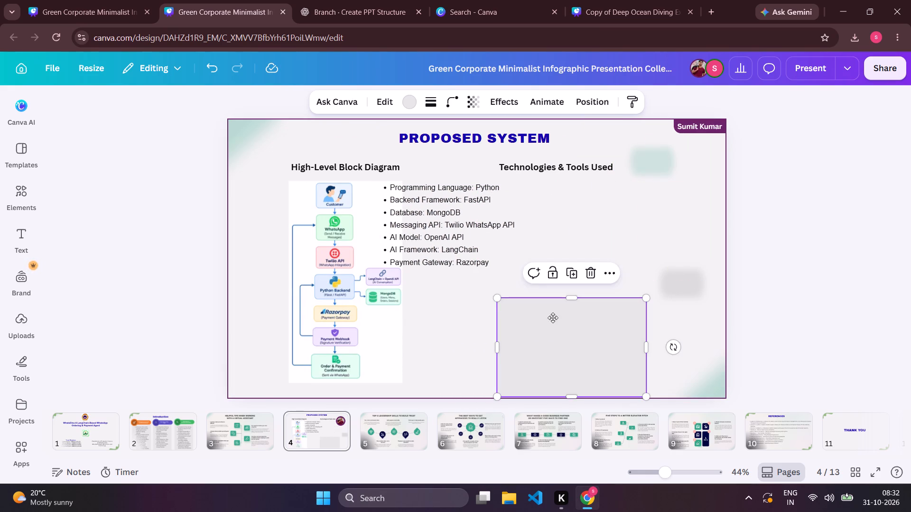
drag(553, 318, 565, 227)
drag(590, 281, 592, 296)
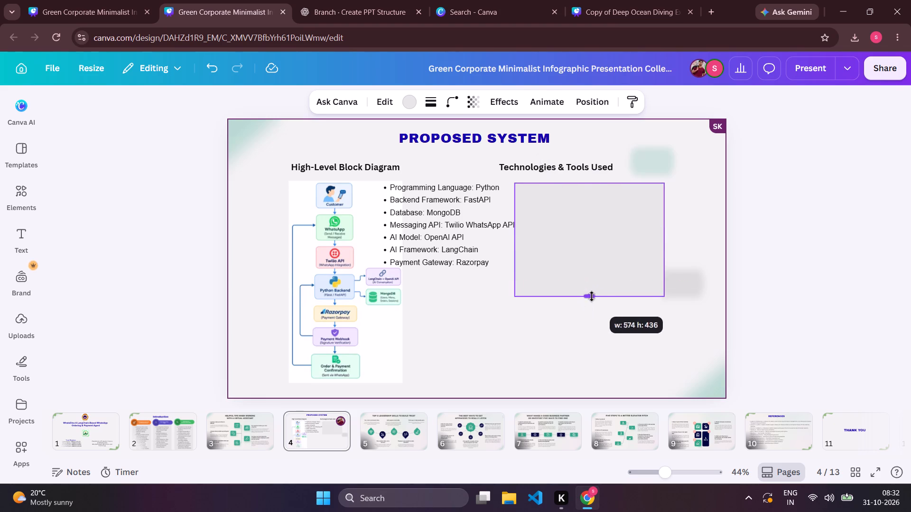
drag(592, 296, 592, 297)
drag(513, 242, 510, 242)
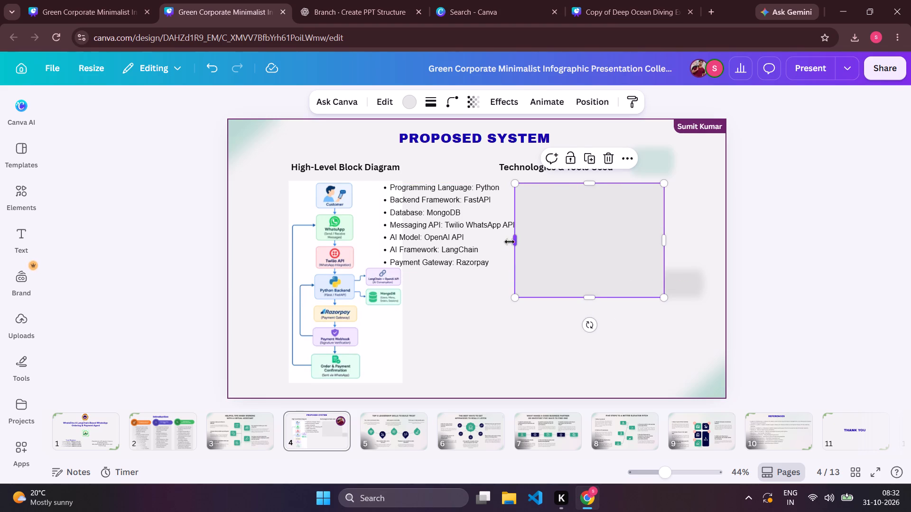
drag(510, 242, 493, 237)
Move the technologies list back onto the grey box, just below the Technologies & Tools Used heading.
drag(452, 227, 562, 231)
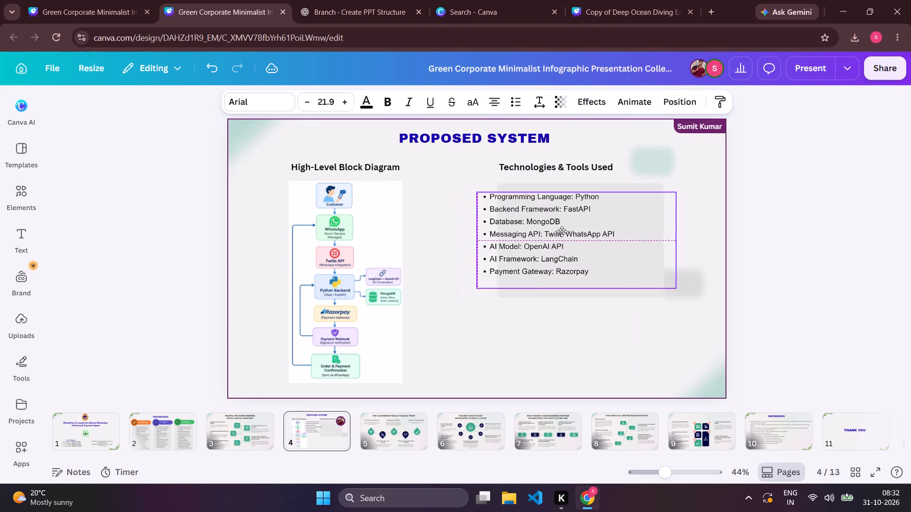
drag(562, 231, 573, 225)
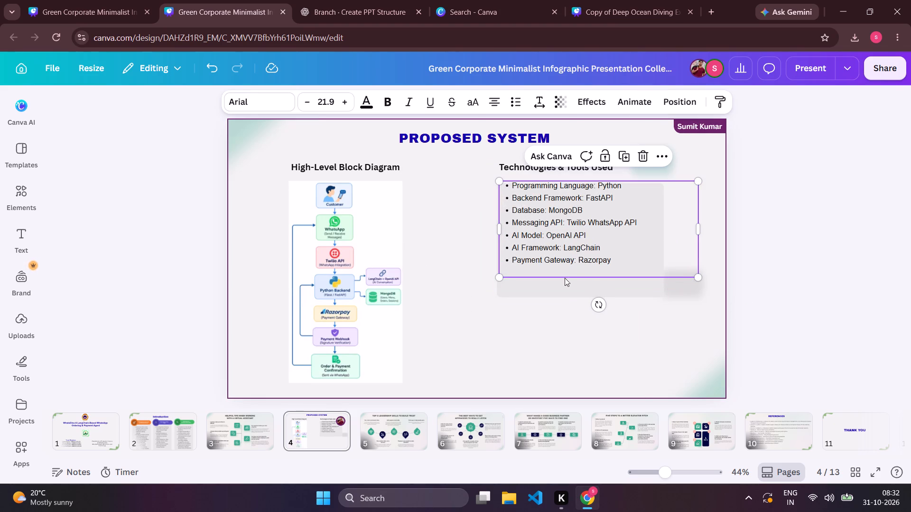
click(552, 335)
Raise the bottom edge of the grey box so it ends just below the Payment Gateway line.
click(567, 300)
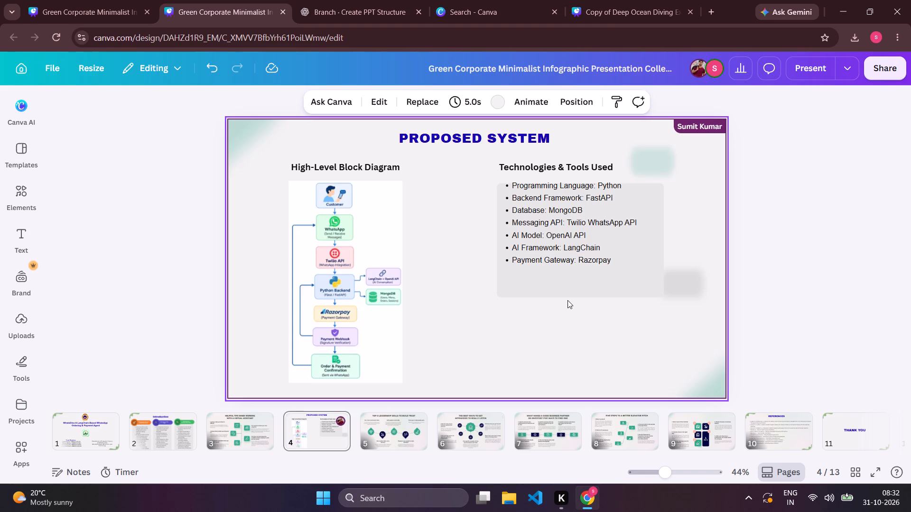
click(571, 297)
drag(581, 302, 573, 278)
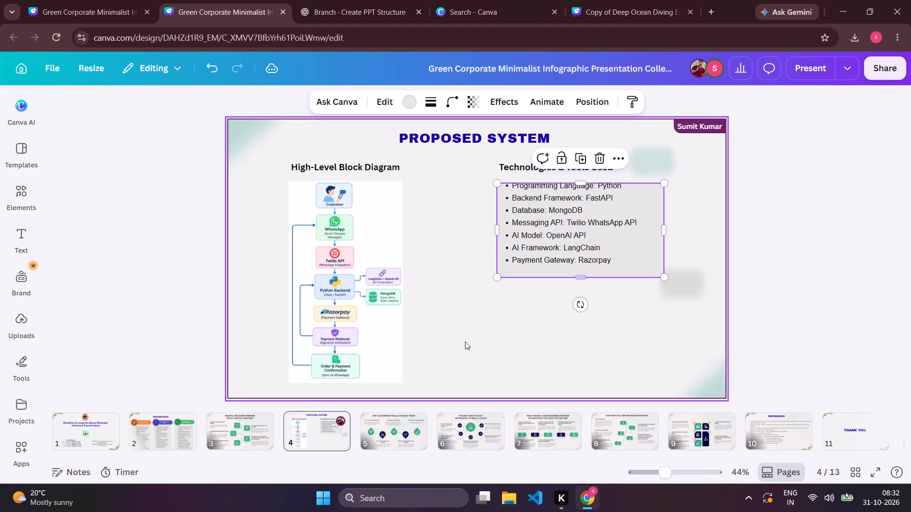
click(463, 342)
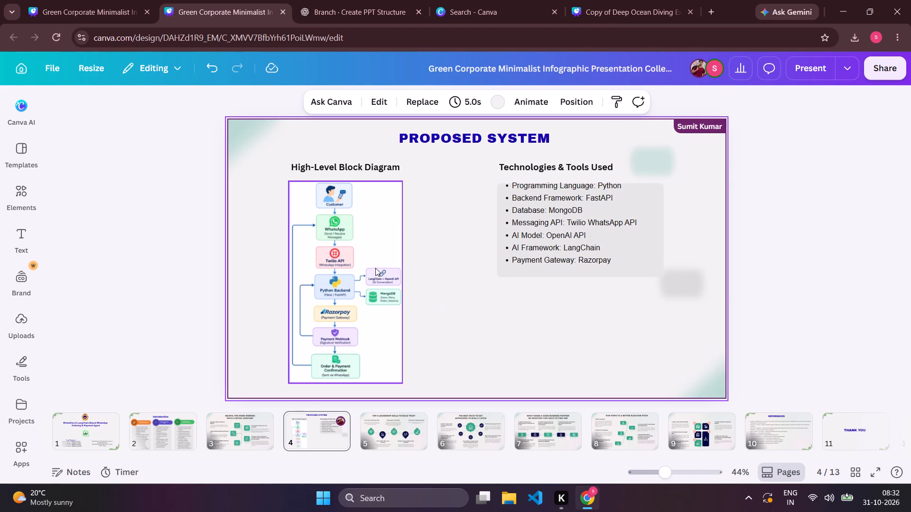
Nudge the flowchart image a little right and up, closer beneath the High-Level Block Diagram heading.
drag(375, 268, 387, 268)
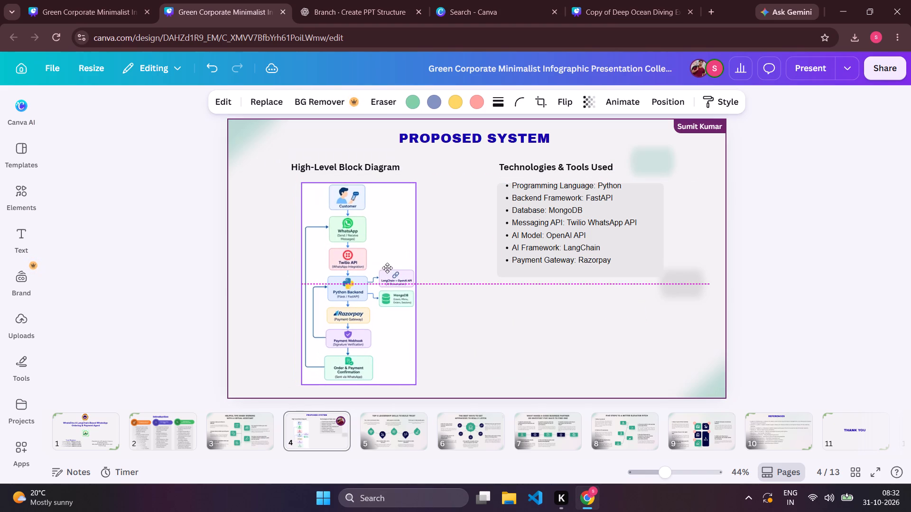
drag(387, 268, 387, 265)
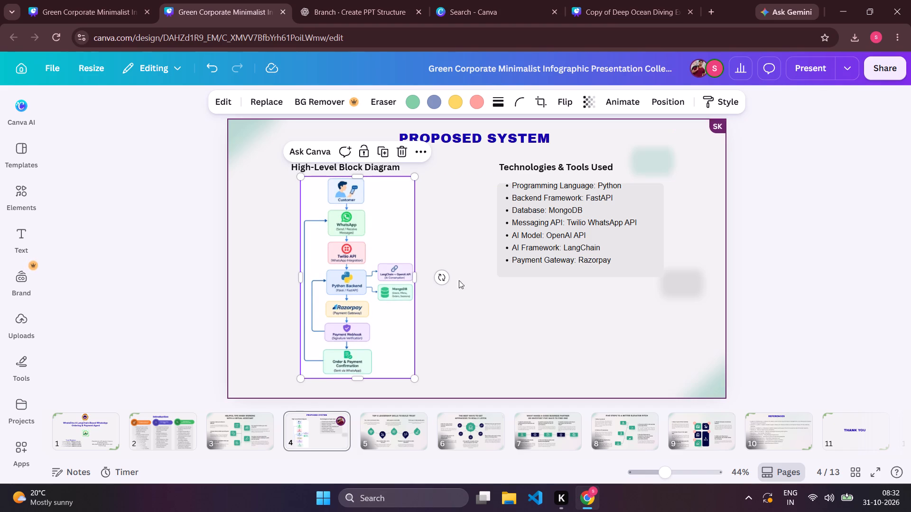
Move the High-Level Block Diagram heading slightly right and up so it sits centred above the flowchart image.
click(529, 245)
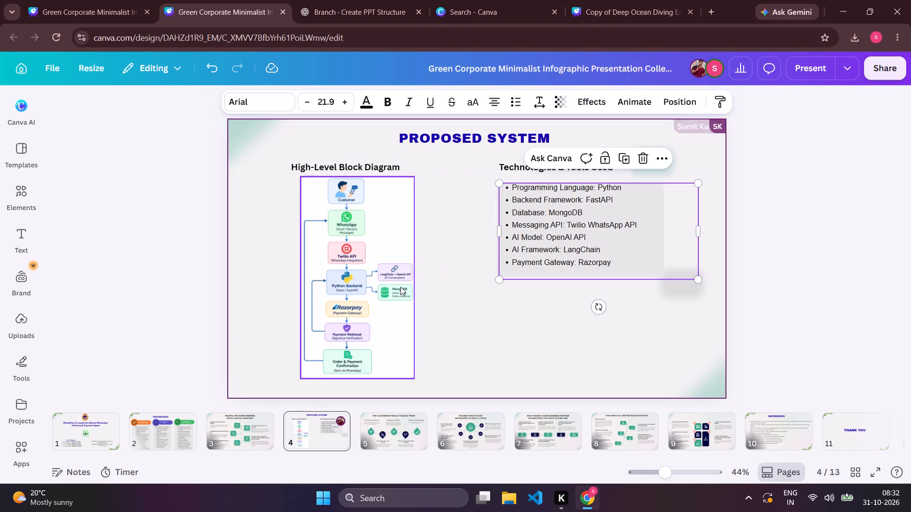
click(460, 287)
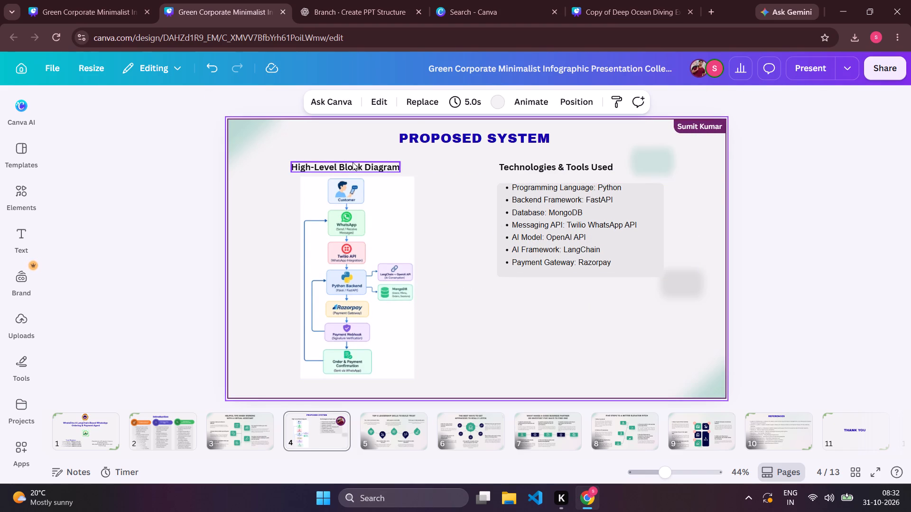
drag(353, 162, 365, 158)
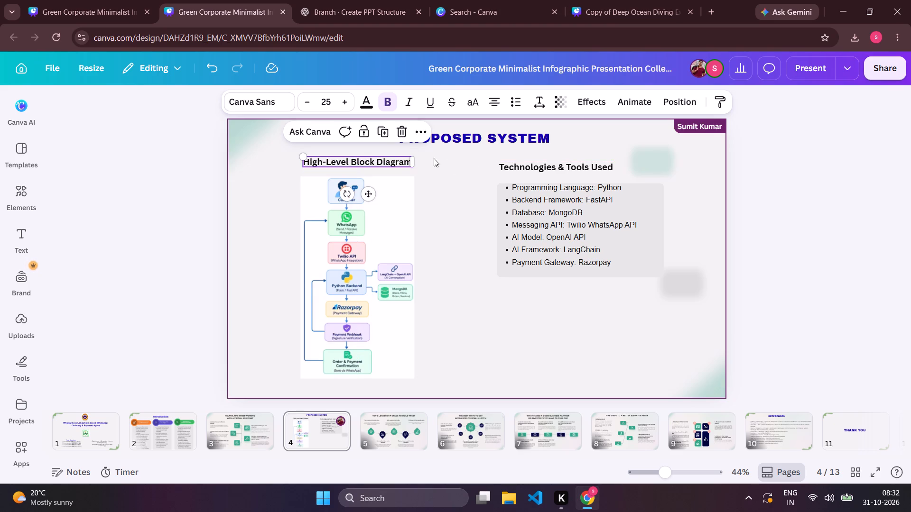
click(514, 163)
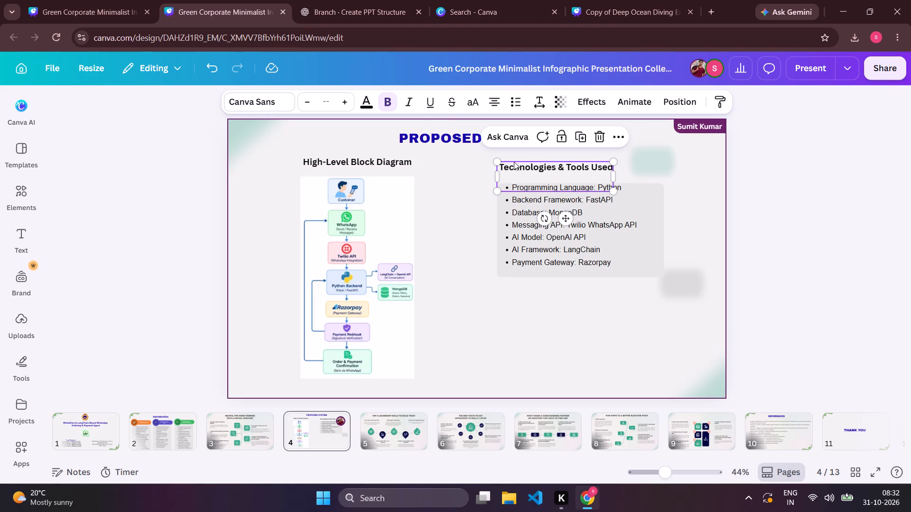
Move the technologies list down clear of the grey box, and raise the box so its top aligns with the flowchart image's top.
click(601, 371)
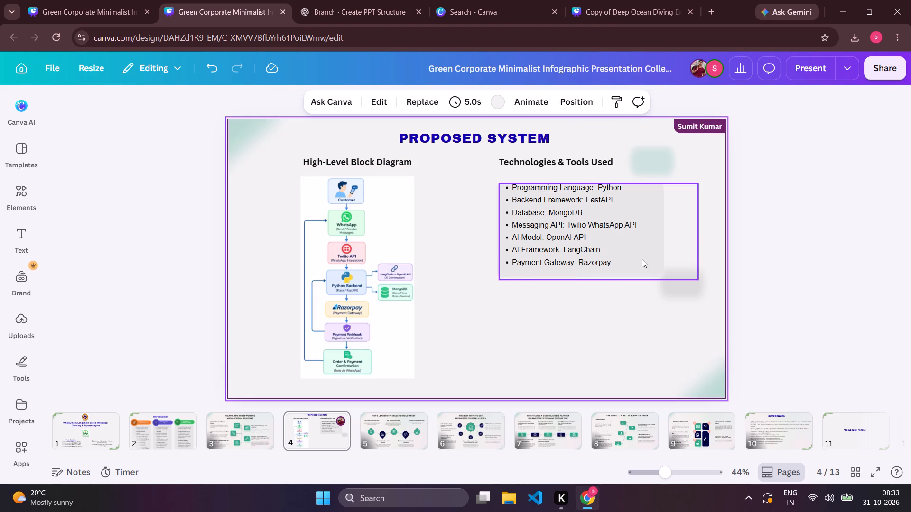
drag(642, 259, 641, 254)
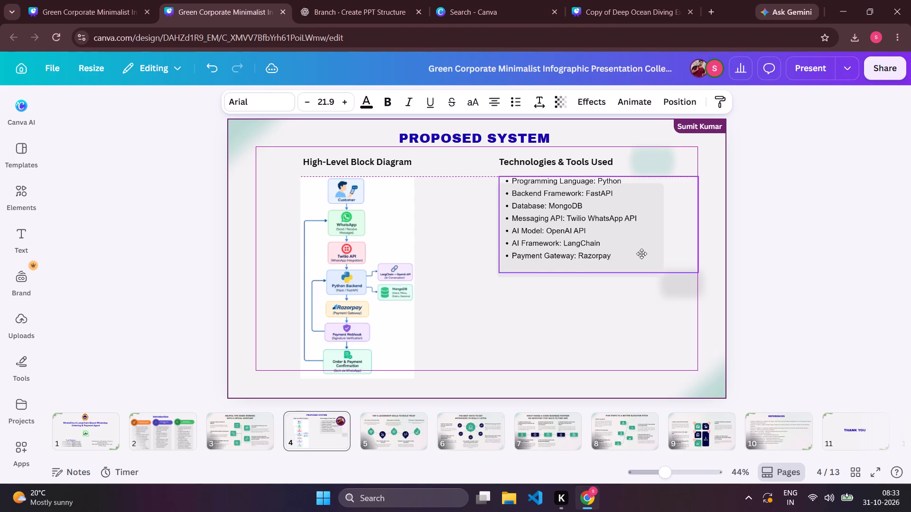
drag(641, 254, 635, 401)
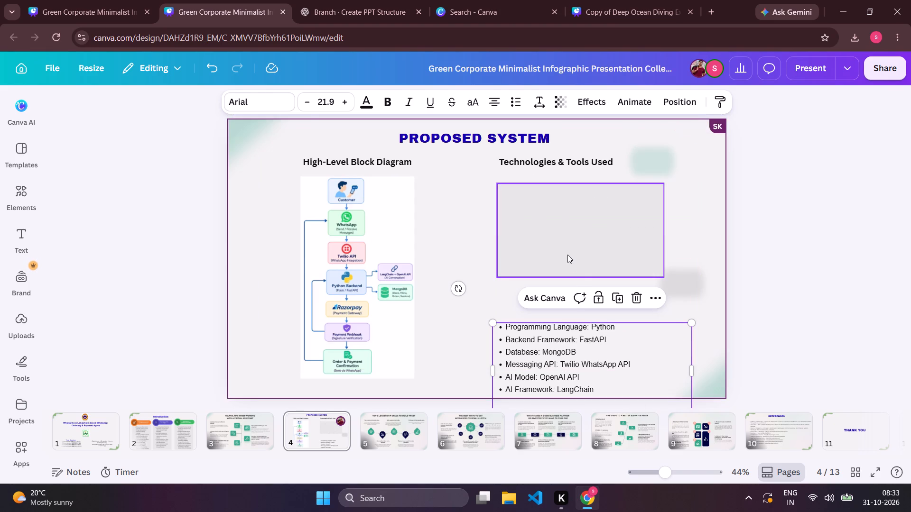
drag(567, 255, 567, 250)
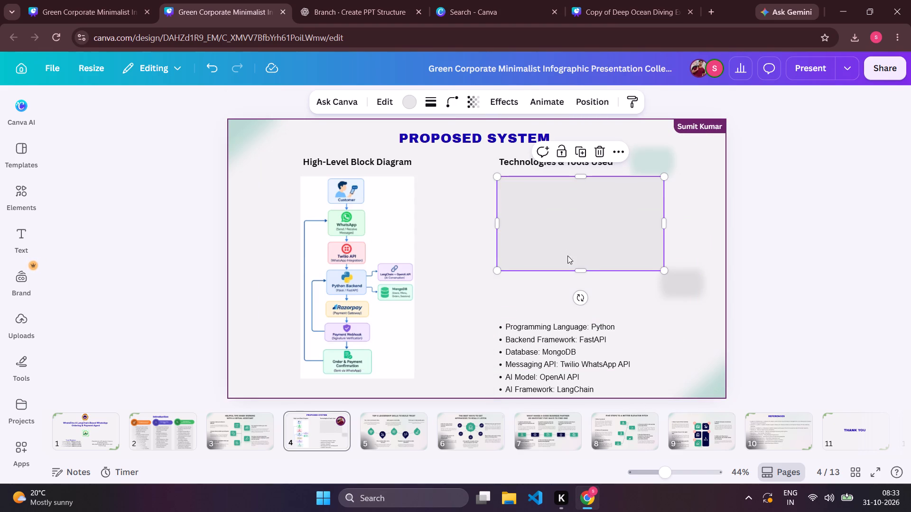
Move the technologies list back onto the grey box, beneath the Technologies & Tools Used heading.
drag(559, 374, 554, 236)
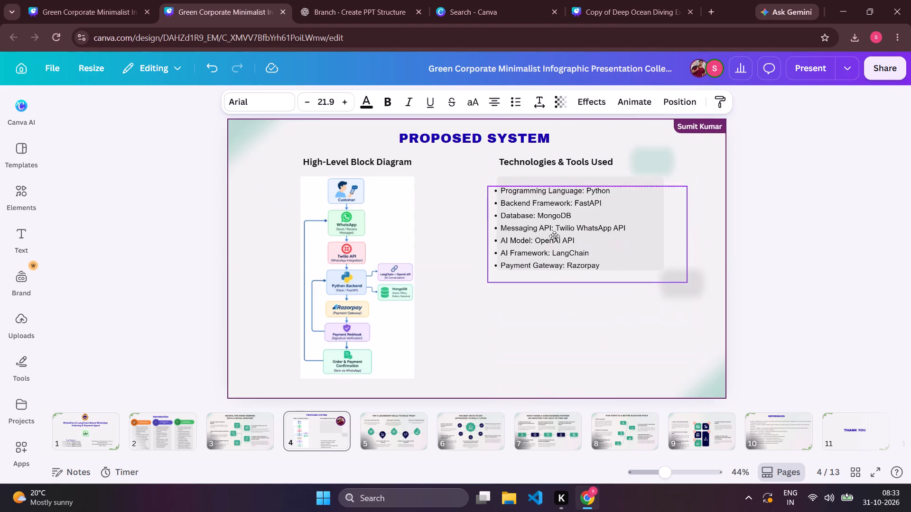
drag(554, 236, 561, 231)
click(513, 345)
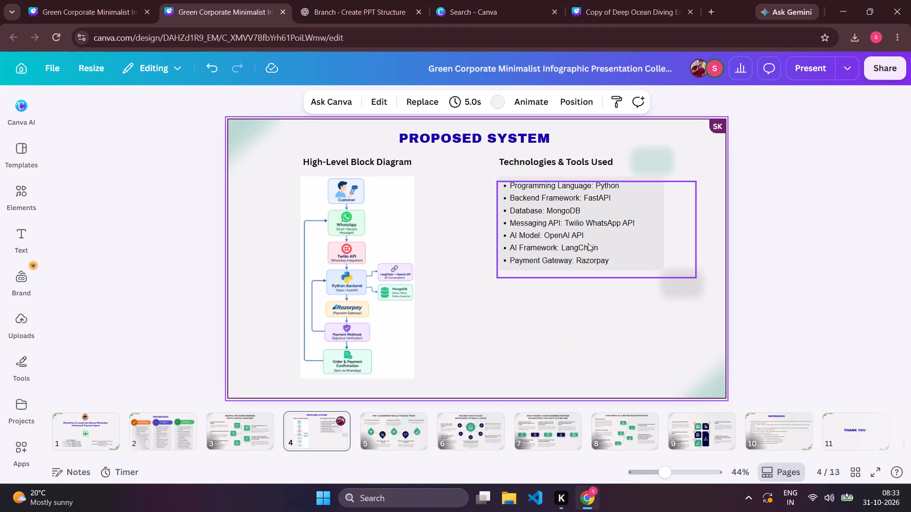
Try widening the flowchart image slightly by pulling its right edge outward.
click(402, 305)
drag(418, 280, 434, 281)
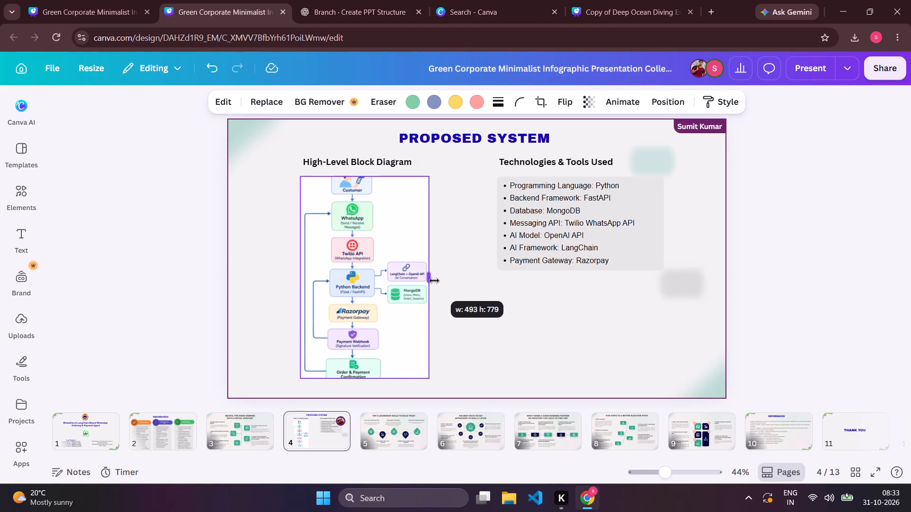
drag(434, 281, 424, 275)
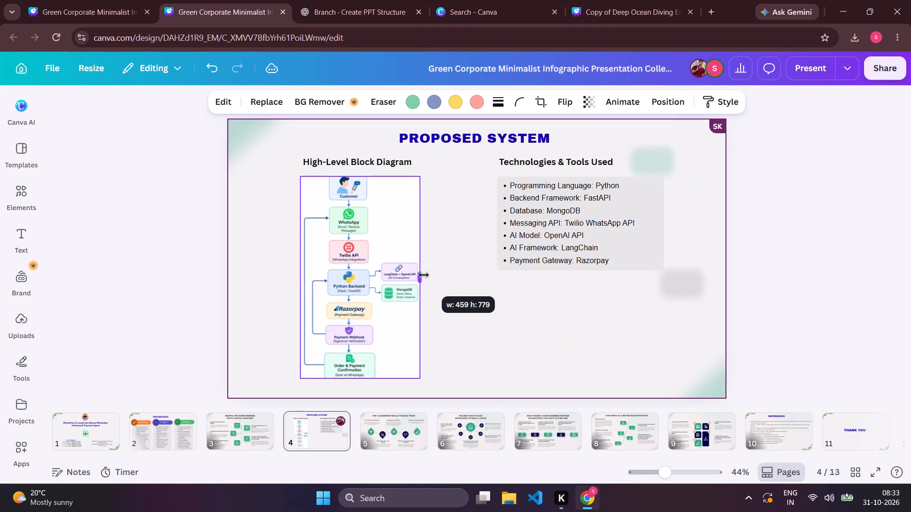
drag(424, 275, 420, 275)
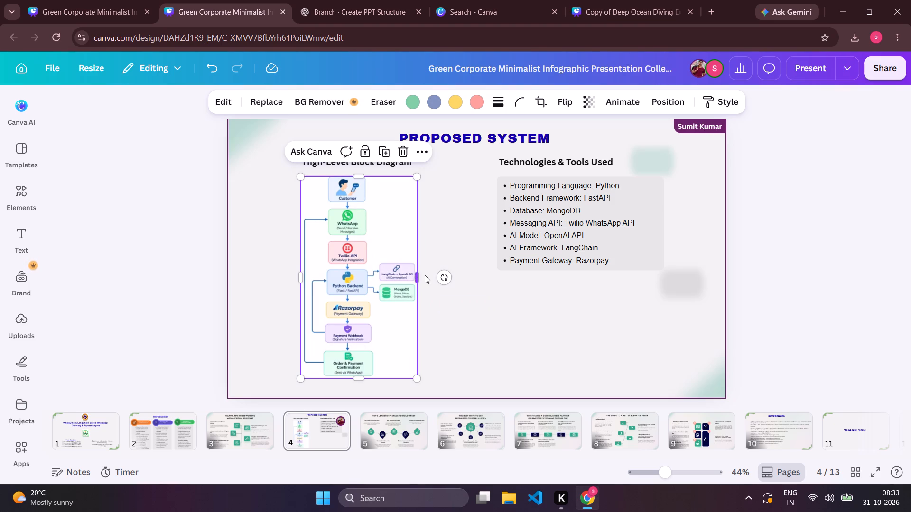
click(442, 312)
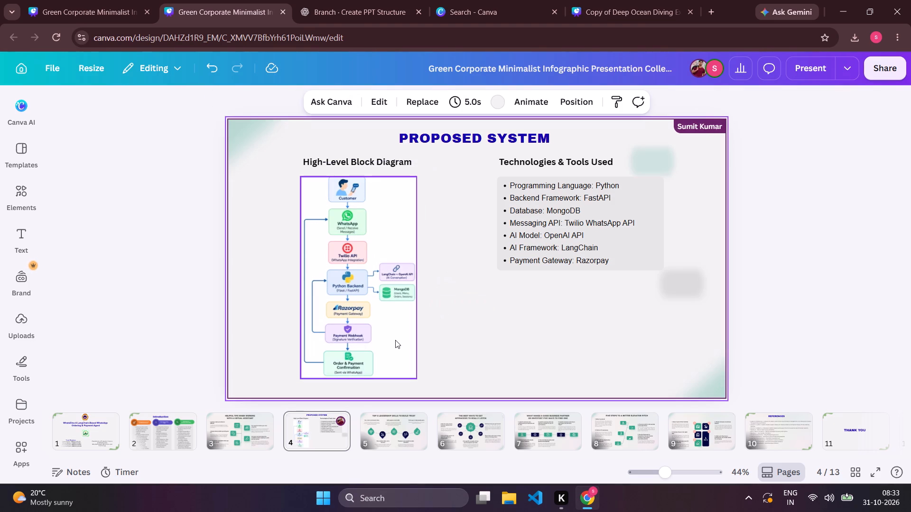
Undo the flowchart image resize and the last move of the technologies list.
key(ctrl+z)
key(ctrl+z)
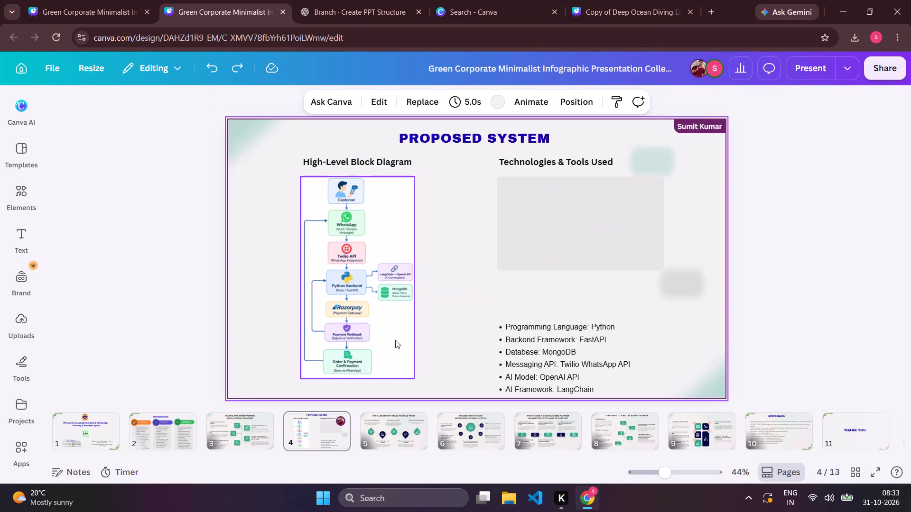
Move the technologies list up onto the grey box, aligned with the box's top and left edges.
drag(580, 375, 569, 272)
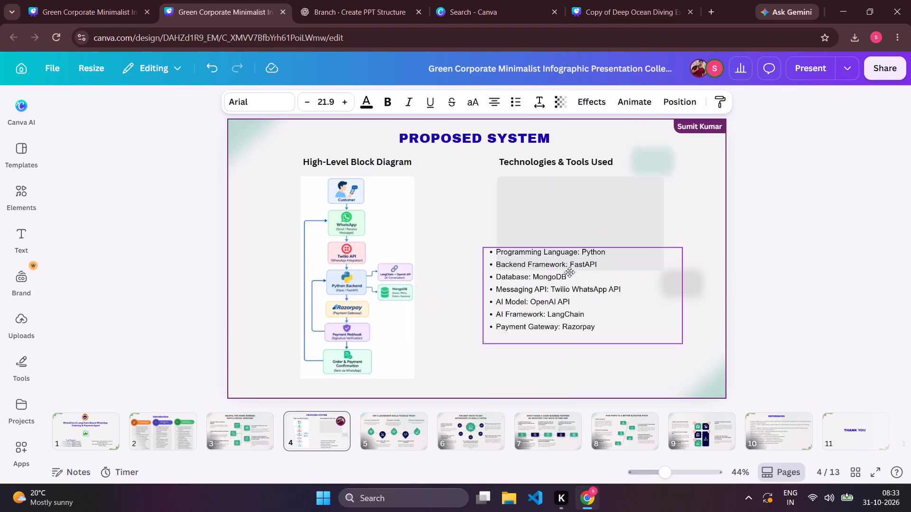
drag(569, 272, 582, 231)
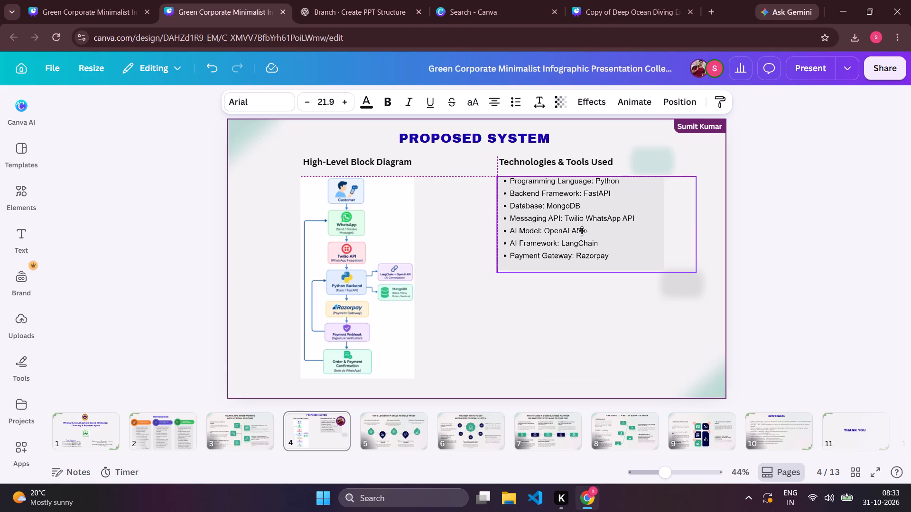
drag(582, 231, 581, 231)
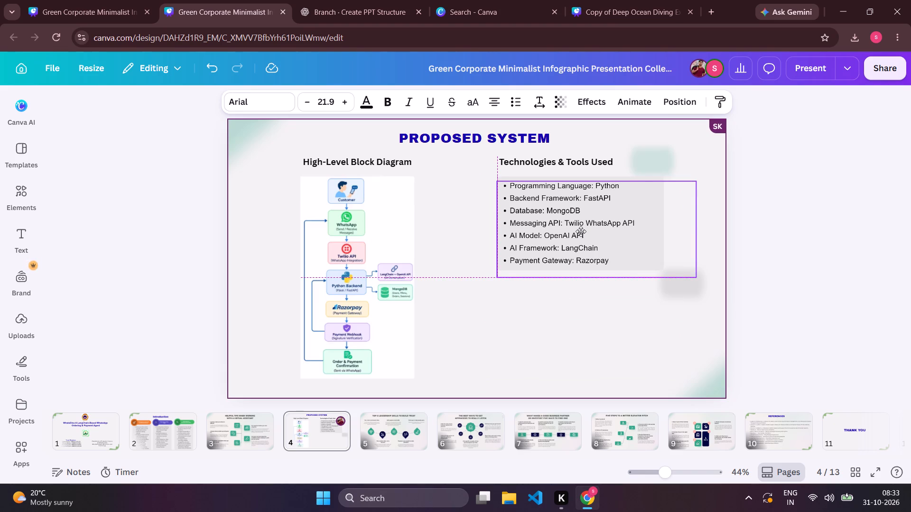
drag(581, 231, 581, 231)
click(561, 290)
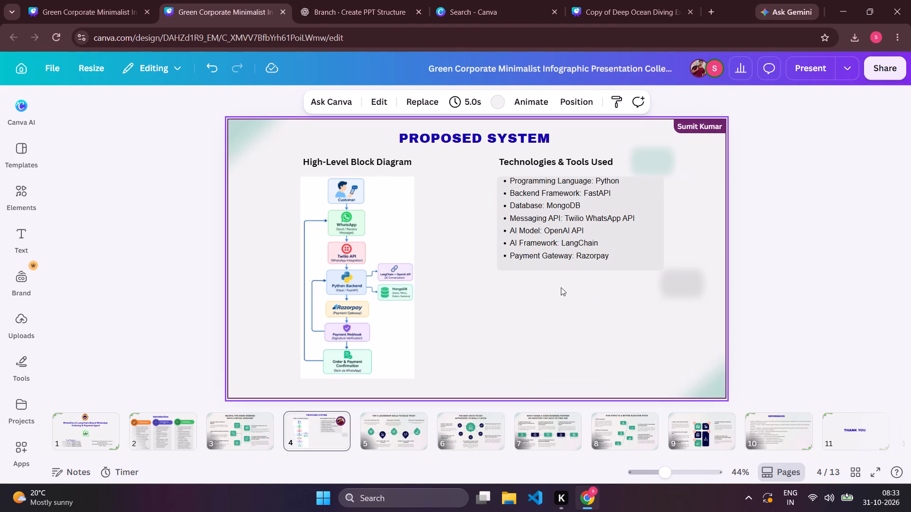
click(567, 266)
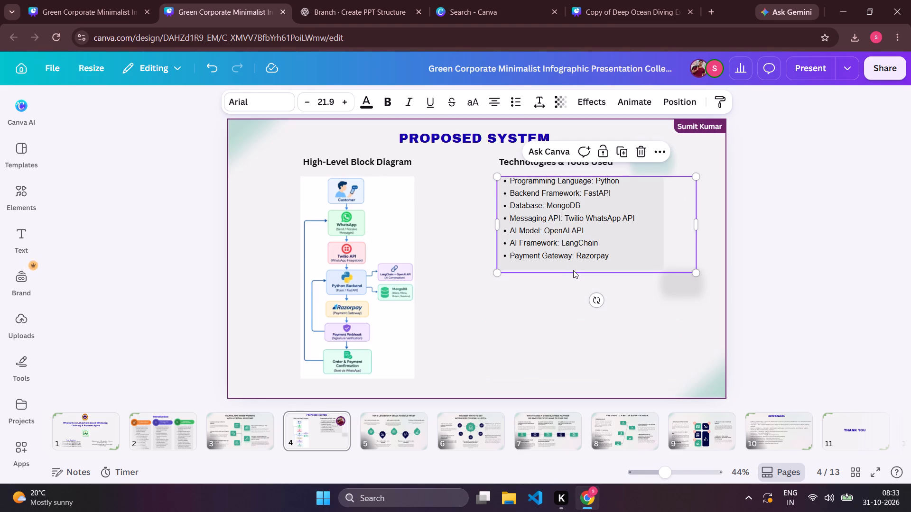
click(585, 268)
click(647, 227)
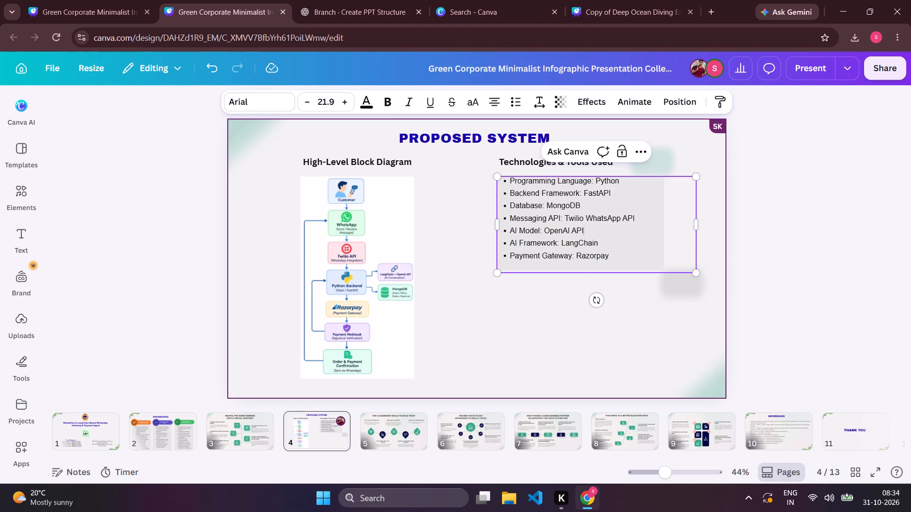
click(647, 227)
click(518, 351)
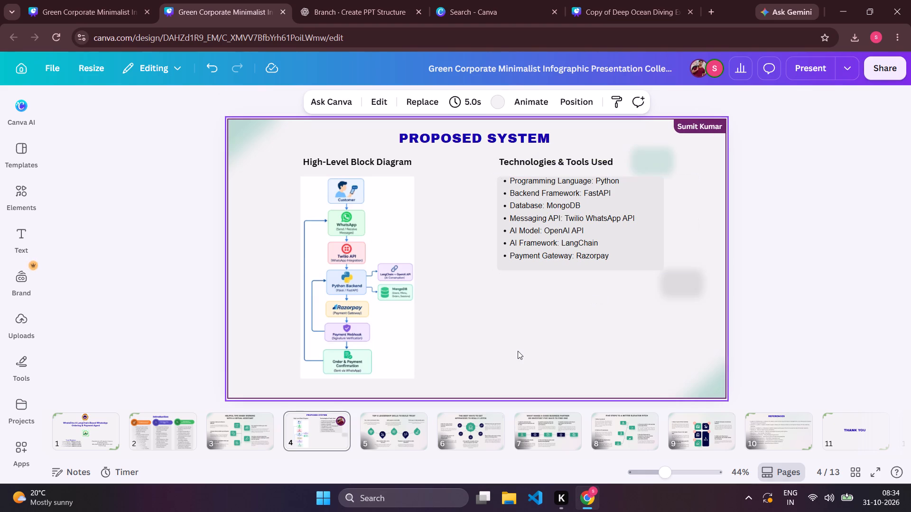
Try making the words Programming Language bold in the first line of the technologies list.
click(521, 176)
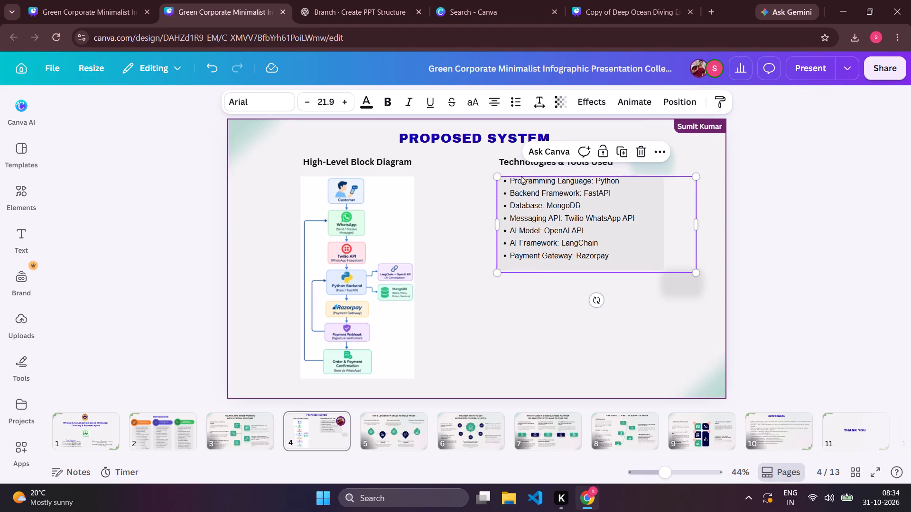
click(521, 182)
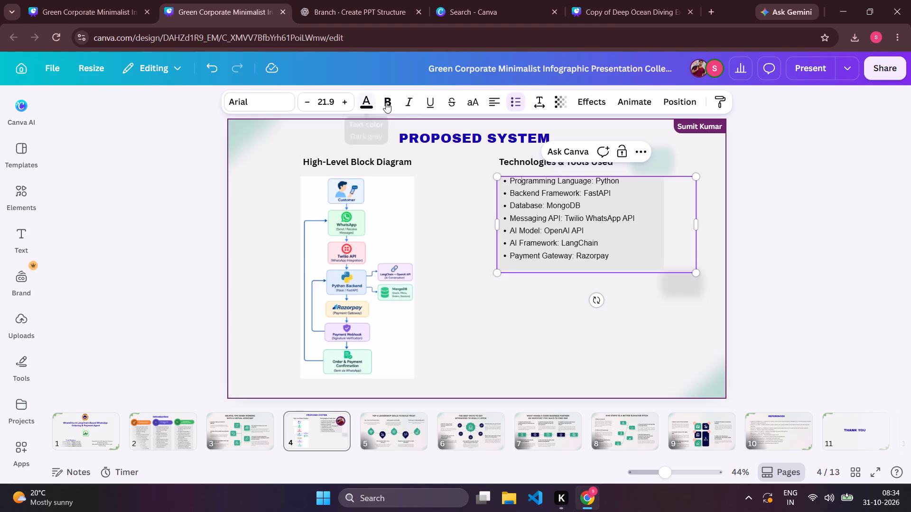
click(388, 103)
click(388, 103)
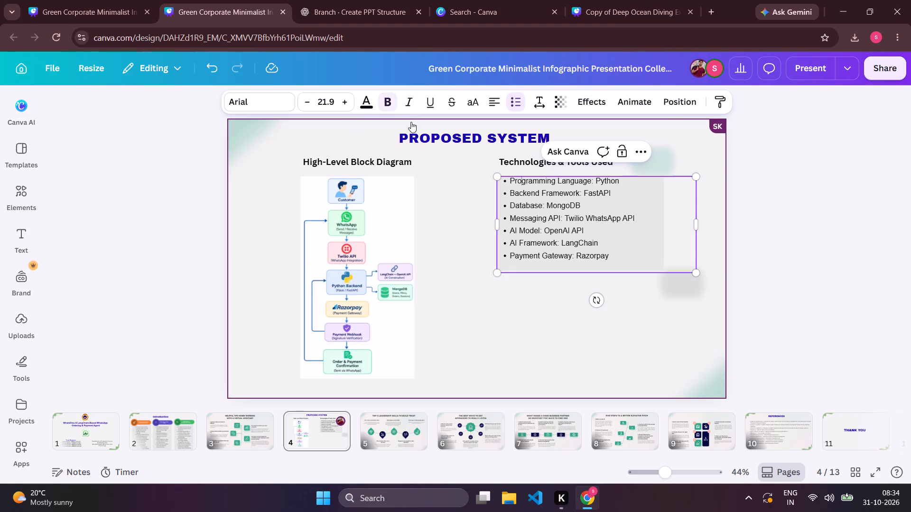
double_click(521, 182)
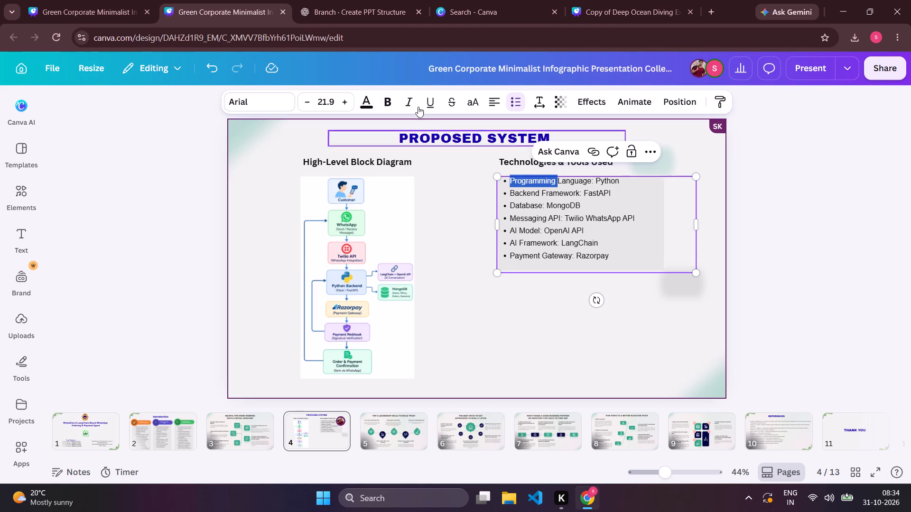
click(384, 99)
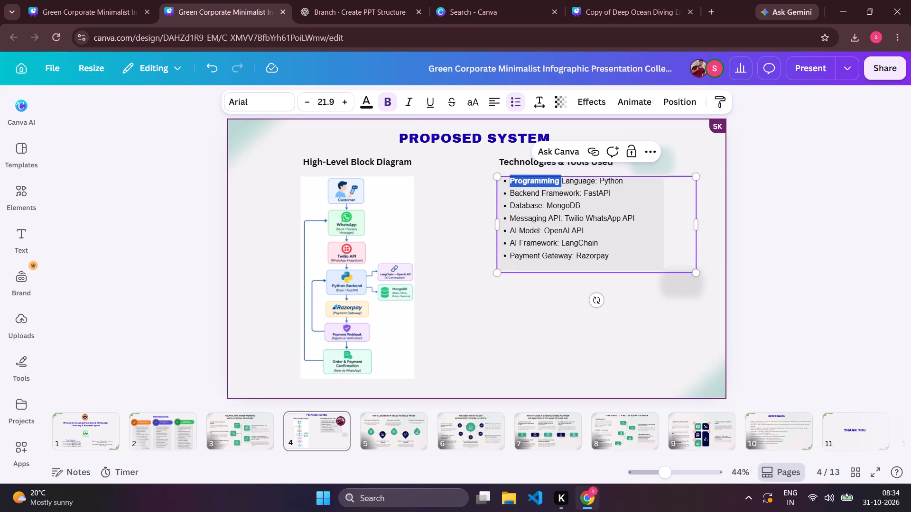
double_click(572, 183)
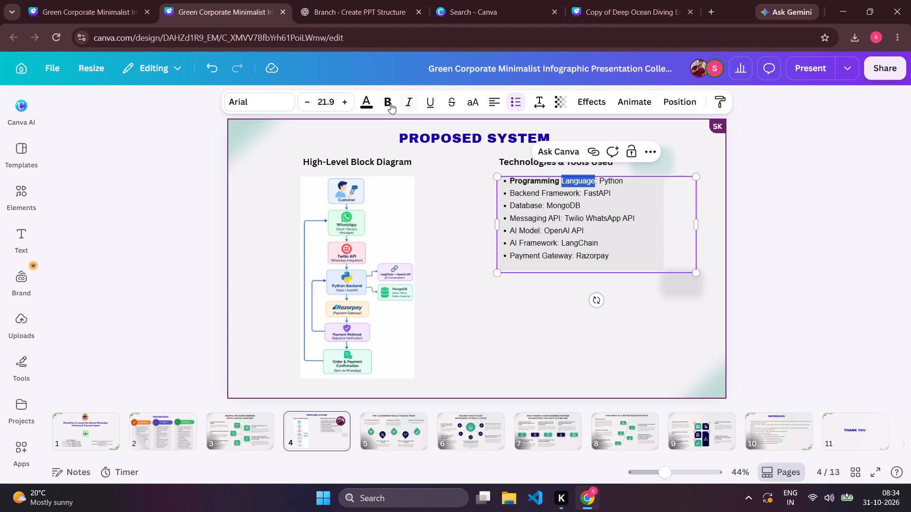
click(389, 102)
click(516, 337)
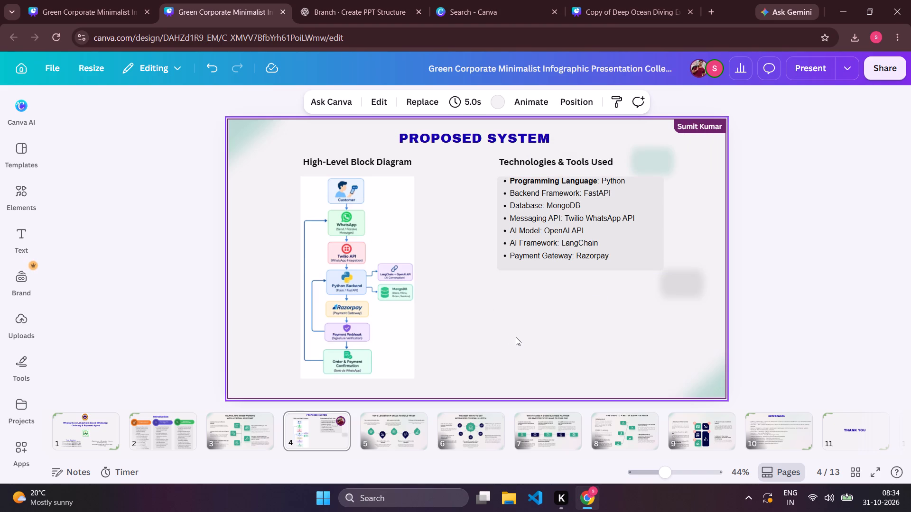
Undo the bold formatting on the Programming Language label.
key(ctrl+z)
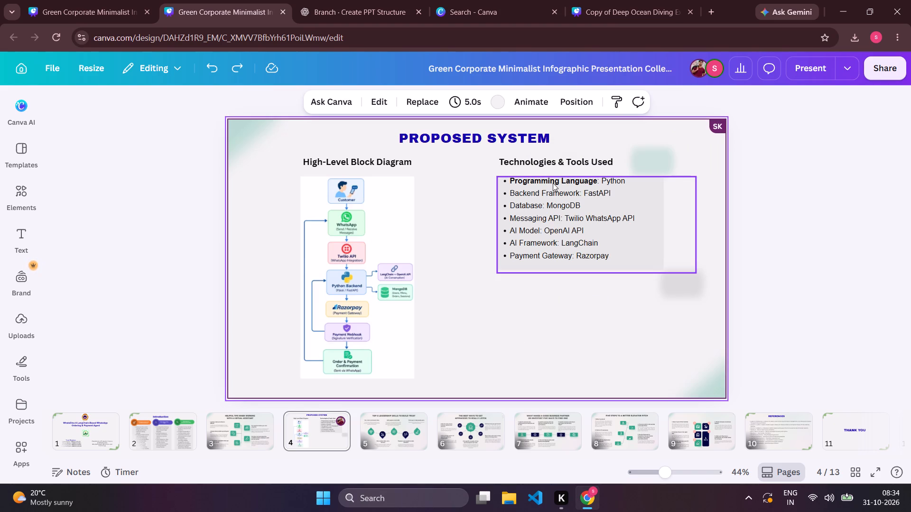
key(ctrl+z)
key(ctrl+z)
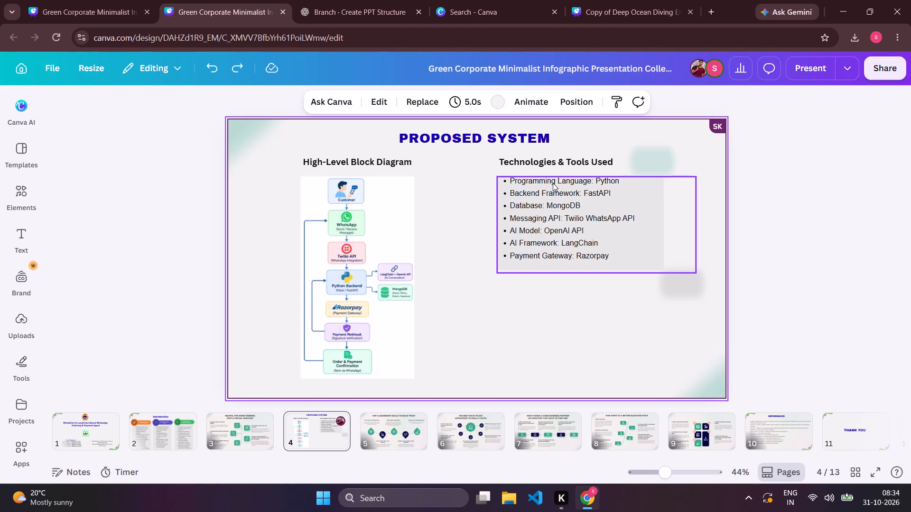
Make the word Python bold in the Programming Language line of the technologies list.
click(605, 182)
click(604, 180)
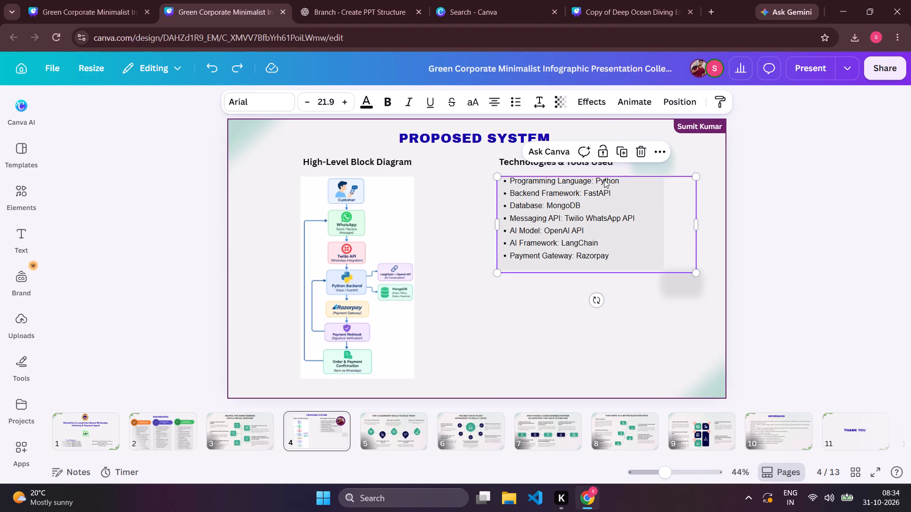
click(384, 106)
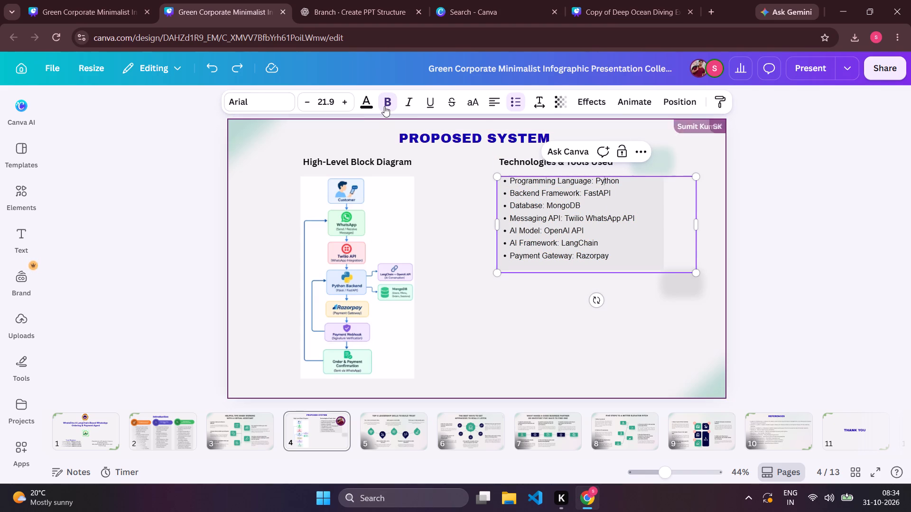
click(384, 106)
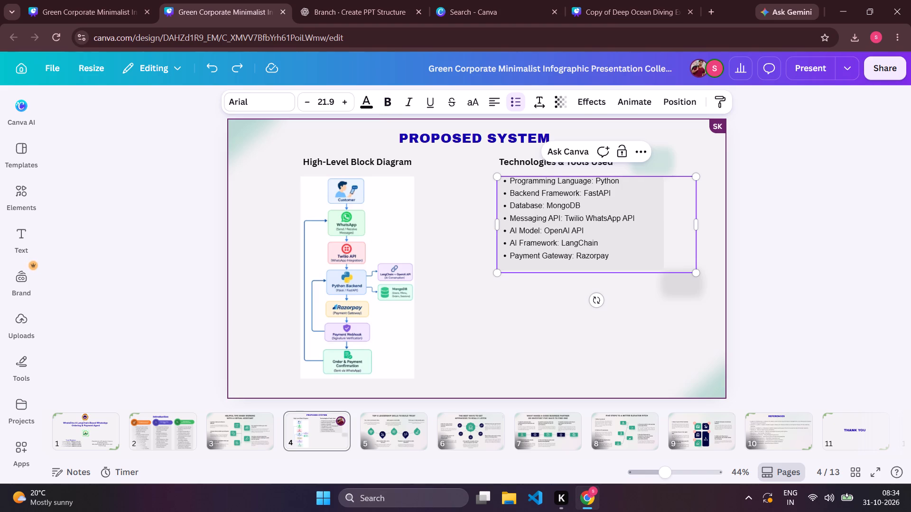
triple_click(615, 185)
double_click(615, 185)
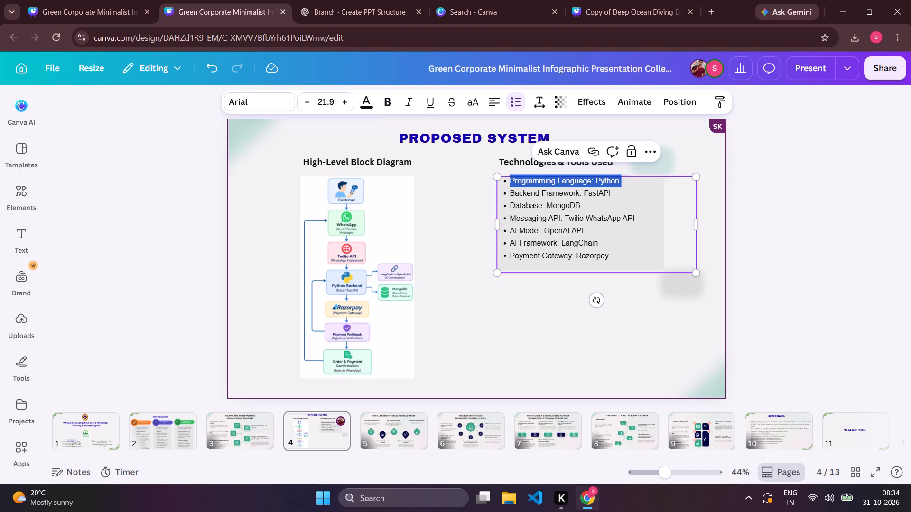
click(390, 107)
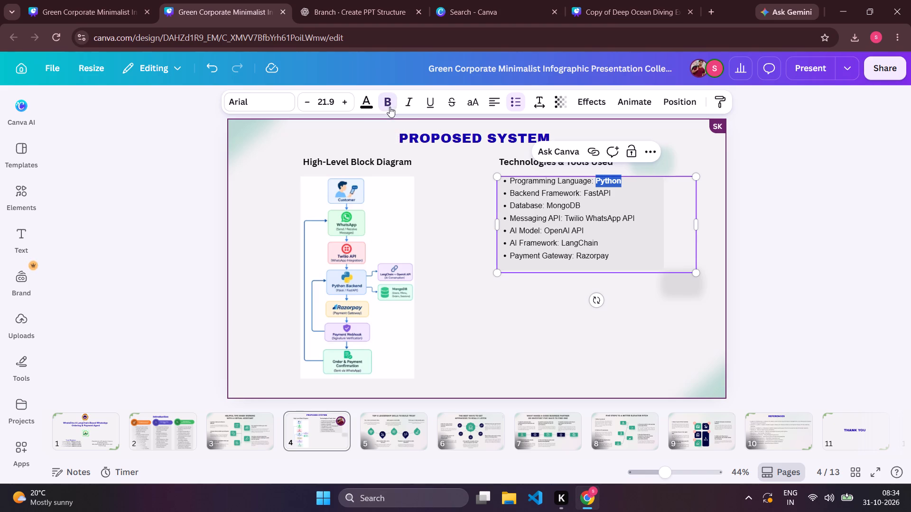
click(520, 312)
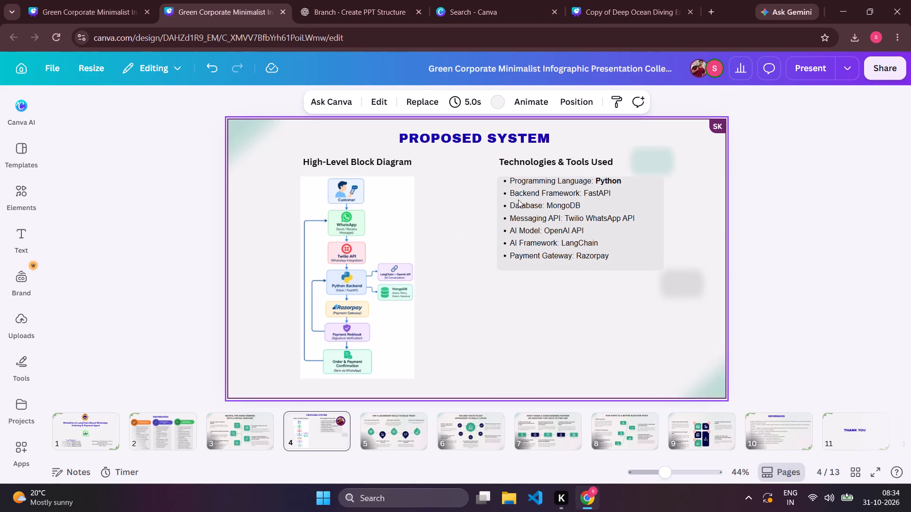
Copy the High-Level Block Diagram heading text and place the pasted copy in the empty area below the grey box.
double_click(540, 160)
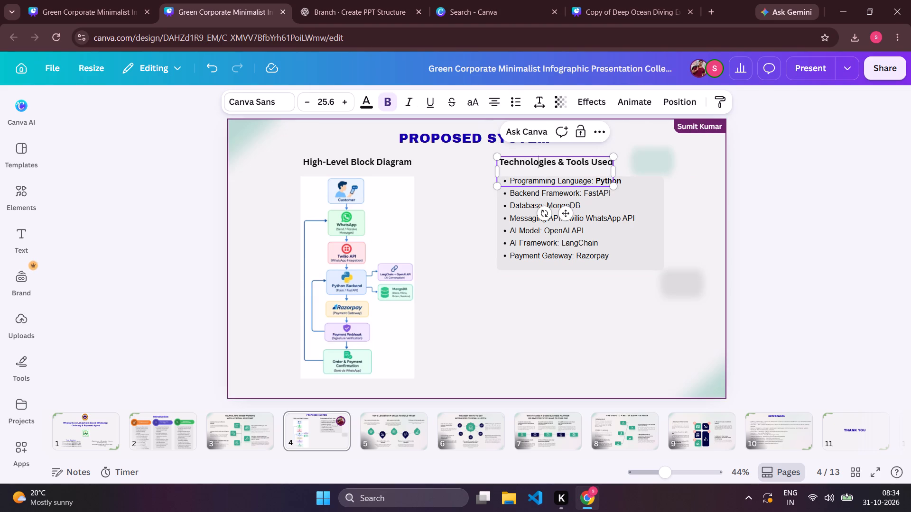
double_click(364, 164)
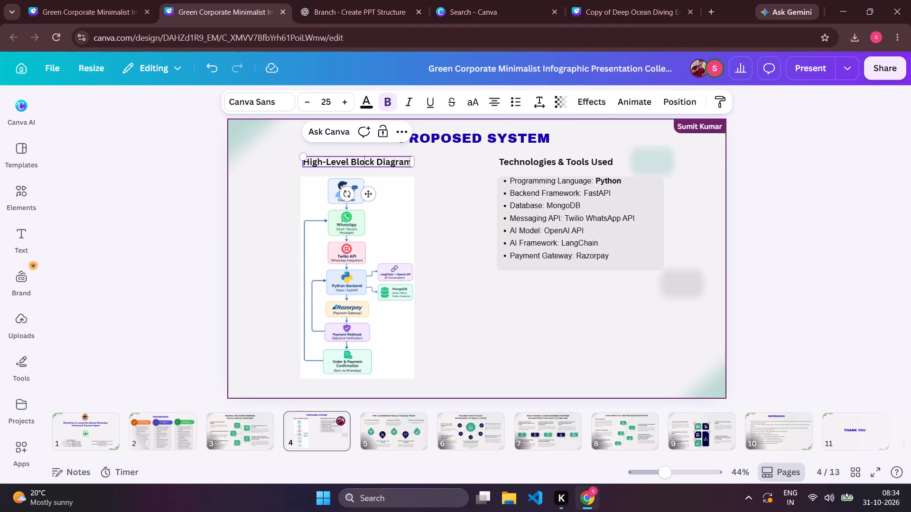
key(ctrl+a)
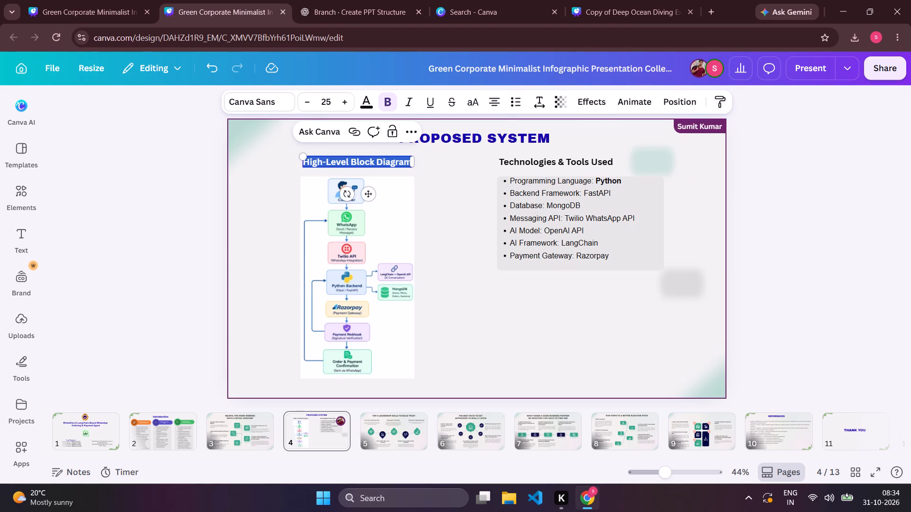
key(ctrl+c)
click(534, 292)
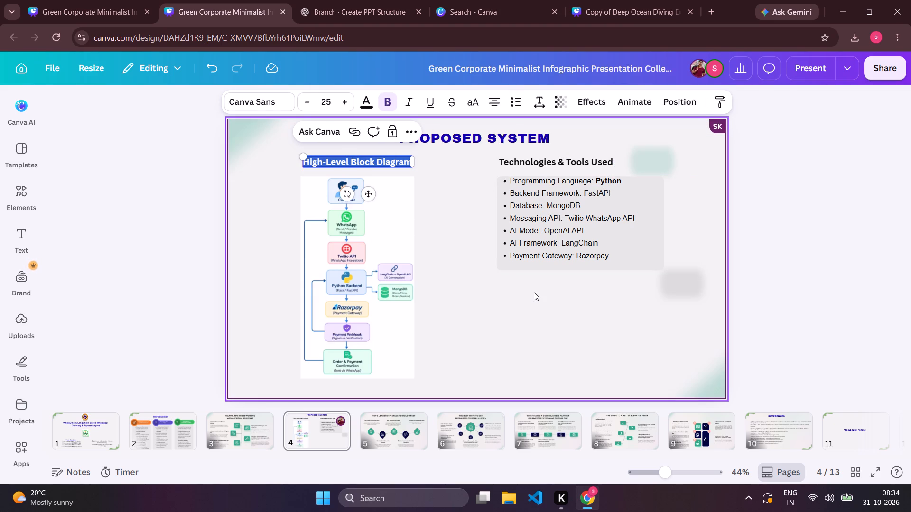
click(538, 297)
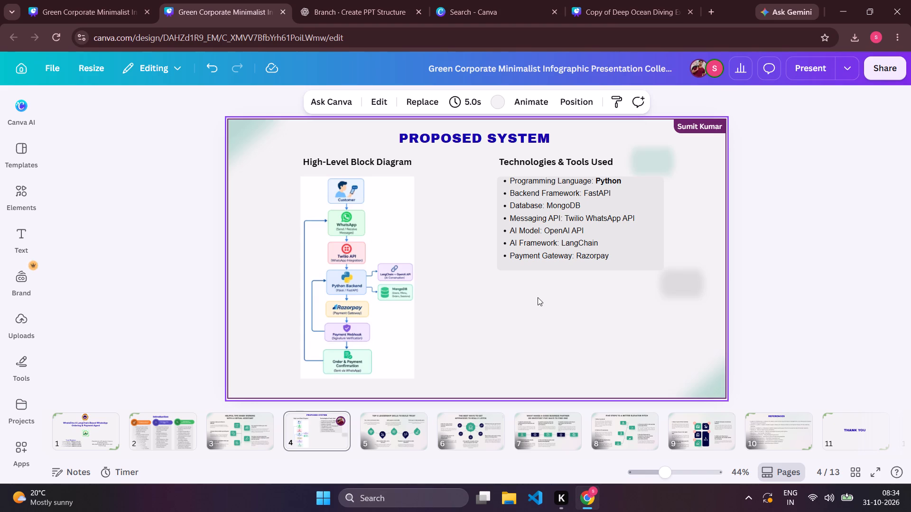
key(ctrl+v)
drag(475, 264, 541, 288)
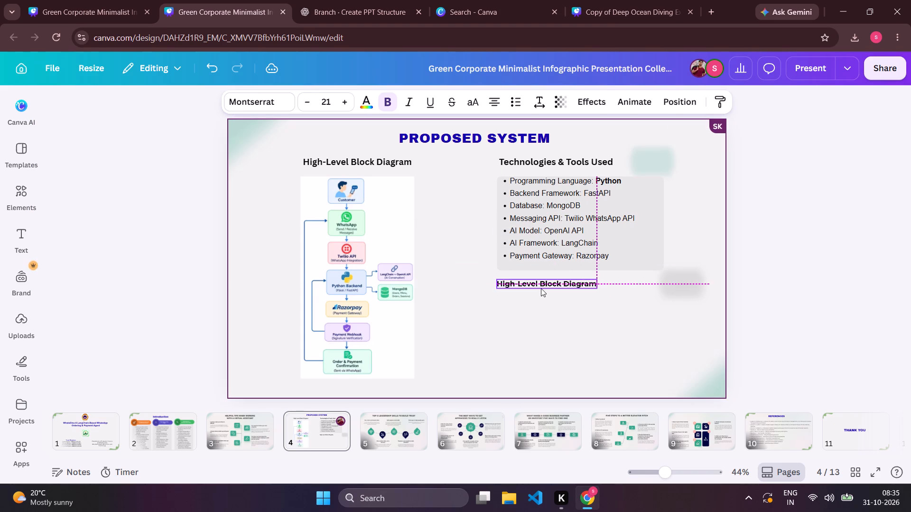
drag(541, 288, 561, 320)
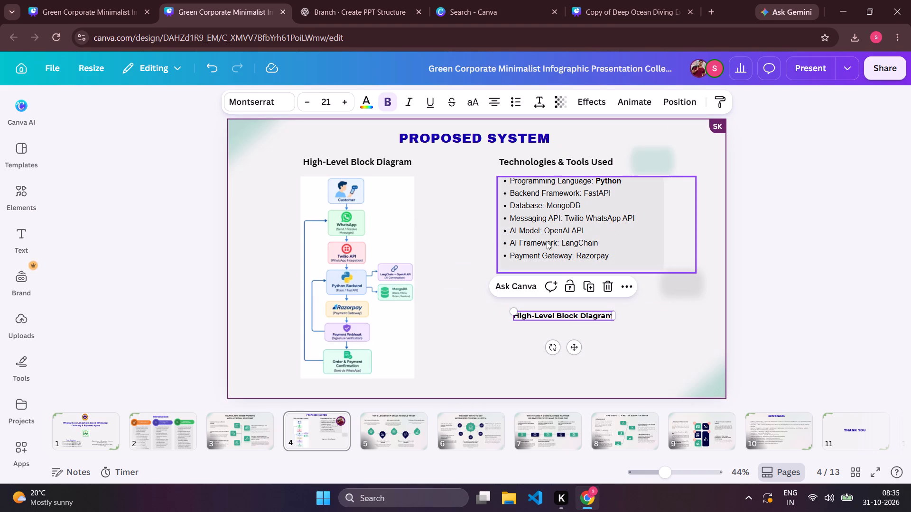
Move the technologies list down off the grey box, and shift the box and its Technologies & Tools Used heading slightly left, aligned with each other.
drag(545, 240, 542, 379)
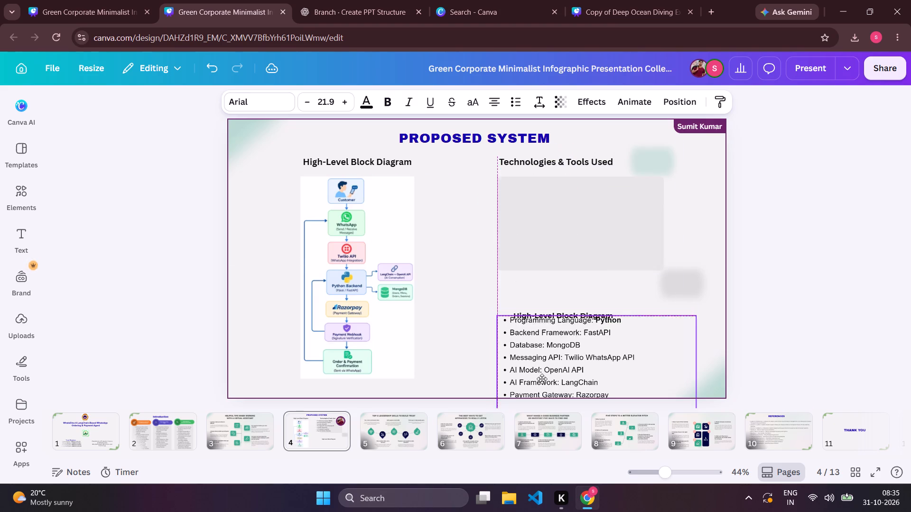
drag(542, 223, 527, 223)
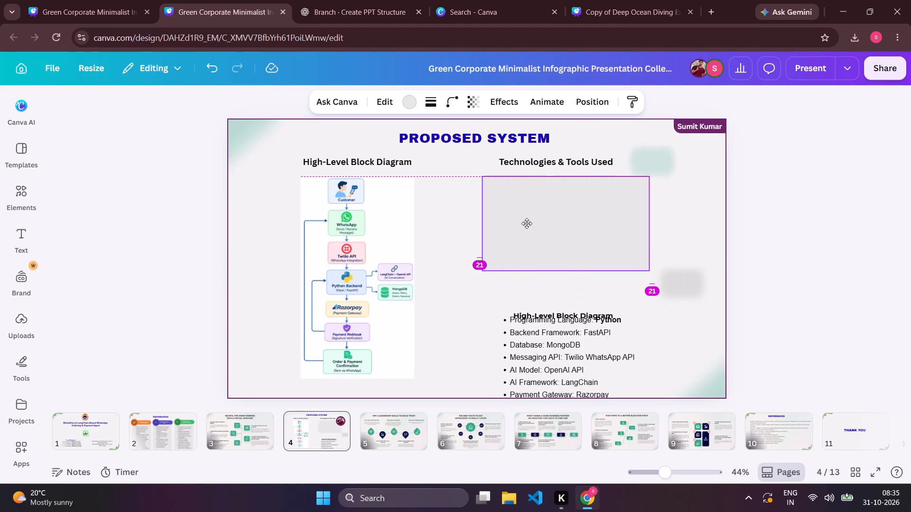
drag(527, 223, 530, 220)
drag(517, 166, 504, 166)
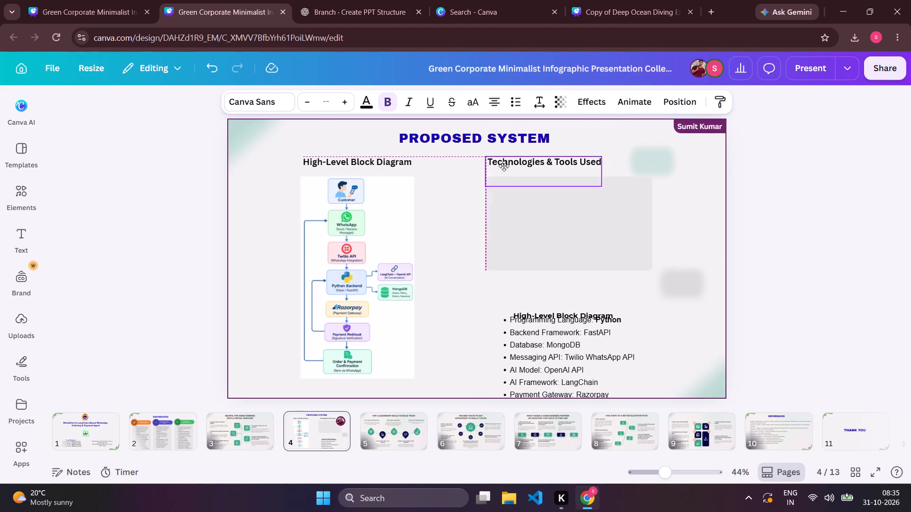
drag(504, 166, 499, 166)
drag(502, 192, 494, 189)
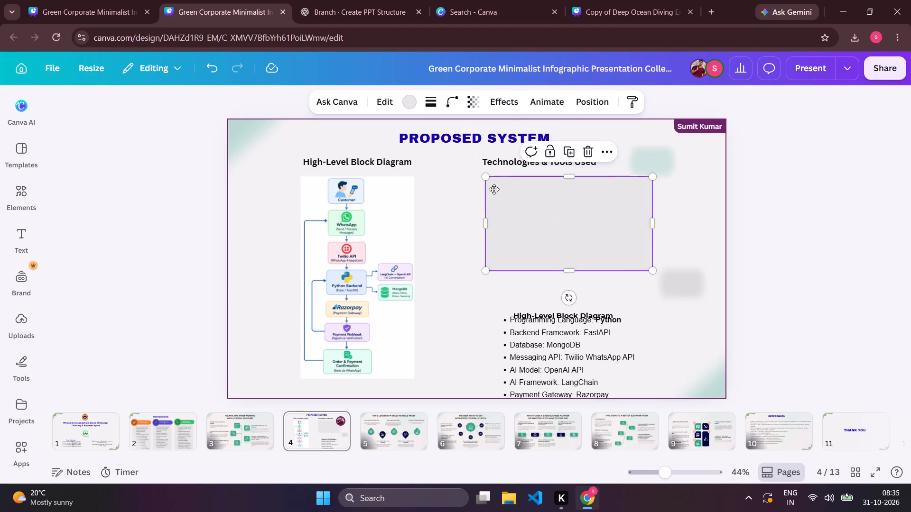
drag(494, 189, 492, 188)
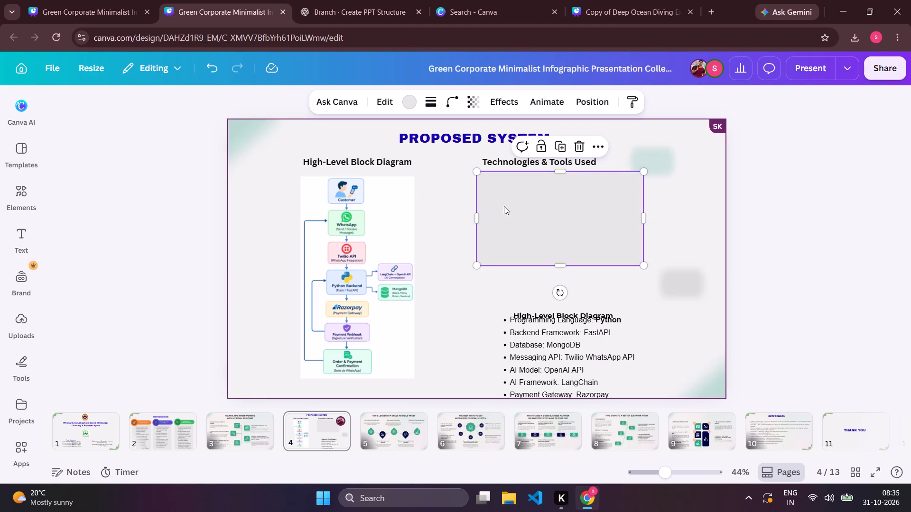
drag(506, 207, 510, 212)
Move the technologies list back up onto the grey box, inset slightly from its top and left edges.
drag(555, 362, 548, 312)
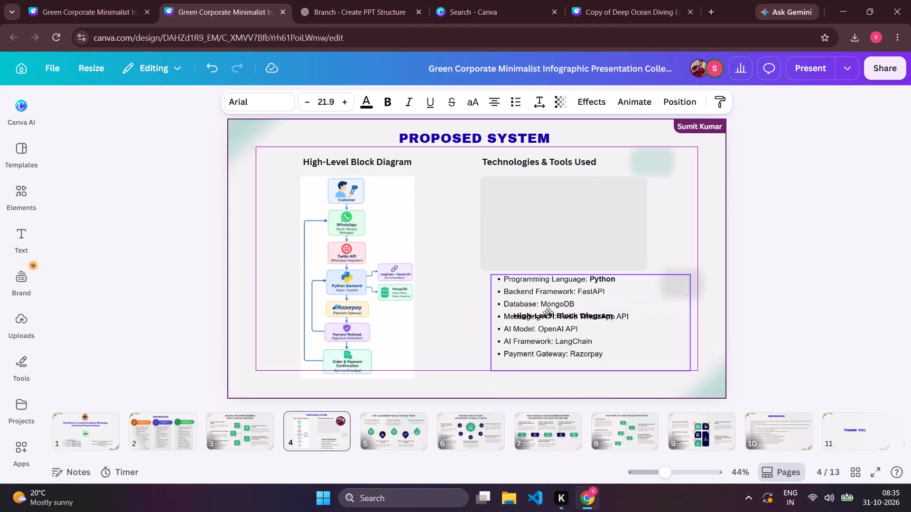
drag(548, 312, 540, 227)
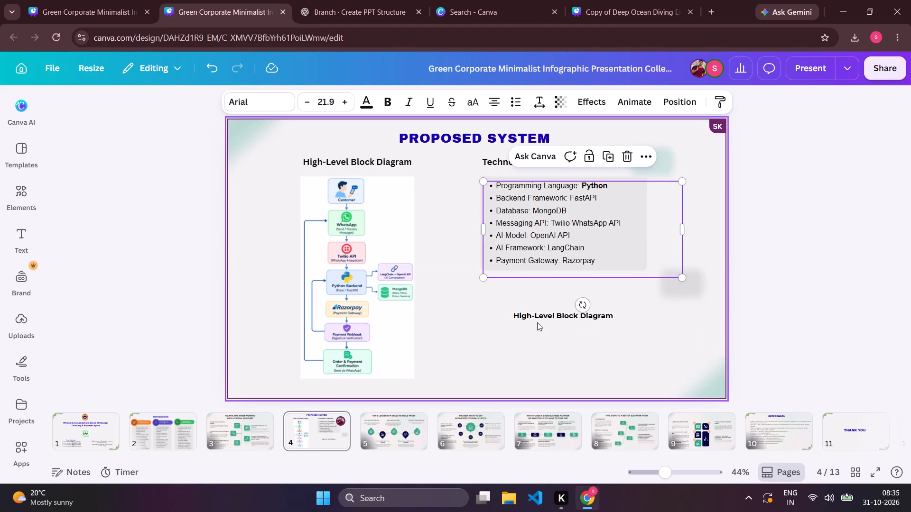
Set the font size of the copied High-Level Block Diagram heading below the grey box to 24.
drag(537, 322, 525, 307)
click(474, 335)
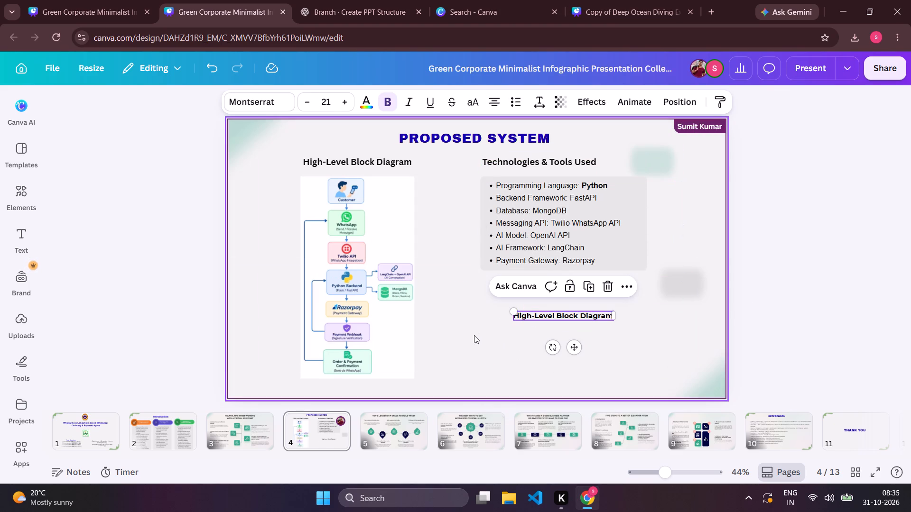
click(552, 318)
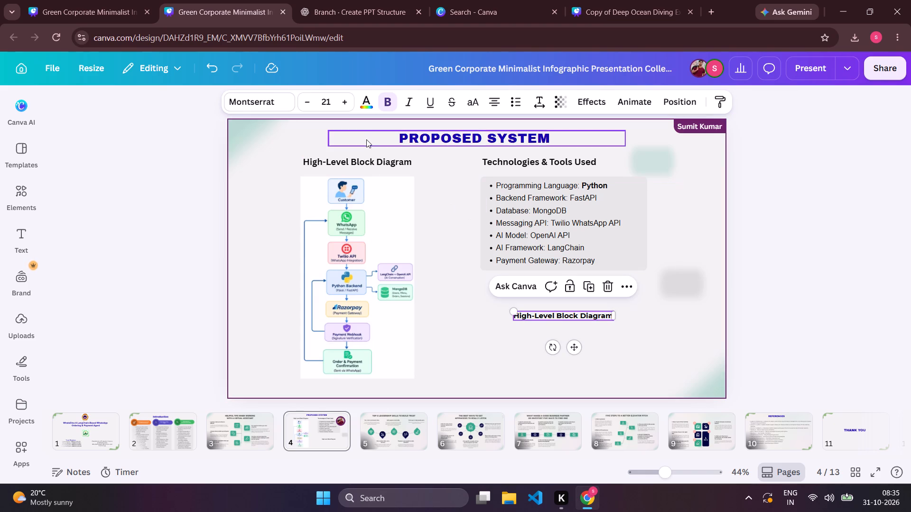
triple_click(350, 104)
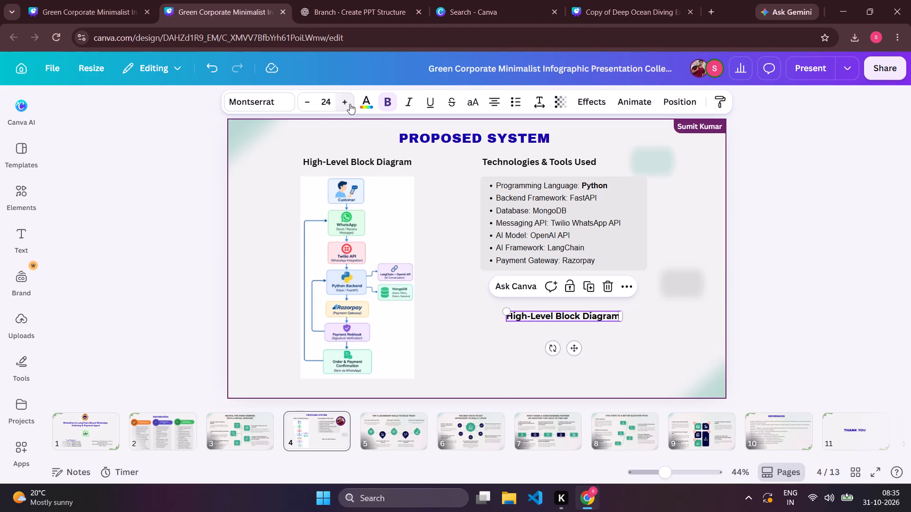
click(350, 104)
click(305, 100)
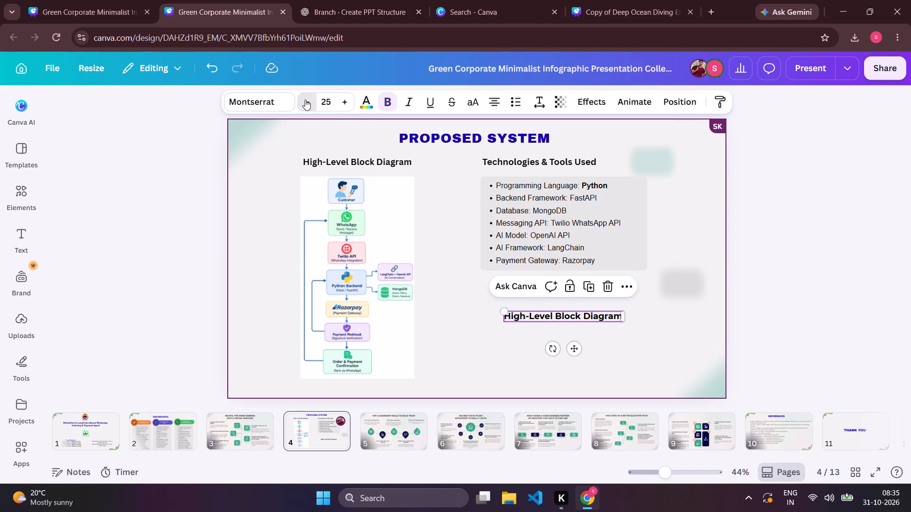
double_click(533, 323)
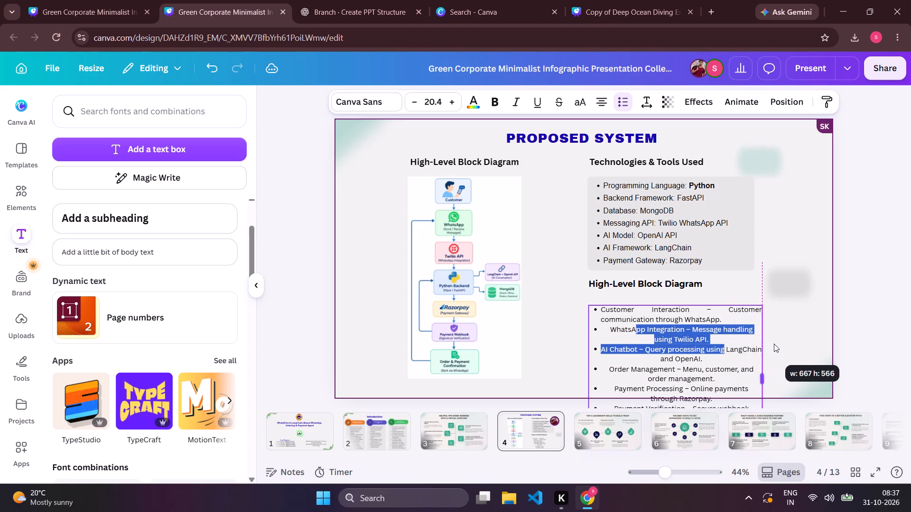
Widen the module list's text box past the slide's edge until each of the seven items fits on one line.
drag(774, 344, 782, 343)
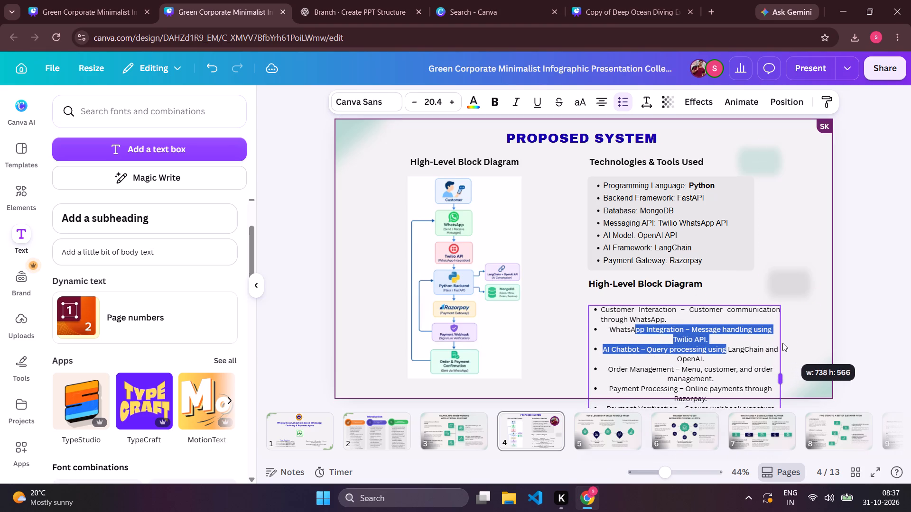
drag(782, 343, 899, 346)
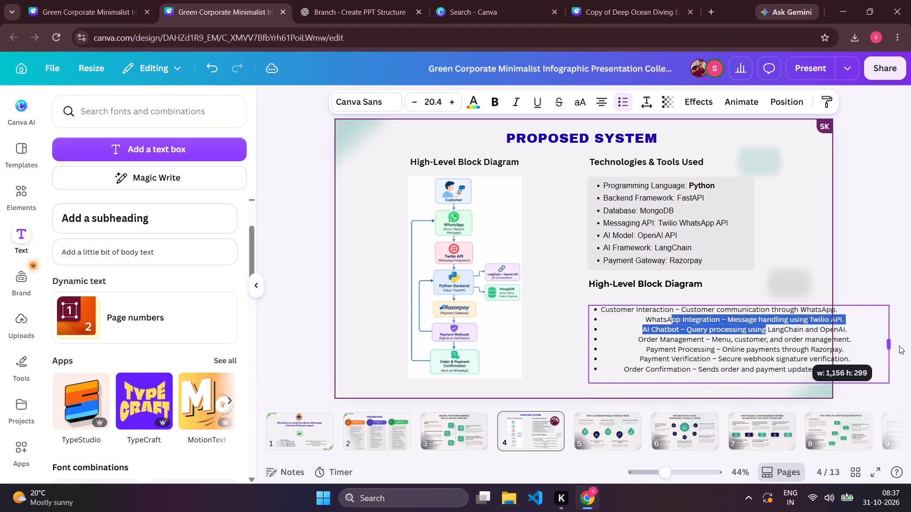
drag(899, 346, 854, 354)
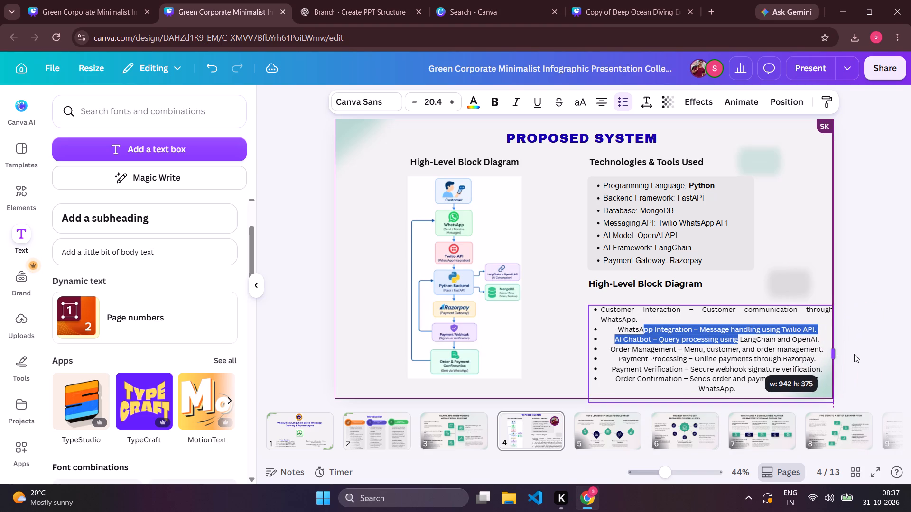
drag(854, 354, 862, 354)
click(666, 391)
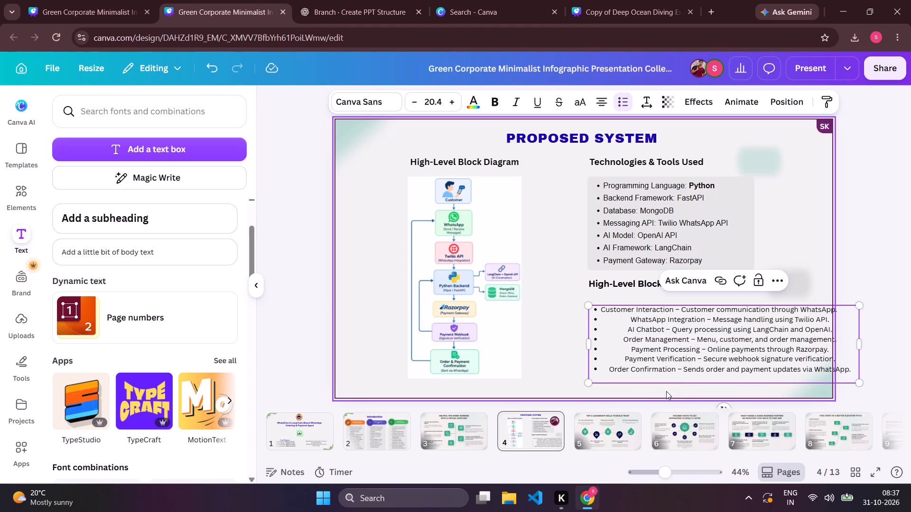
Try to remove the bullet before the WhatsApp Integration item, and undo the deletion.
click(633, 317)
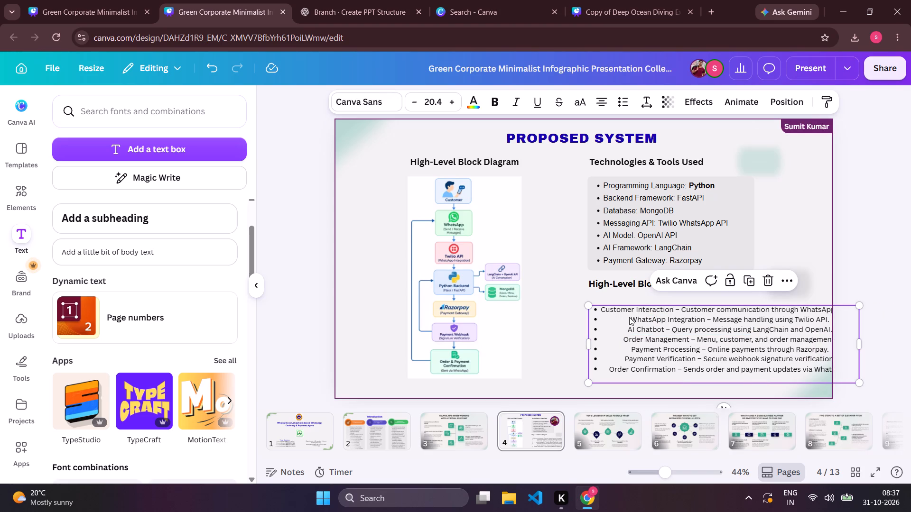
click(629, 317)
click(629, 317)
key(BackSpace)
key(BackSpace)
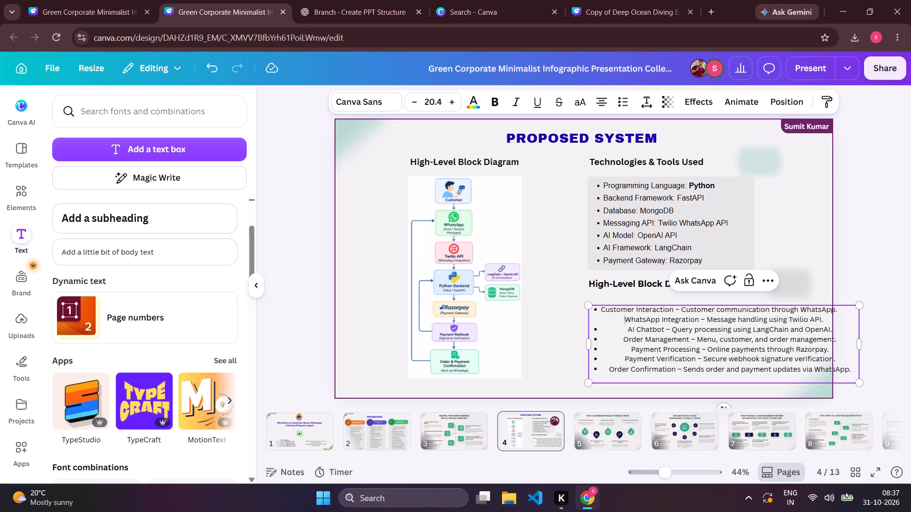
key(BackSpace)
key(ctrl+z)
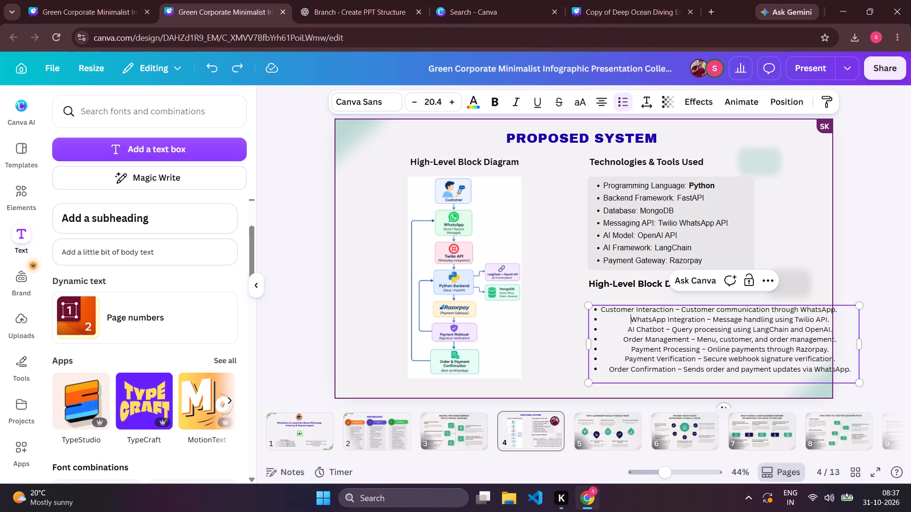
Left-align all seven module items in the bulleted list on the Proposed System slide.
click(606, 107)
click(606, 107)
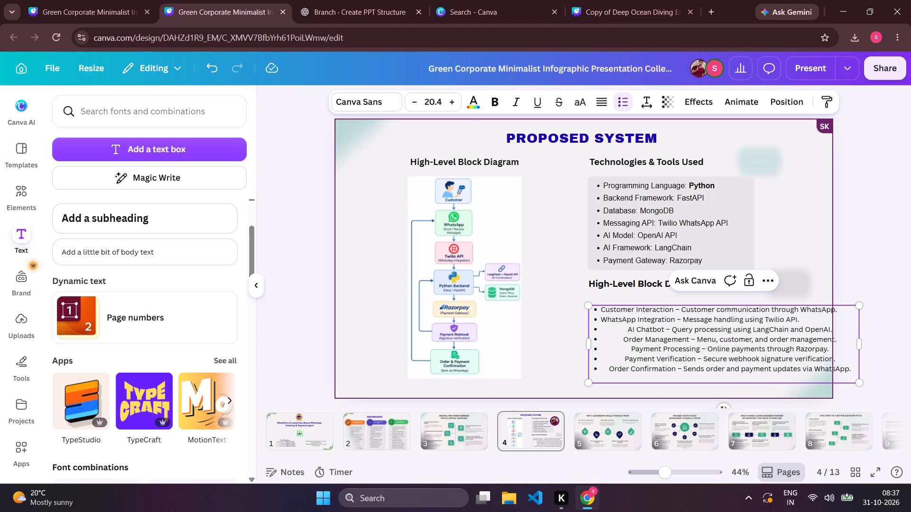
double_click(655, 331)
key(ctrl+a)
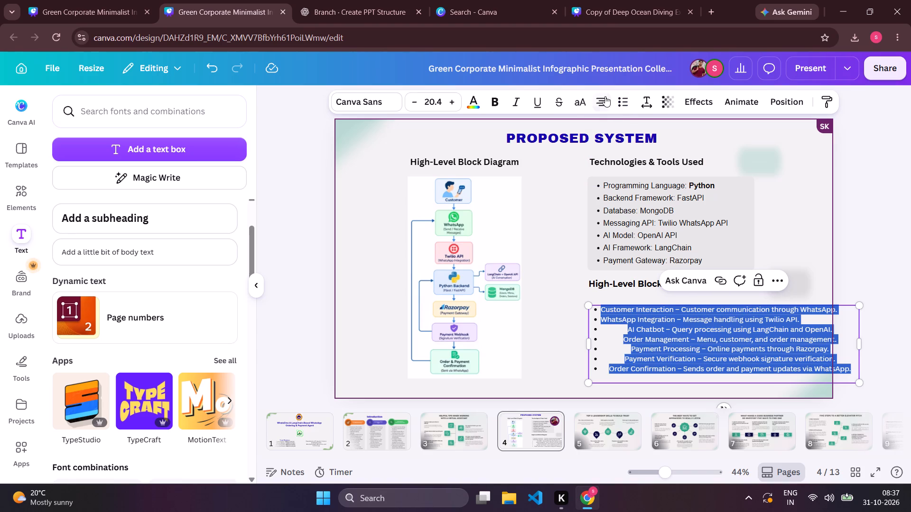
click(605, 96)
click(605, 96)
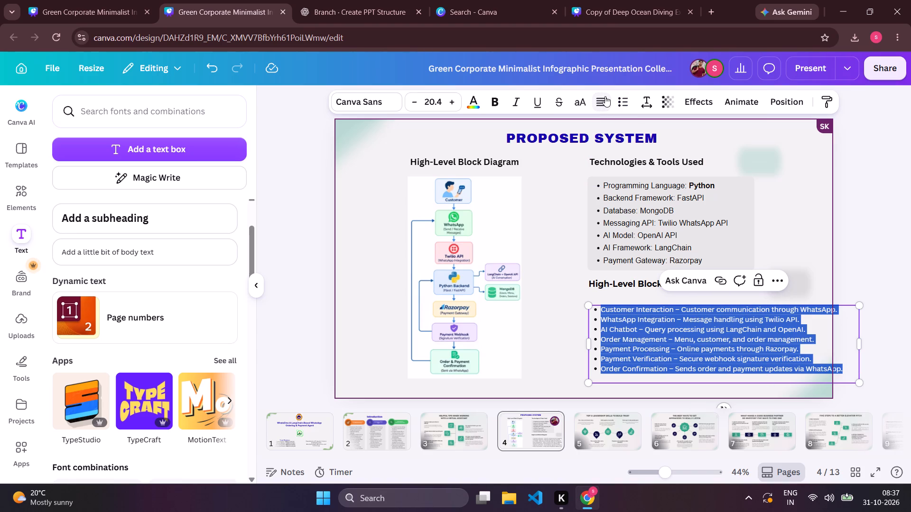
click(821, 230)
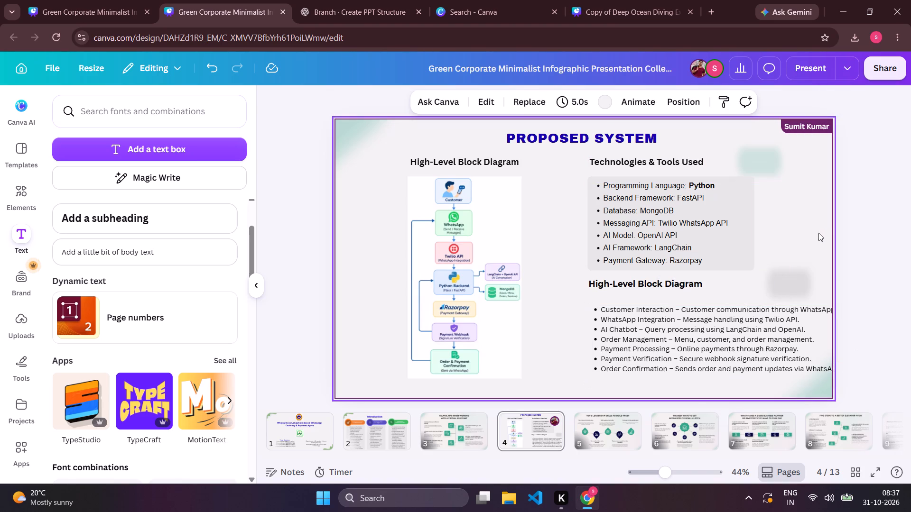
Move the system modules list up and left so it fits within the slide, just beneath the copied High-Level Block Diagram heading.
drag(742, 339, 717, 330)
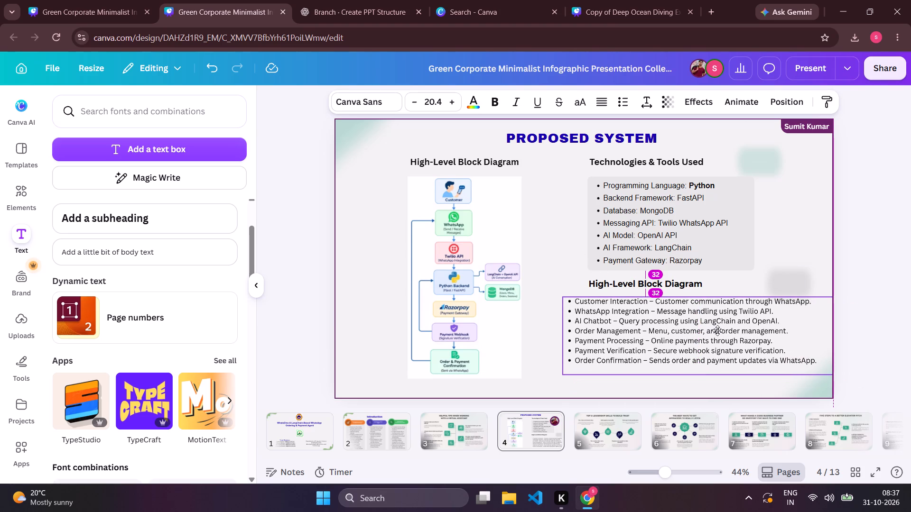
drag(717, 330, 723, 330)
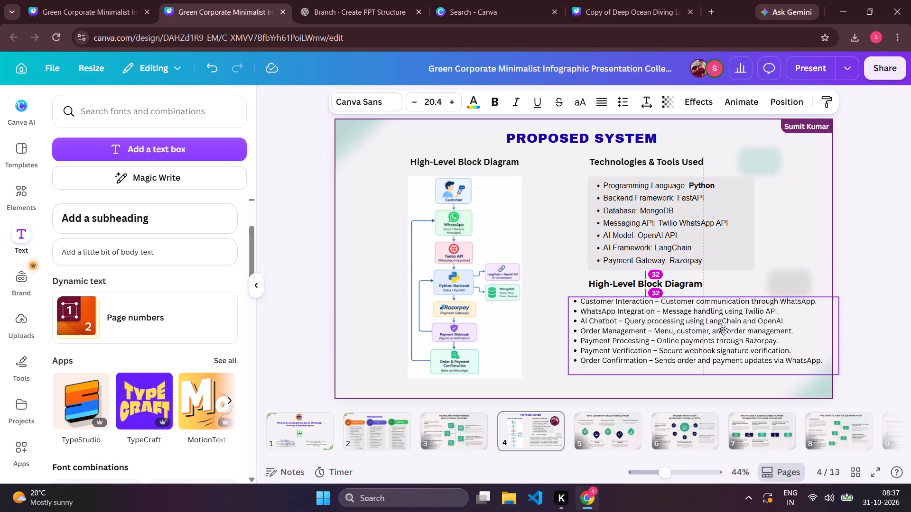
drag(723, 330, 714, 330)
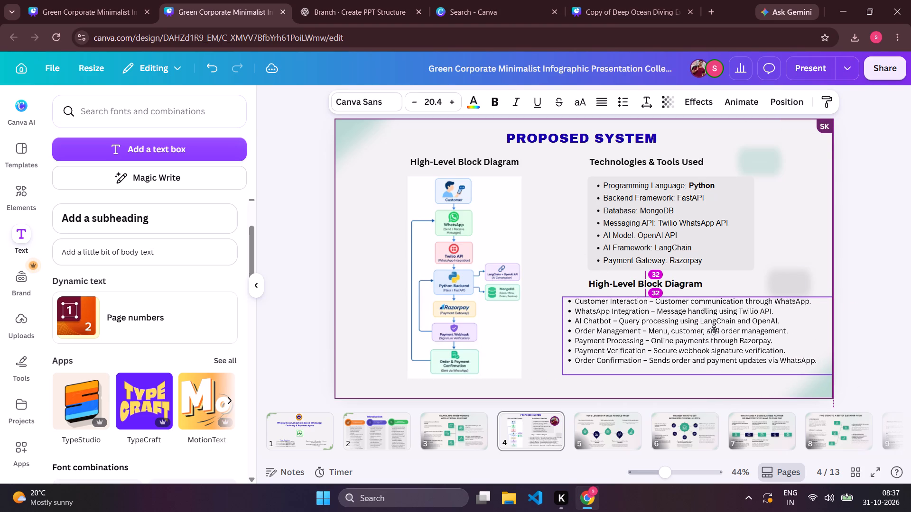
drag(714, 330, 712, 329)
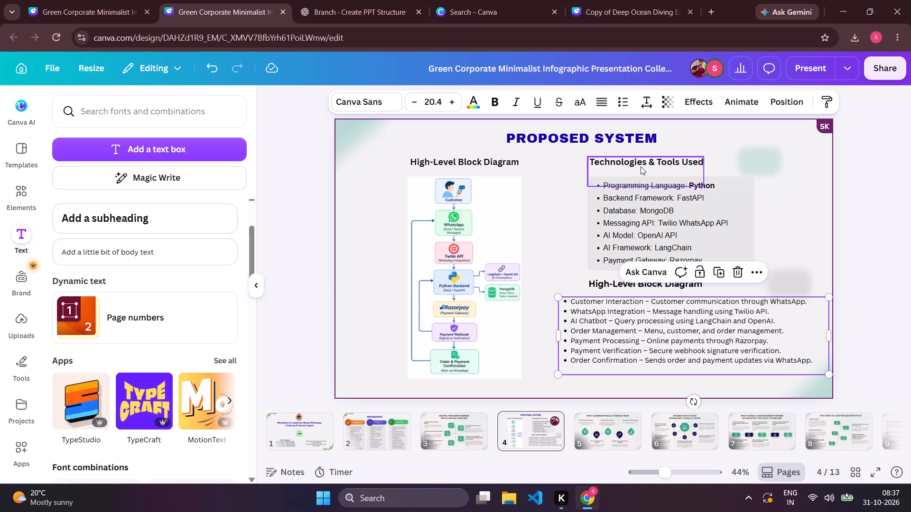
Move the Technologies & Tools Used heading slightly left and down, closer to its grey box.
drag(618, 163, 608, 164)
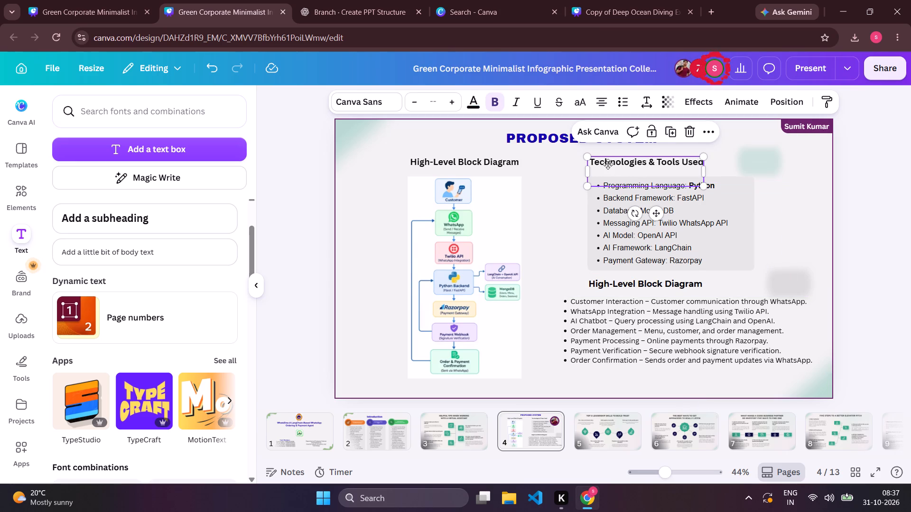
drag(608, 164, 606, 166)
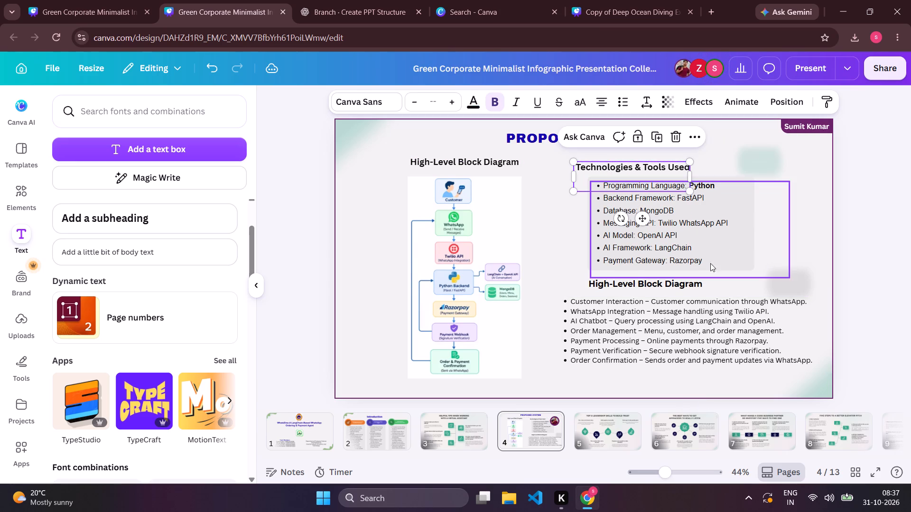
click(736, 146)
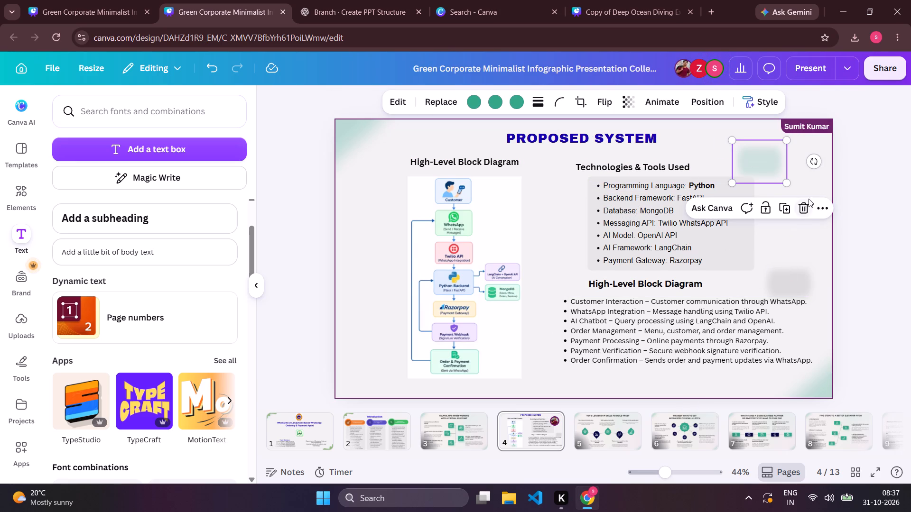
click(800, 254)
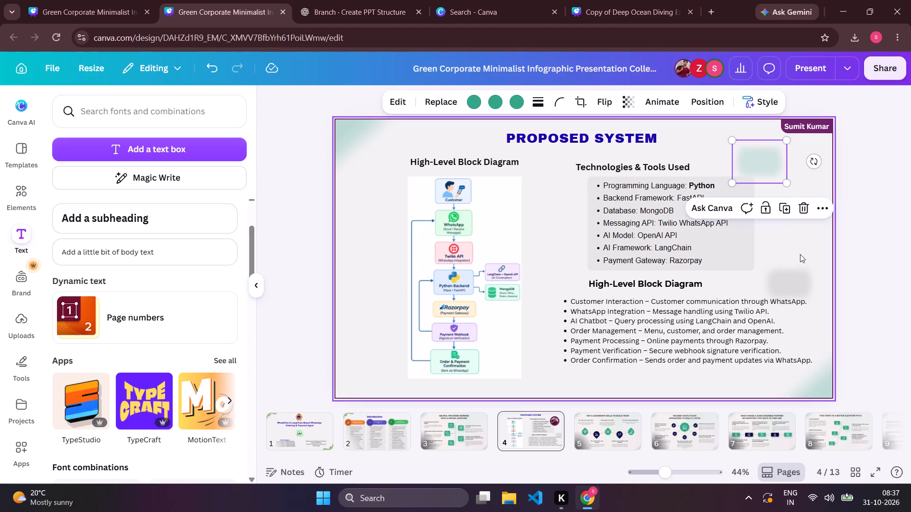
Move the technologies bullet list off its grey box and over the flowchart at the slide's left side.
drag(725, 246, 699, 324)
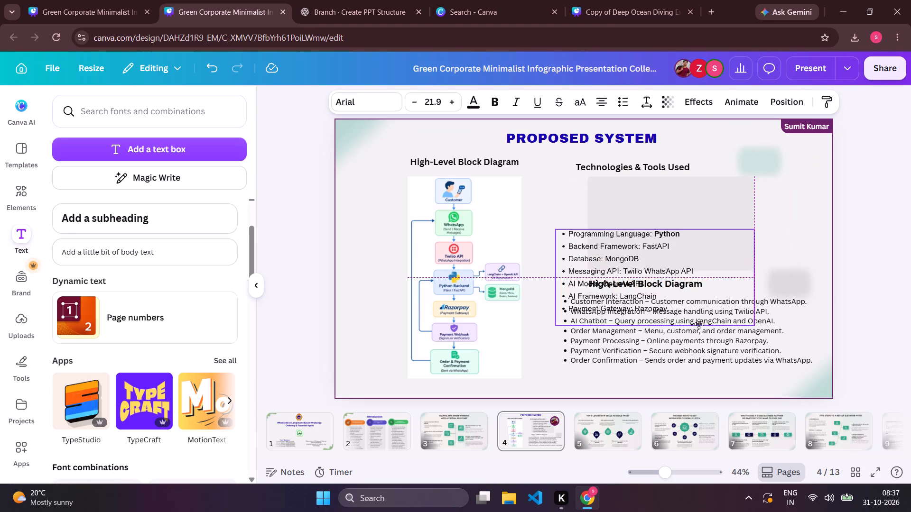
drag(699, 324, 434, 261)
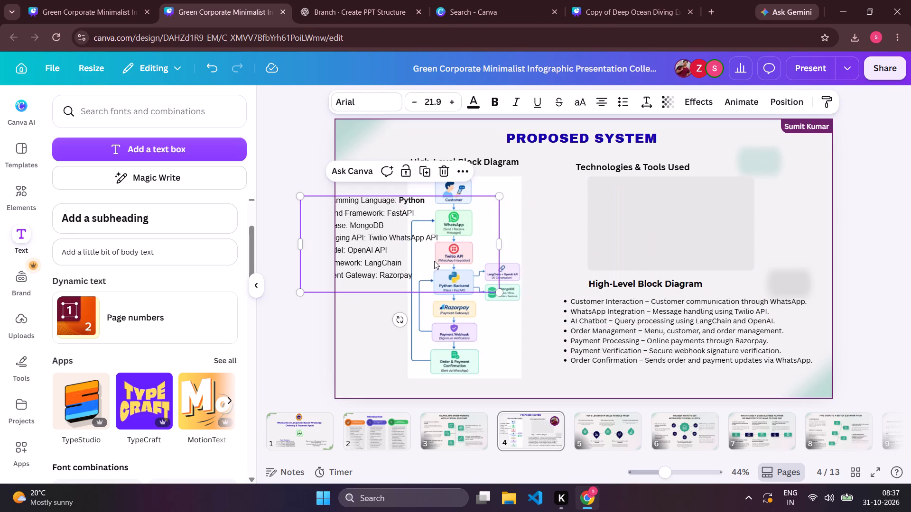
Shift the empty grey box slightly left and move the Technologies & Tools Used heading left, level with the flowchart's heading.
drag(622, 235, 600, 235)
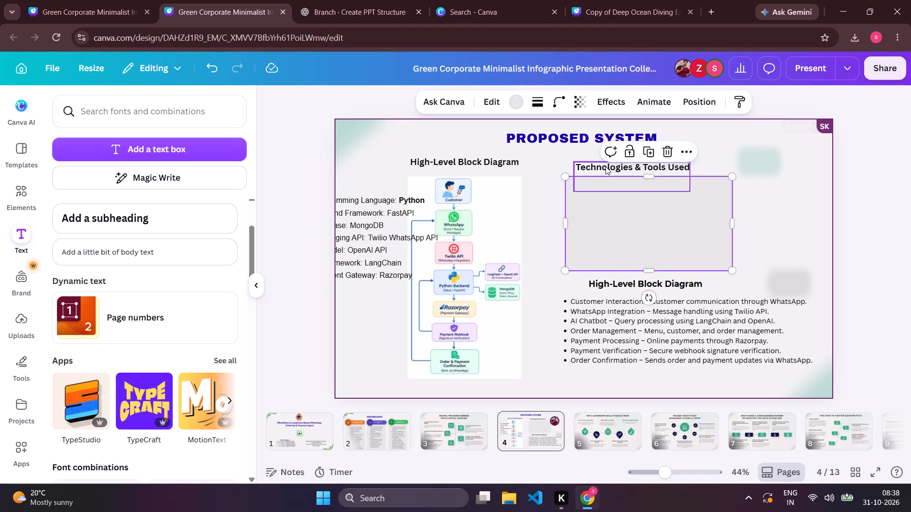
drag(605, 166, 601, 166)
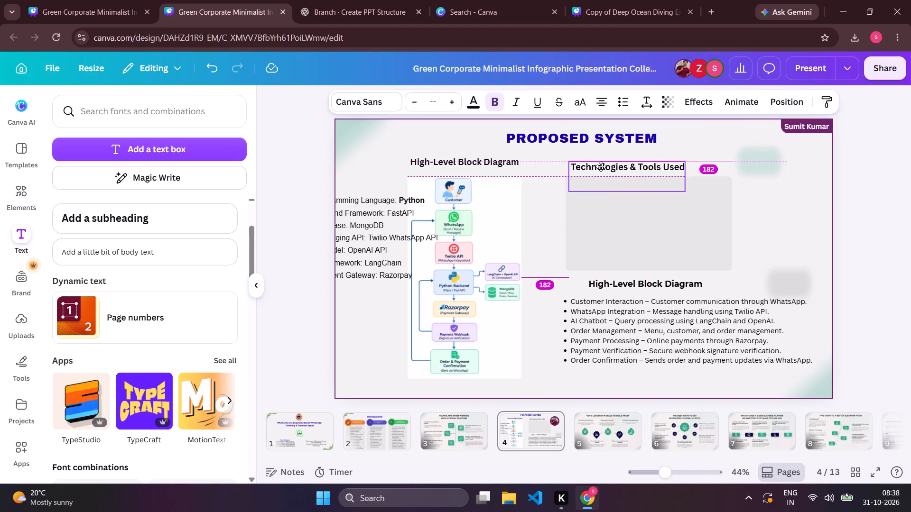
drag(601, 166, 601, 162)
click(607, 199)
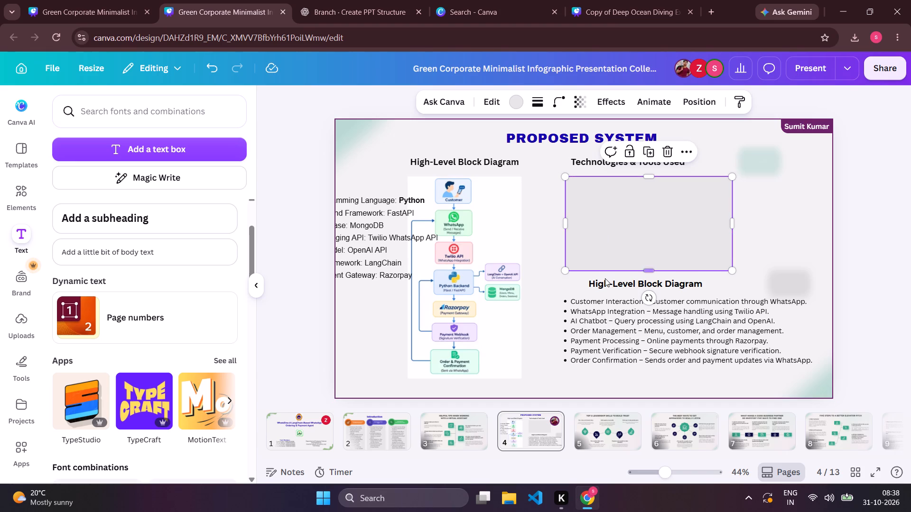
Move the copied High-Level Block Diagram heading left beneath the grey box, close to the box's left edge.
drag(605, 281, 588, 279)
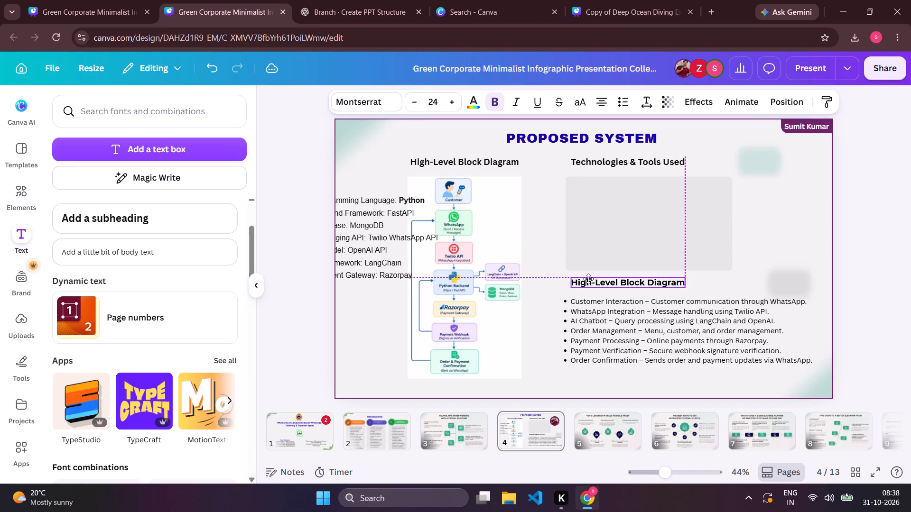
drag(588, 279, 586, 279)
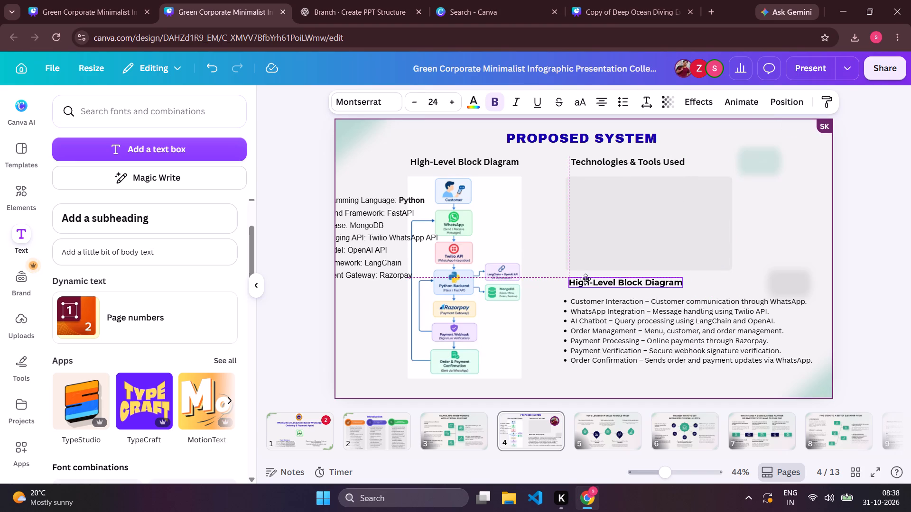
drag(586, 279, 587, 280)
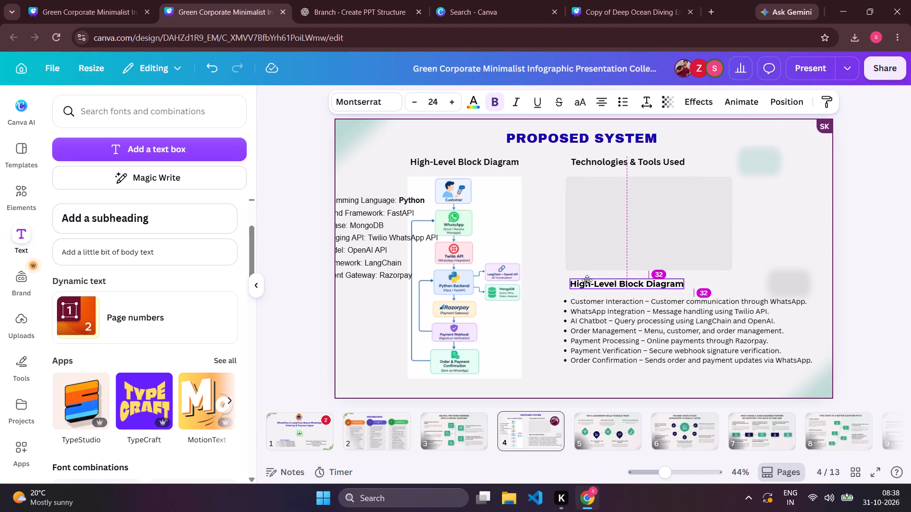
drag(587, 280, 584, 279)
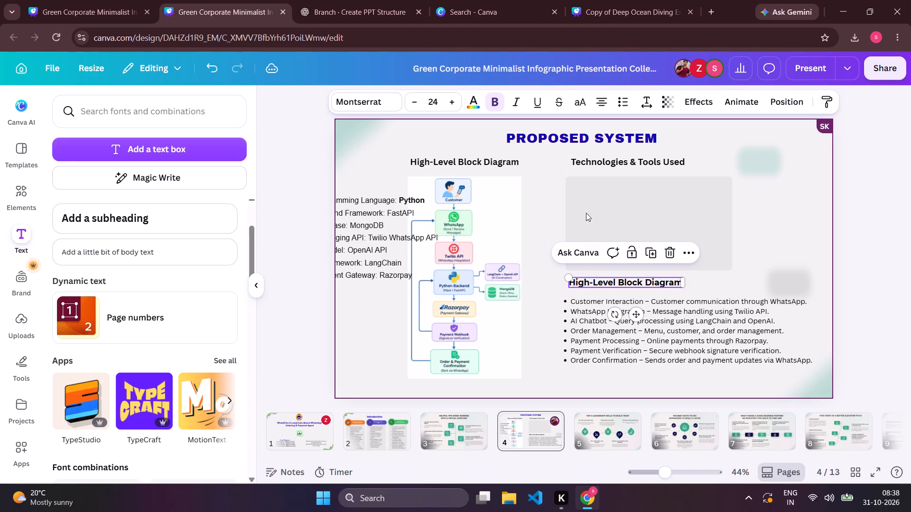
Align the Technologies & Tools Used heading with the grey box's left edge, keeping it level with the flowchart's heading.
drag(584, 167, 577, 171)
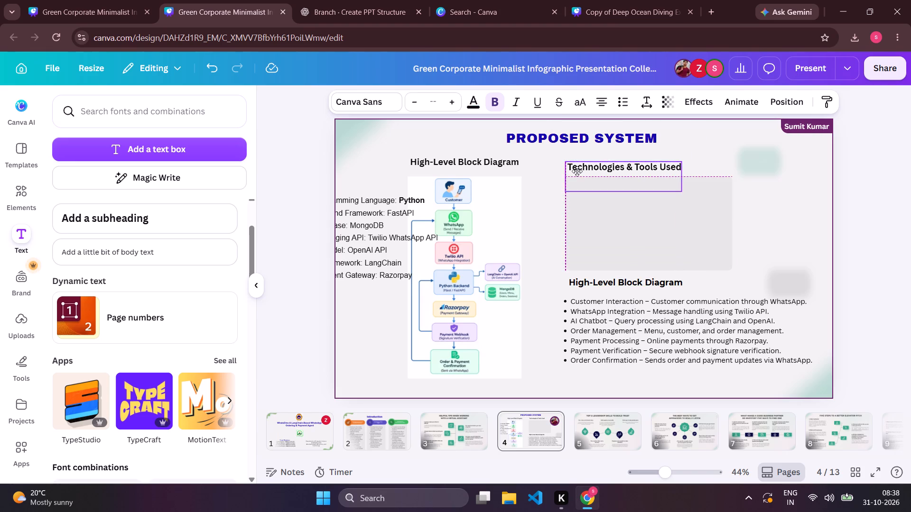
drag(577, 171, 579, 168)
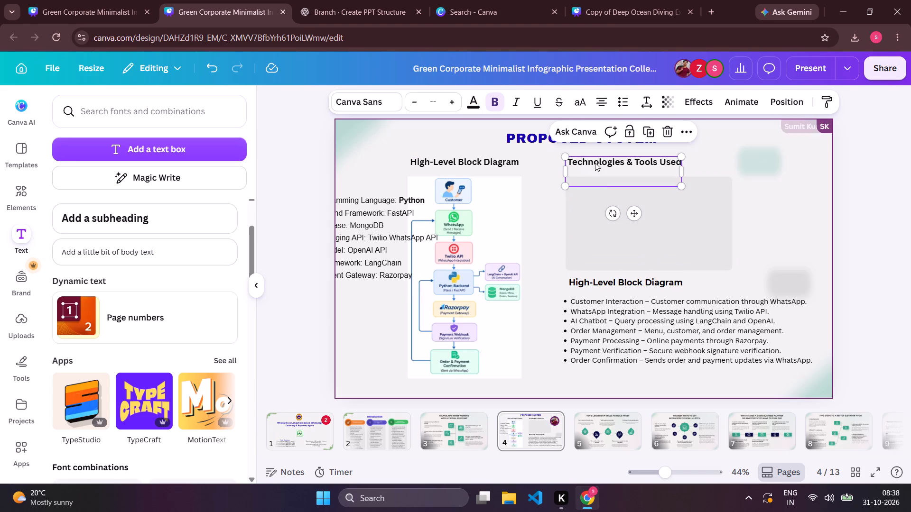
click(595, 162)
Copy the empty grey box and paste a duplicate onto the slide.
click(586, 252)
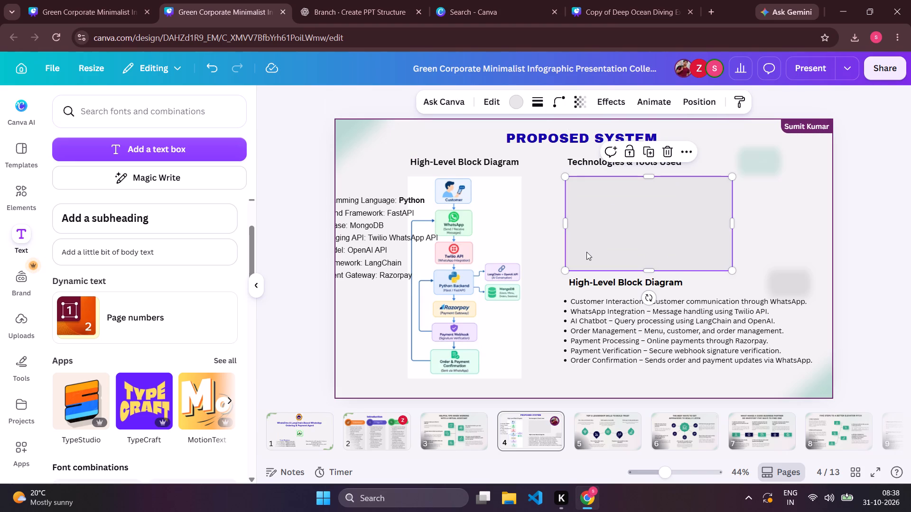
key(ctrl+c)
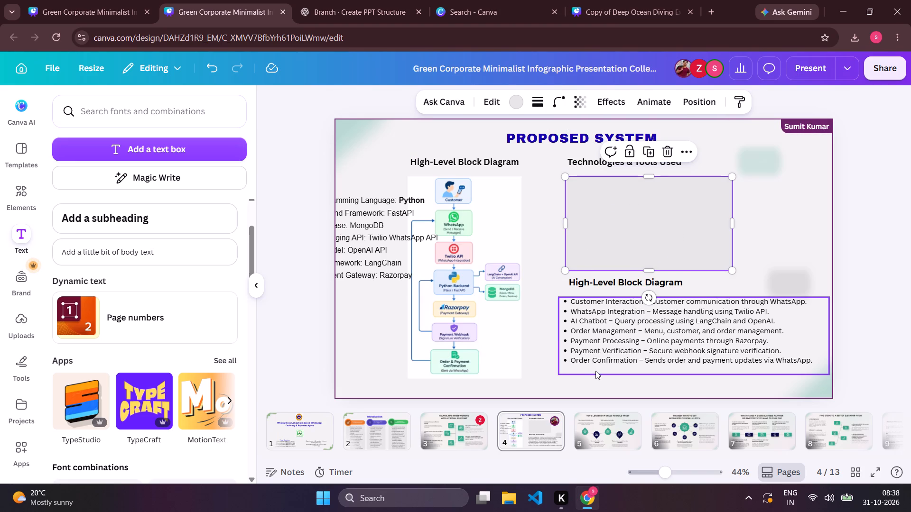
click(596, 371)
key(ctrl+v)
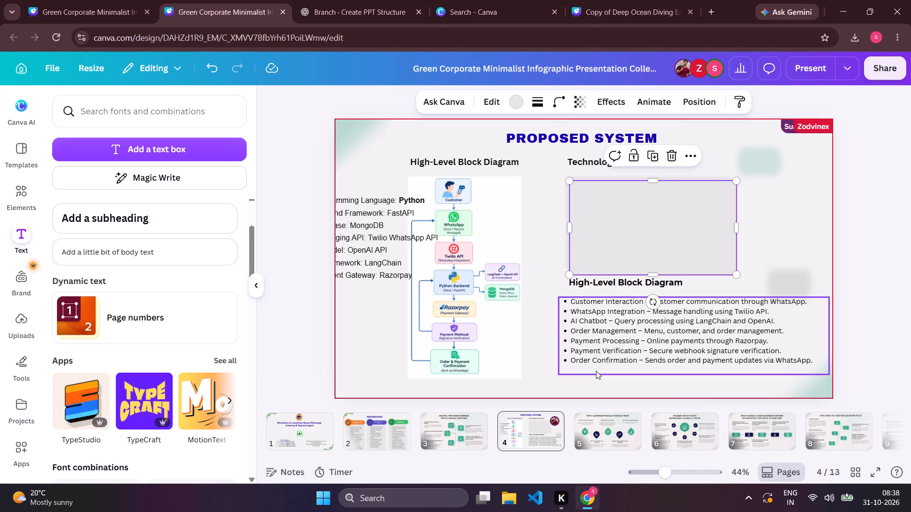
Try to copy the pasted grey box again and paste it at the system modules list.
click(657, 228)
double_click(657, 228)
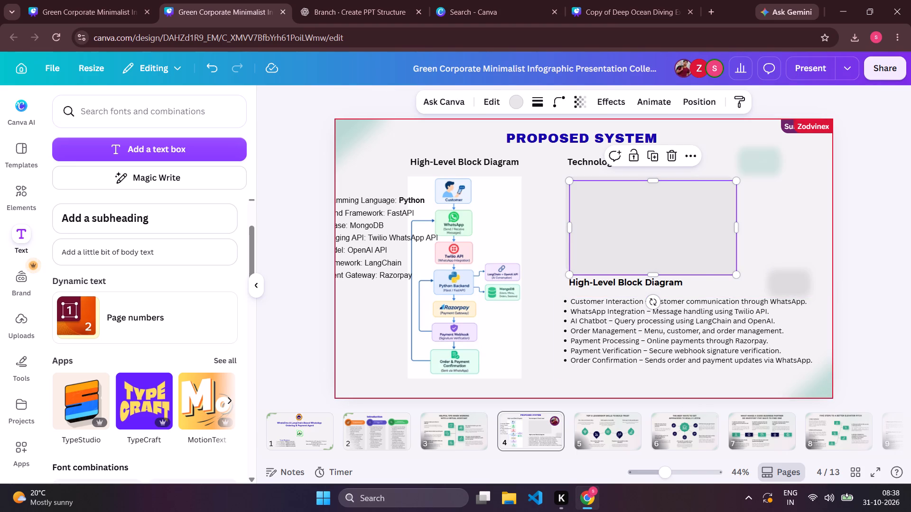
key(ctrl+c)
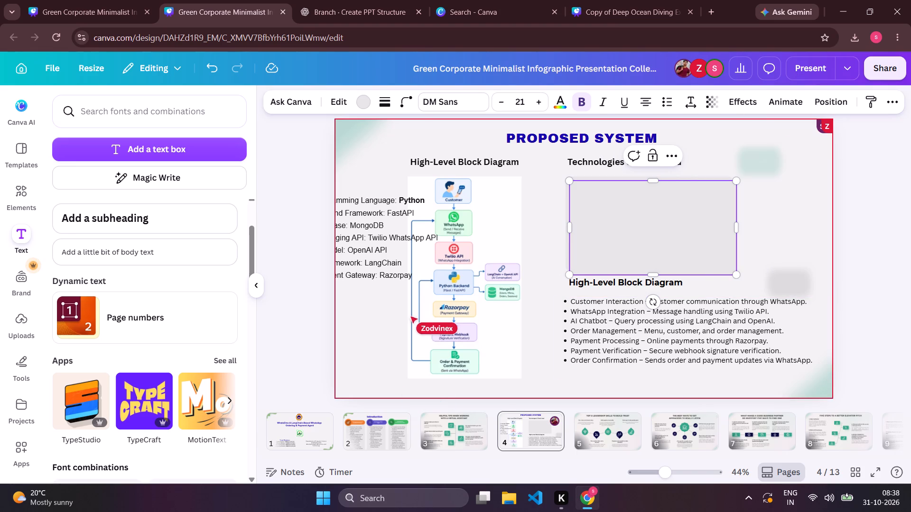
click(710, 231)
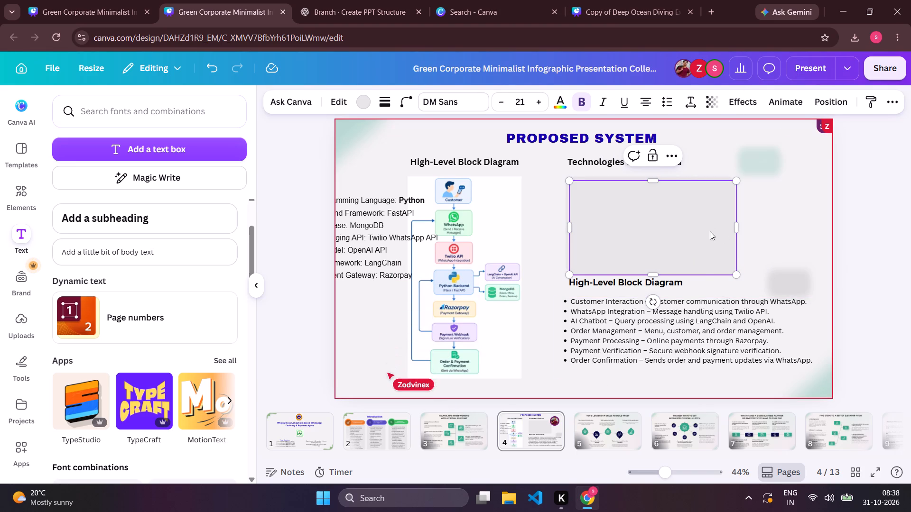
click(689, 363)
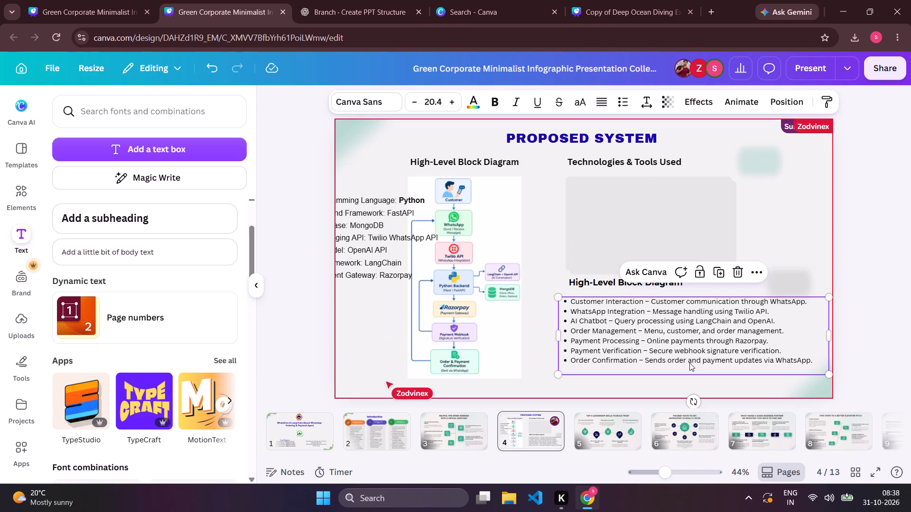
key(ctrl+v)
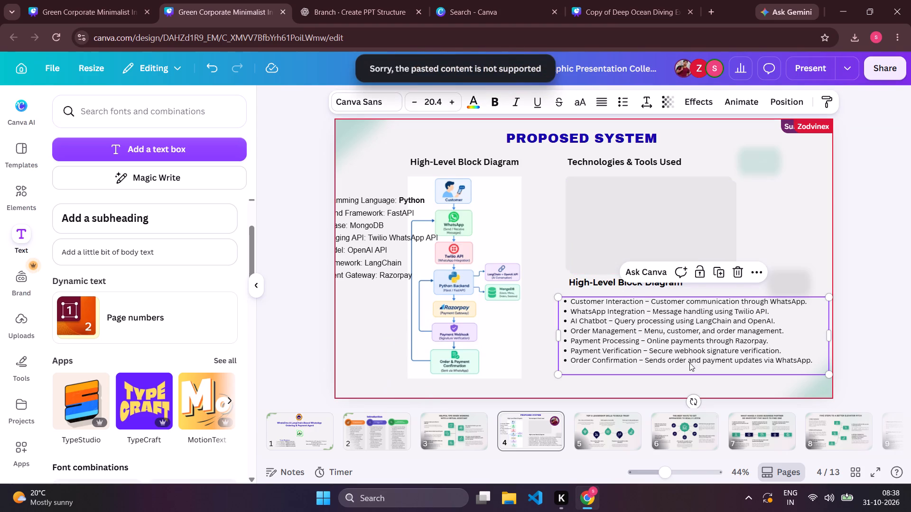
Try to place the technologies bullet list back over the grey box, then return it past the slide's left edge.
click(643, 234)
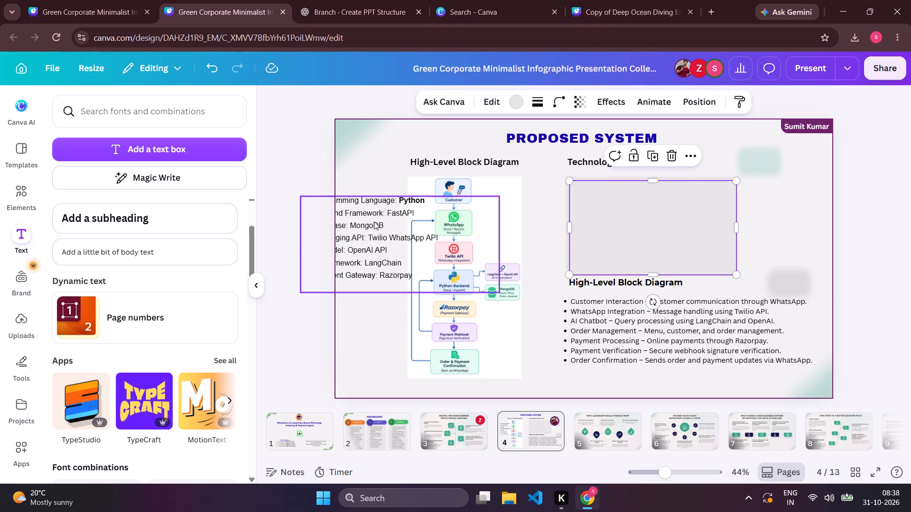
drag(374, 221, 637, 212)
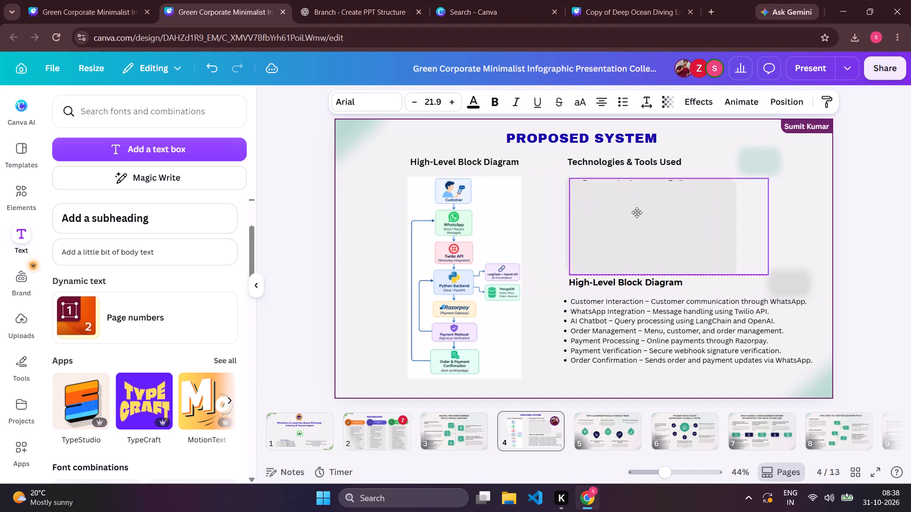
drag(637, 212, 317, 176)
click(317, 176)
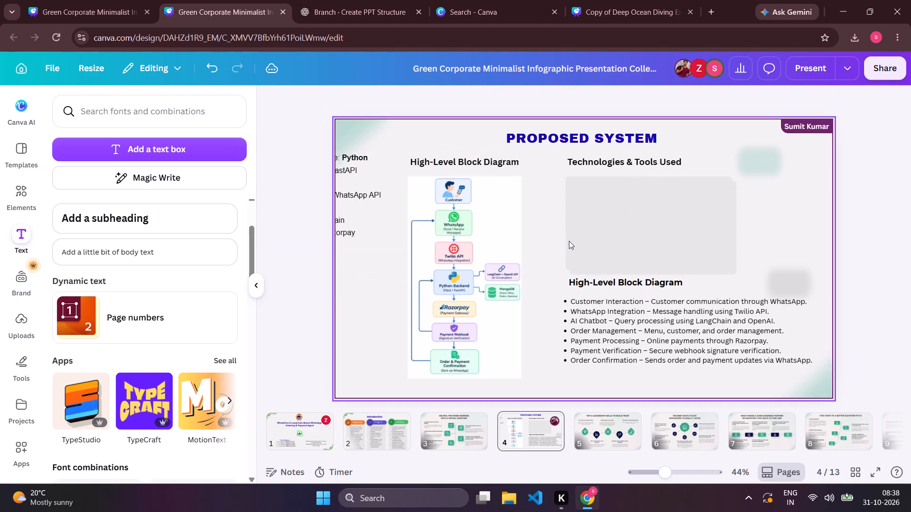
Move the duplicate grey box down over the modules list, beneath the lower heading and aligned with the original box's edges.
drag(576, 238, 568, 352)
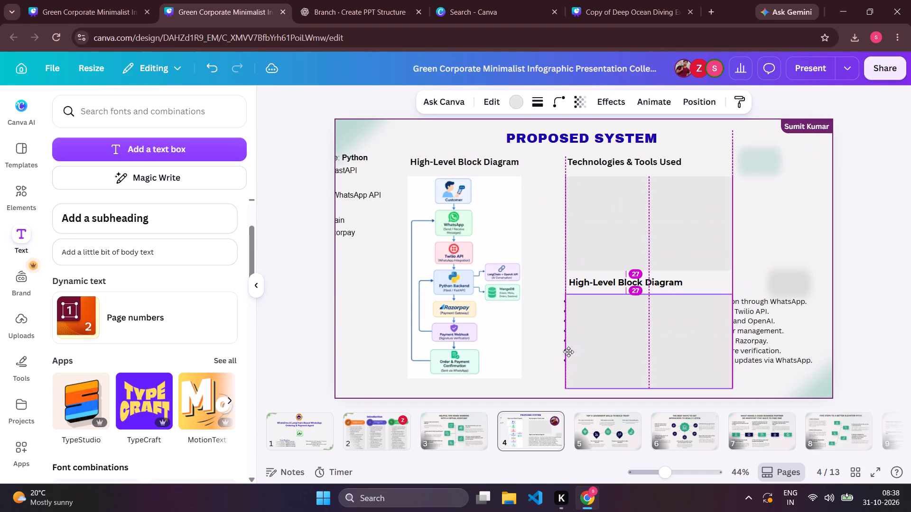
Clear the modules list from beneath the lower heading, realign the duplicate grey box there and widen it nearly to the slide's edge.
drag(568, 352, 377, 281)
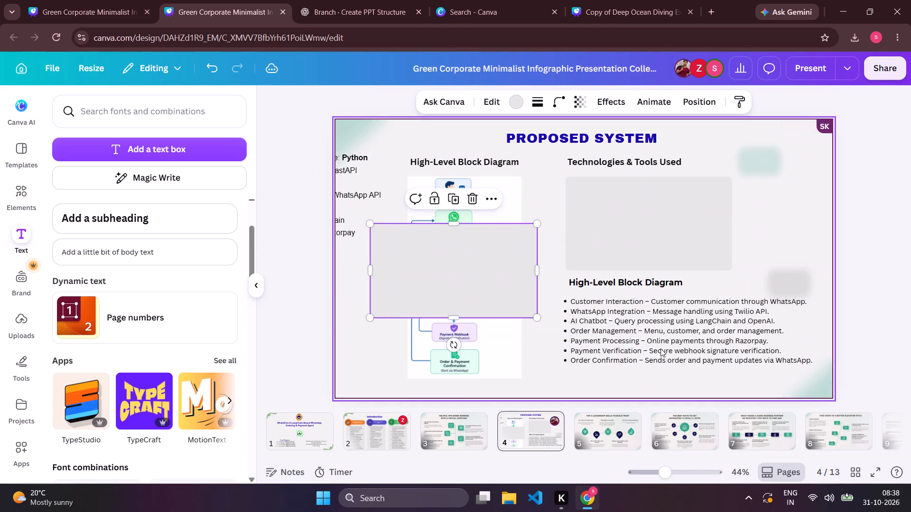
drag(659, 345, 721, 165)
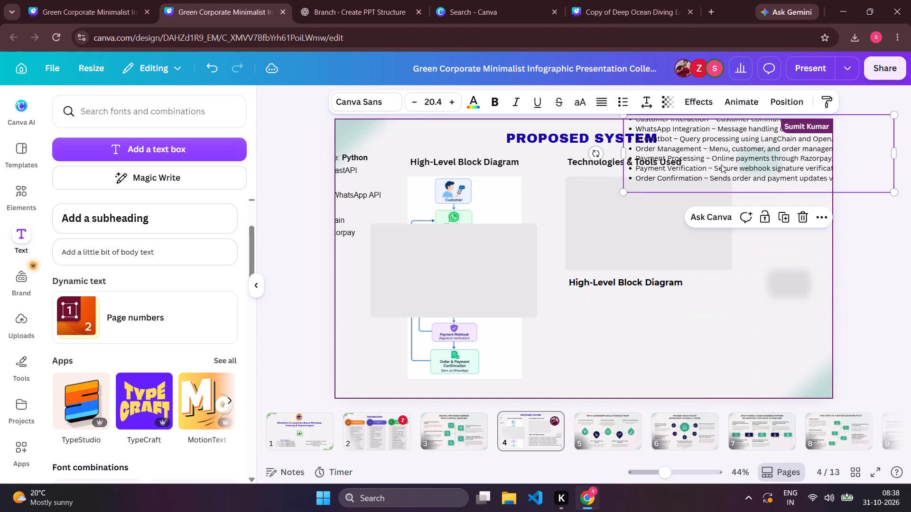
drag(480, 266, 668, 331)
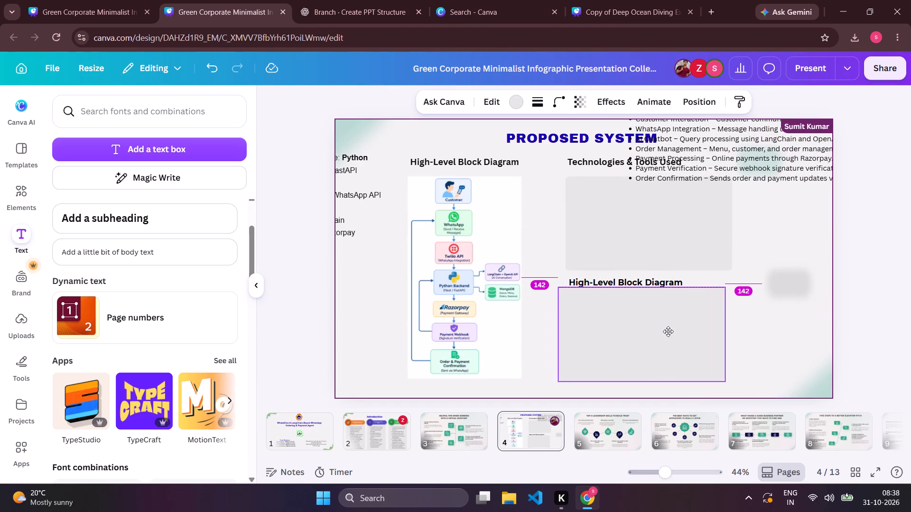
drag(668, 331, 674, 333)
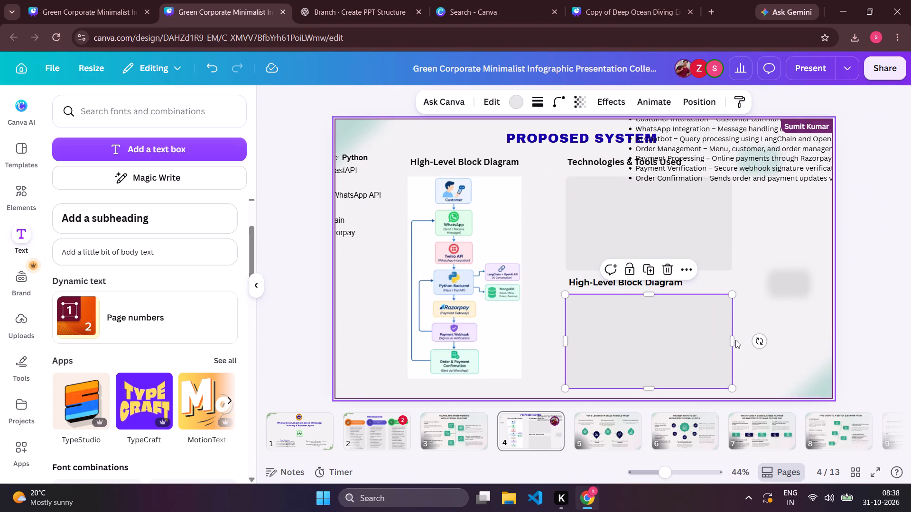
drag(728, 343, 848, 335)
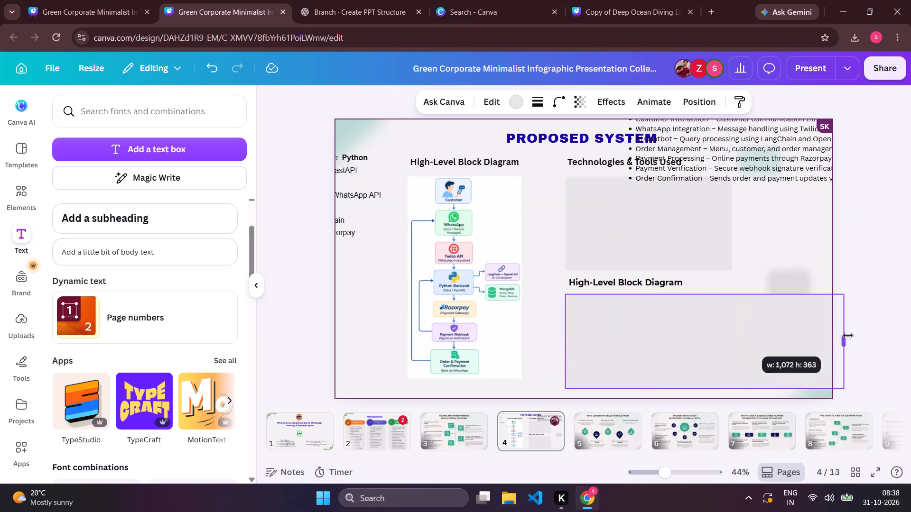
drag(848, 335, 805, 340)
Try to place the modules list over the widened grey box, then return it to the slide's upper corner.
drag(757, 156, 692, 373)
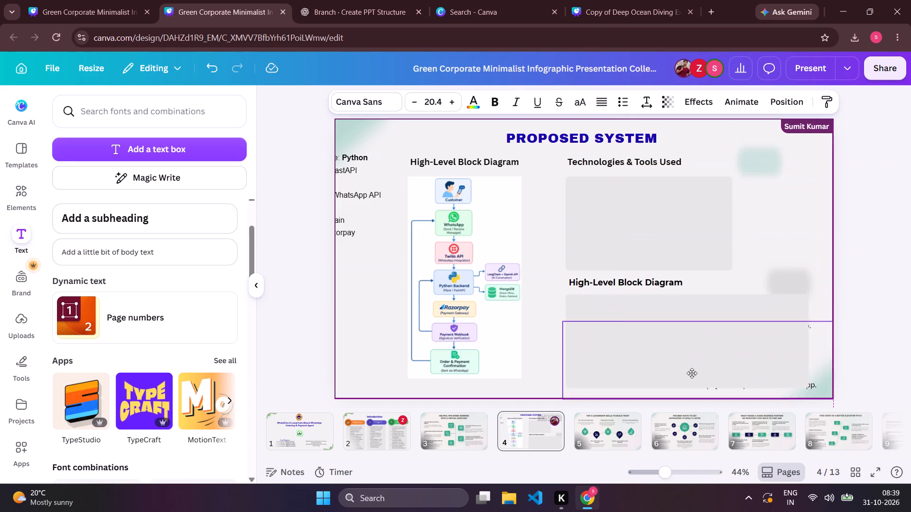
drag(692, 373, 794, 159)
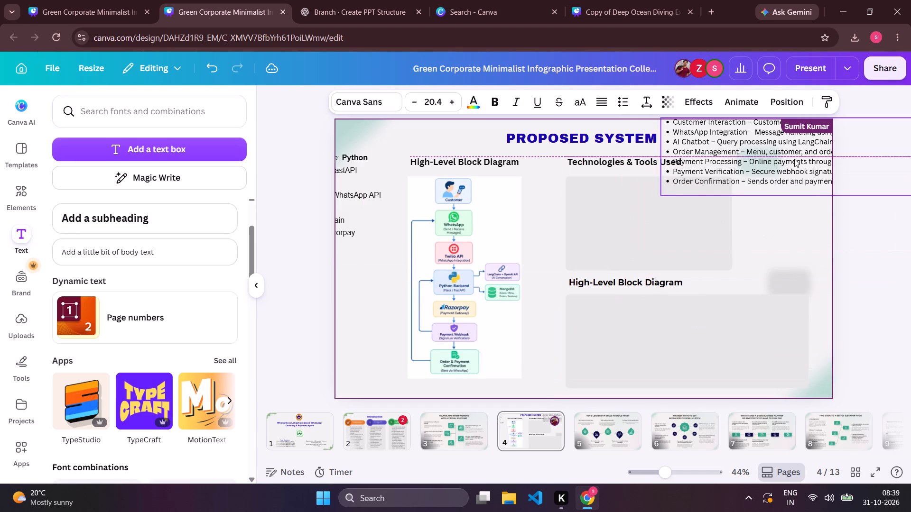
Delete the widened duplicate grey box beneath the lower heading.
click(691, 326)
scroll(691, 326, up, 1)
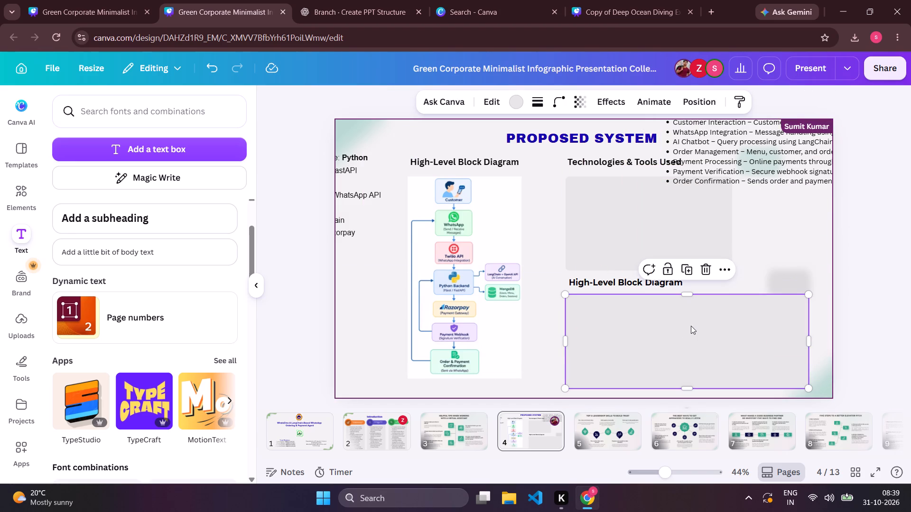
scroll(691, 326, up, 1)
drag(692, 334, 693, 372)
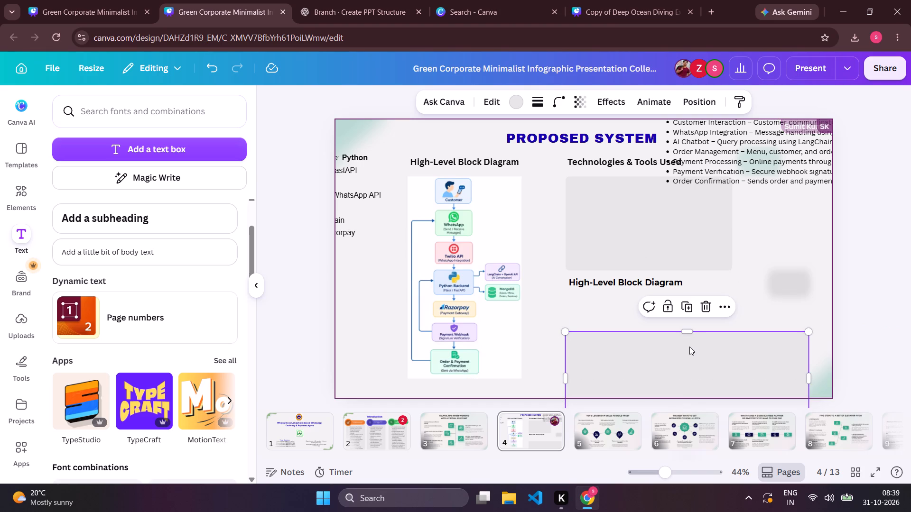
click(689, 345)
click(710, 303)
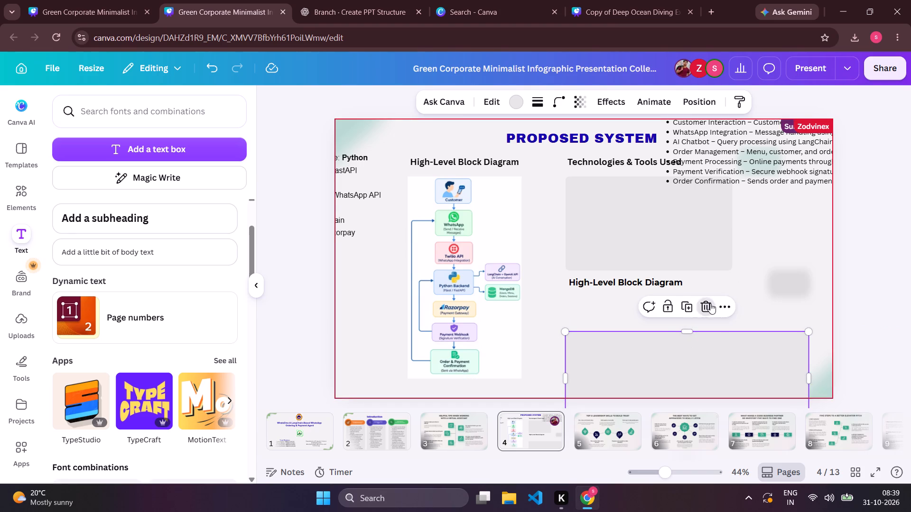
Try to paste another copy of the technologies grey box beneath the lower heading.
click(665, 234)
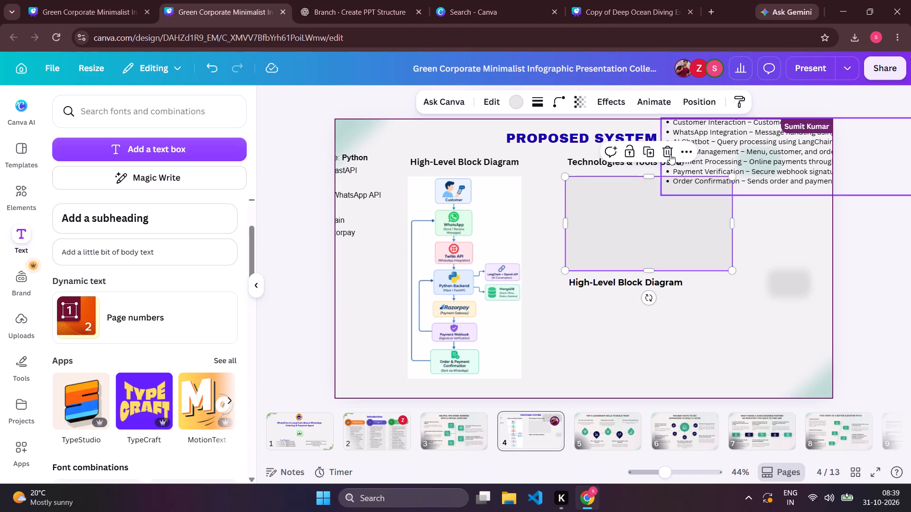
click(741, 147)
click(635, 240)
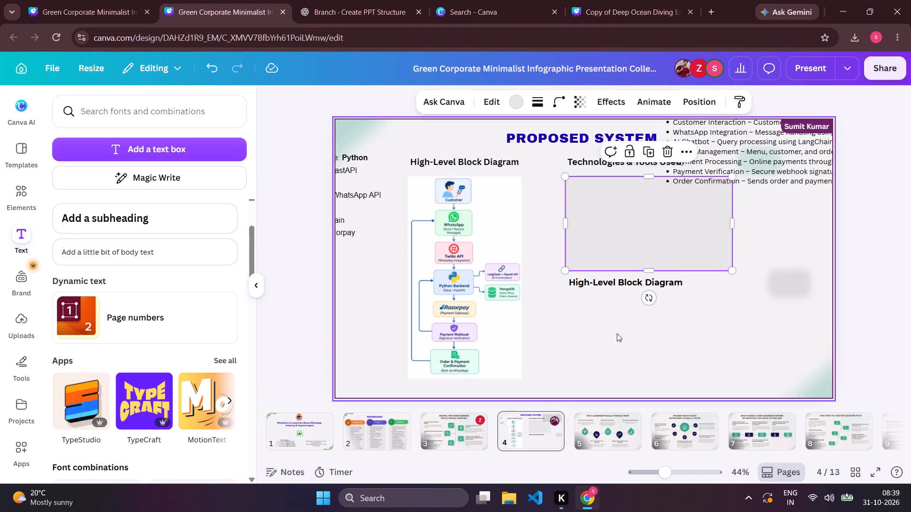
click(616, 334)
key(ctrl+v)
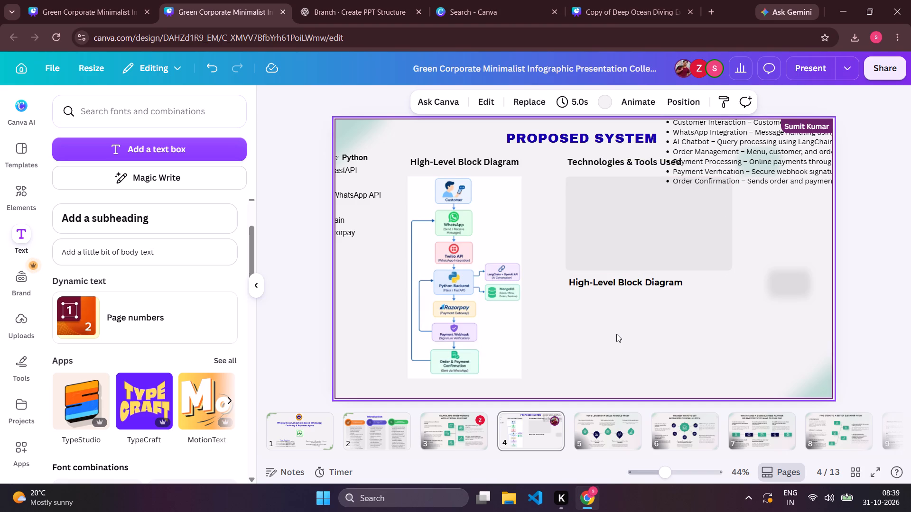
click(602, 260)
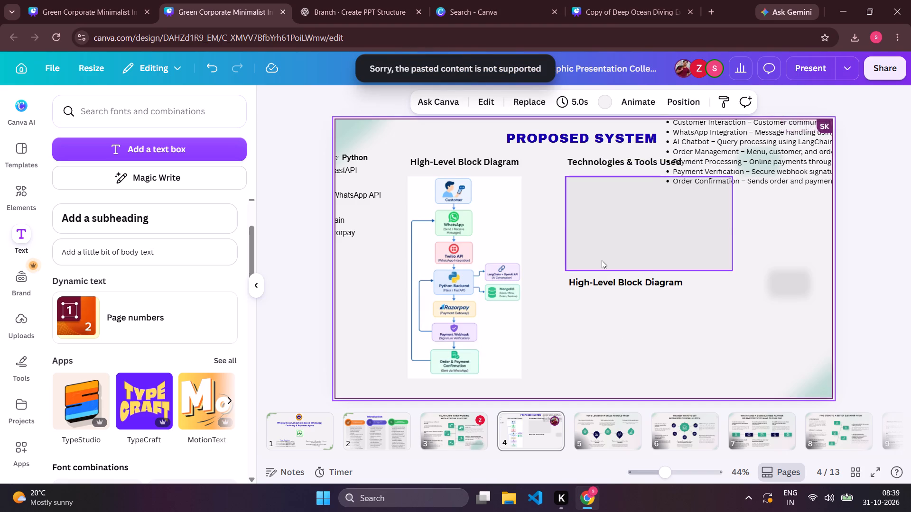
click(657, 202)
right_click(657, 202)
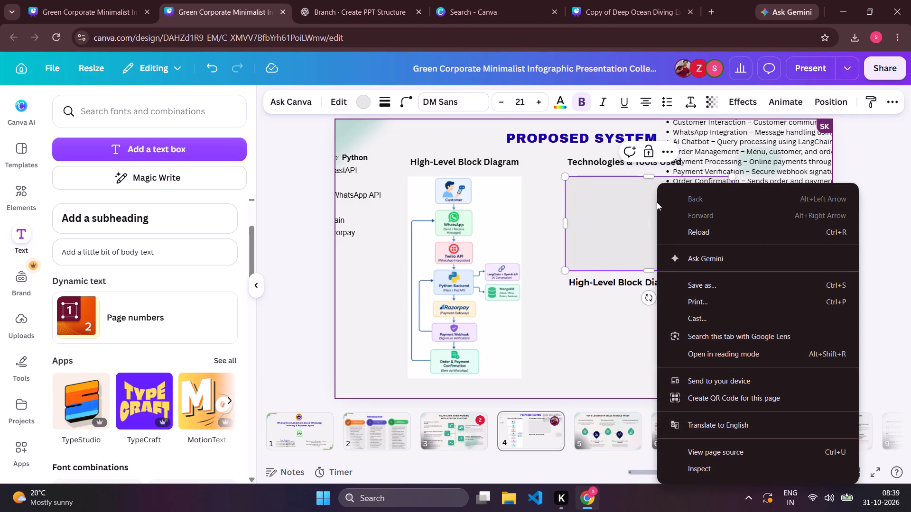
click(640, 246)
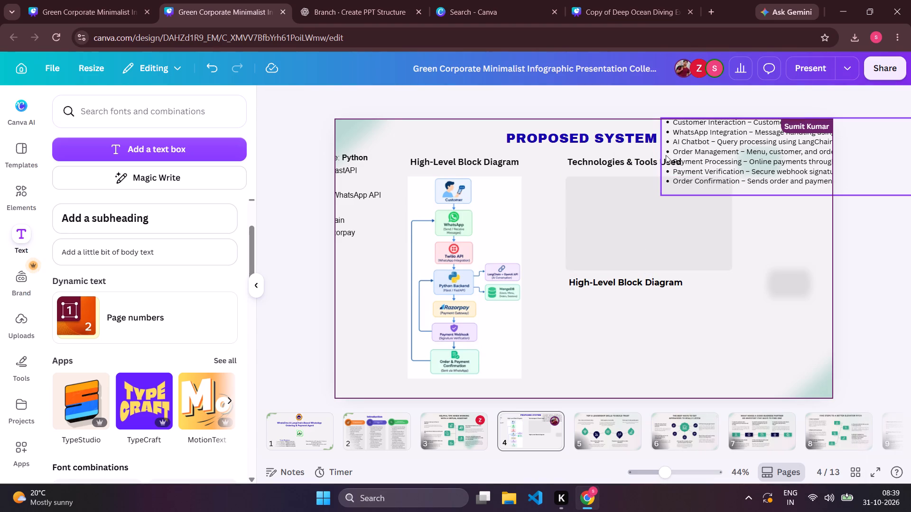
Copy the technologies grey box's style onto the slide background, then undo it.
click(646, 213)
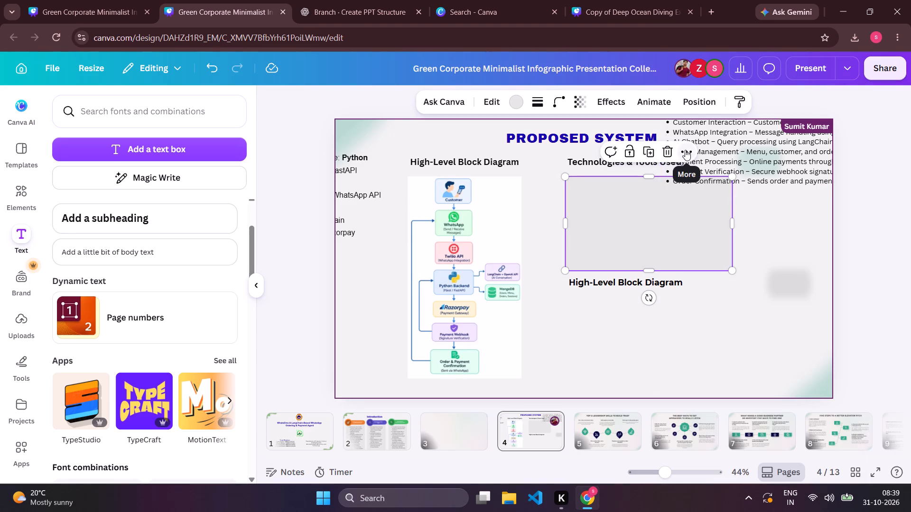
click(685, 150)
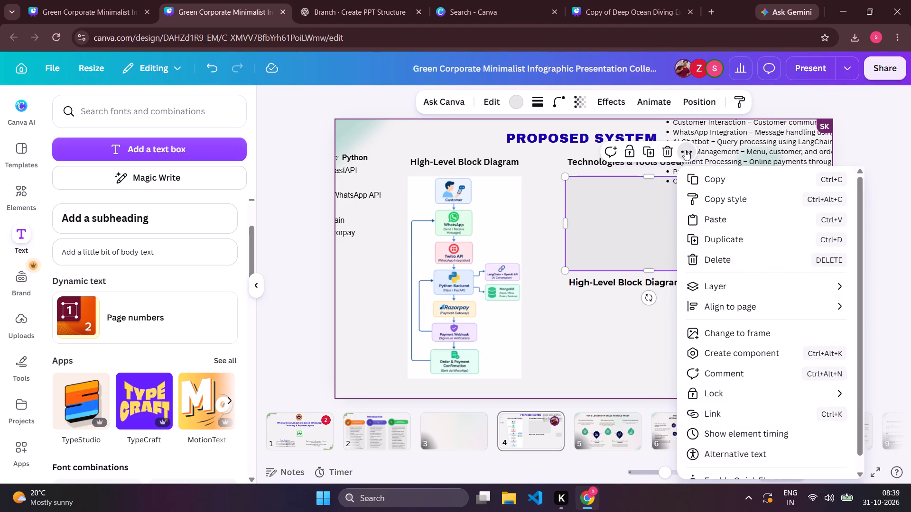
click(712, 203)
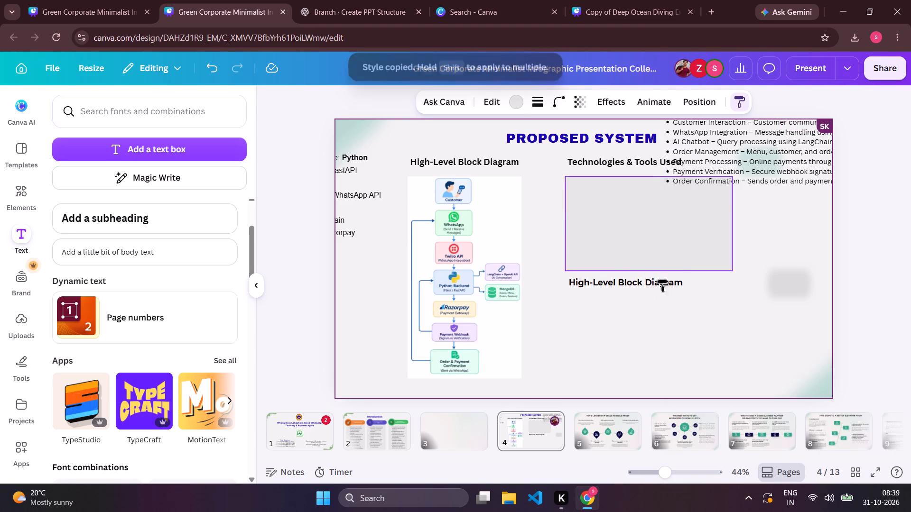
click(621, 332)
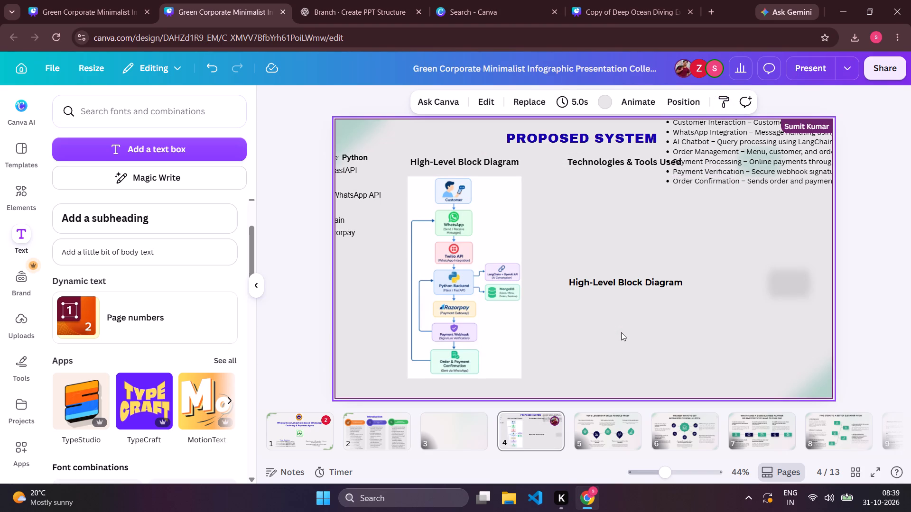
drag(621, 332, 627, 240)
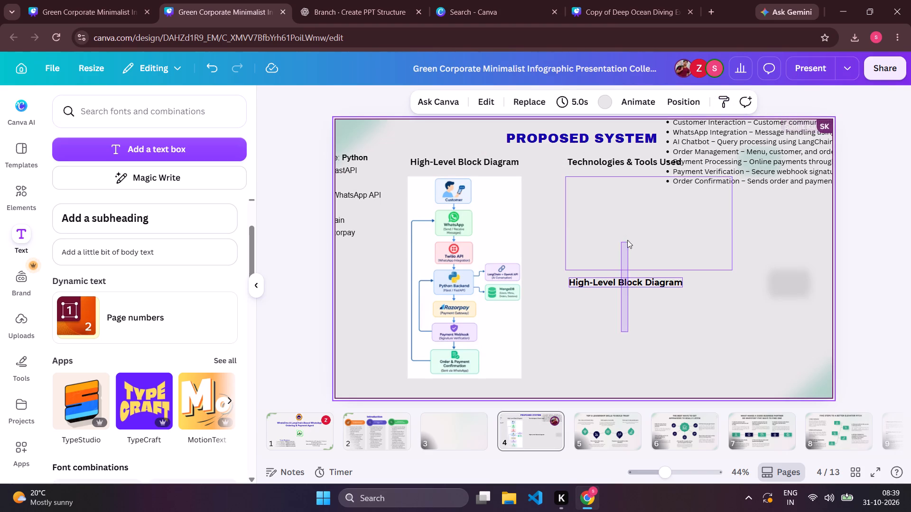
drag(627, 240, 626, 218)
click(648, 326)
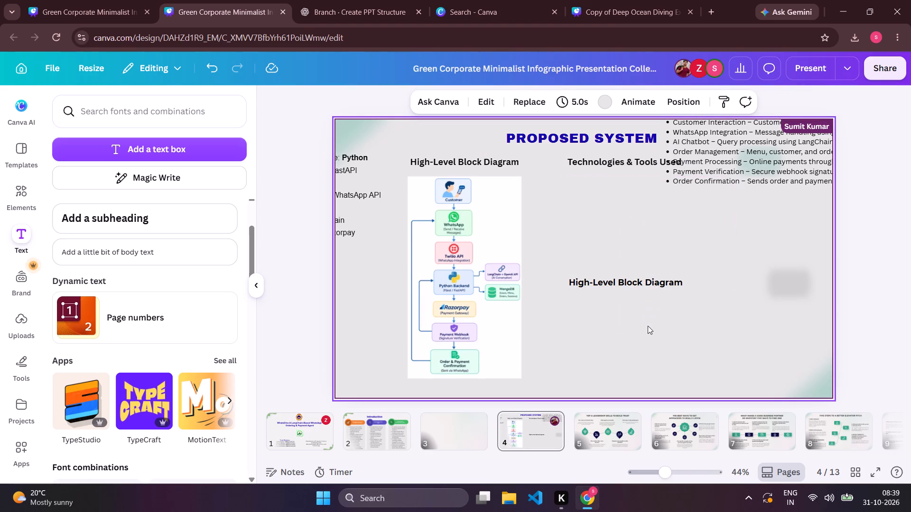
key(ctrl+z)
Move the technologies list back onto its grey box and the modules list back beneath the lower heading.
double_click(666, 255)
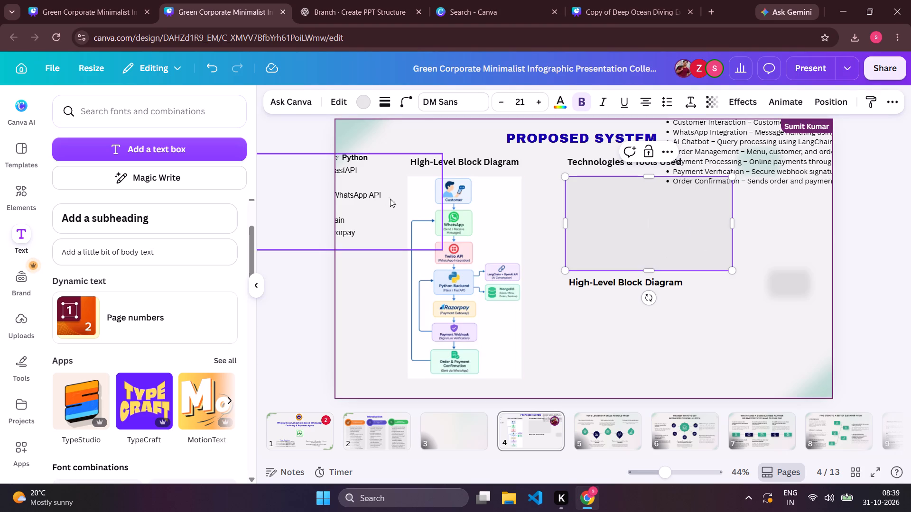
drag(341, 201, 648, 227)
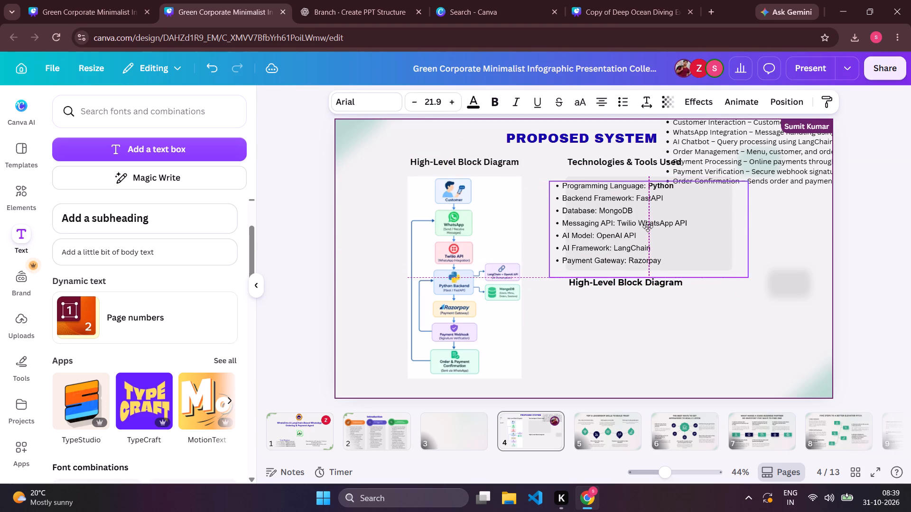
drag(648, 227, 658, 222)
drag(776, 143, 667, 325)
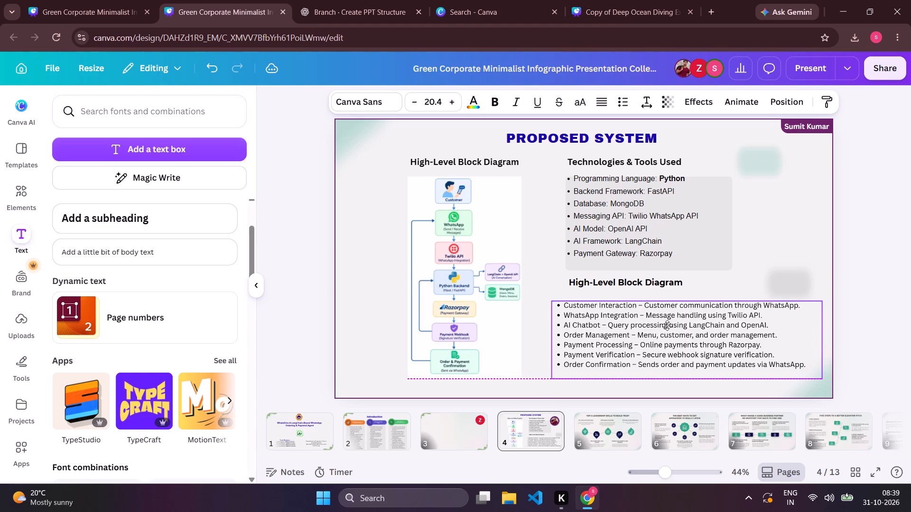
Nudge the modules list slightly up beneath the lower heading and the technologies list slightly down on its grey box.
drag(667, 325, 671, 324)
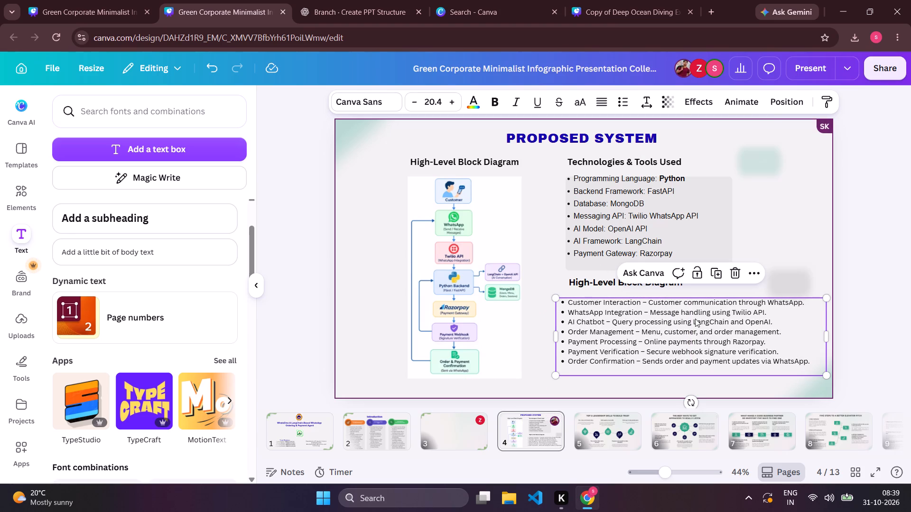
click(776, 210)
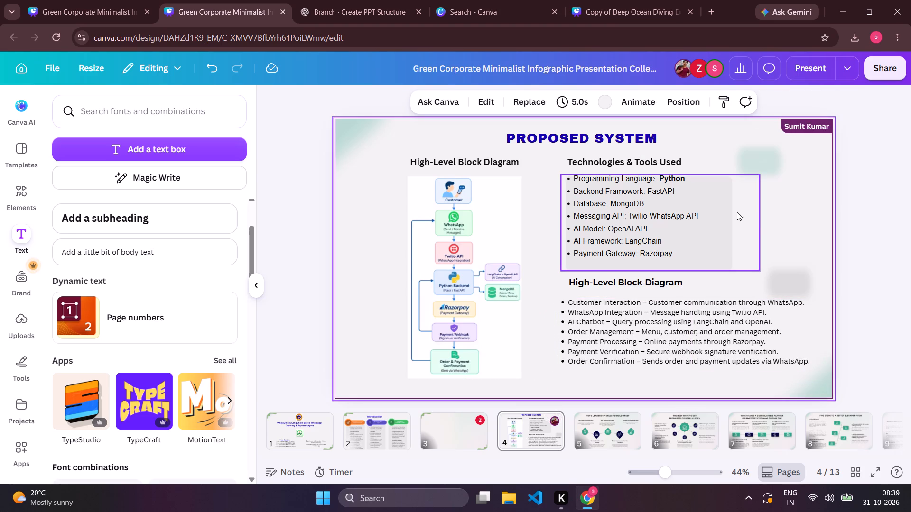
click(722, 212)
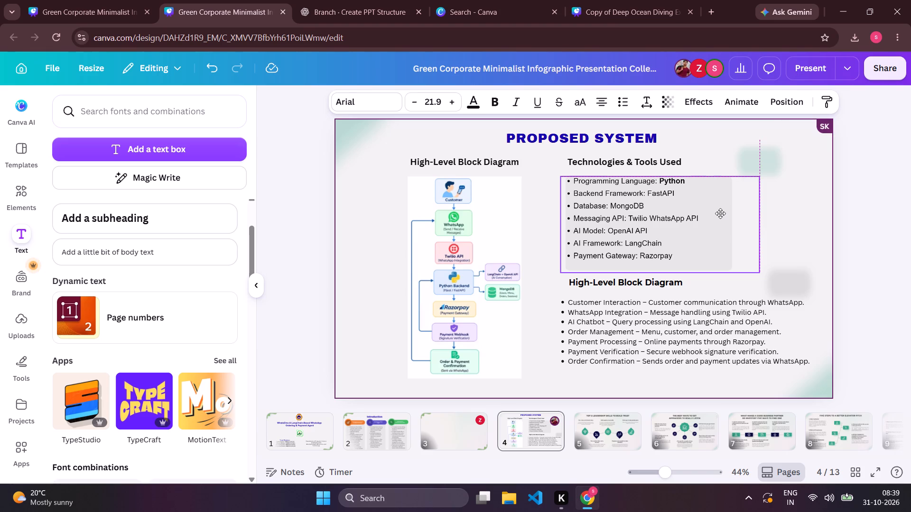
Set the modules list's line spacing to 1.65 and its letter spacing to 1.
click(688, 329)
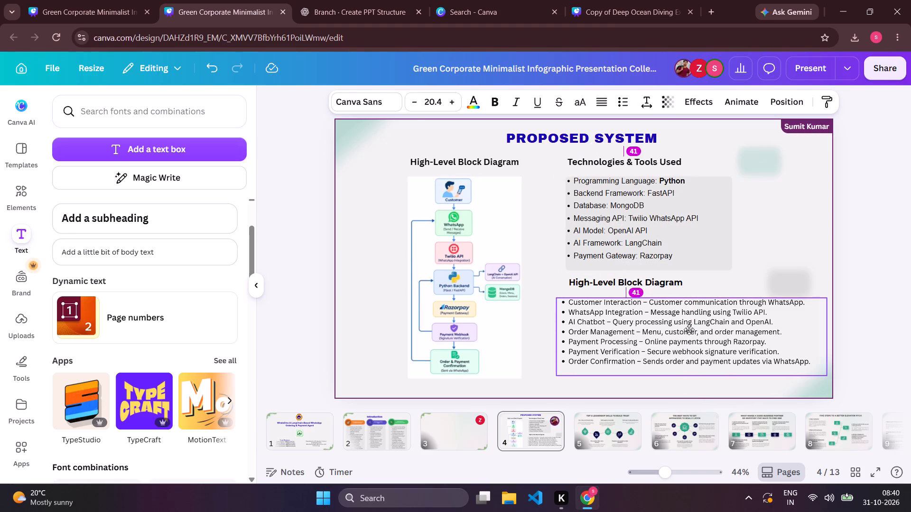
click(642, 100)
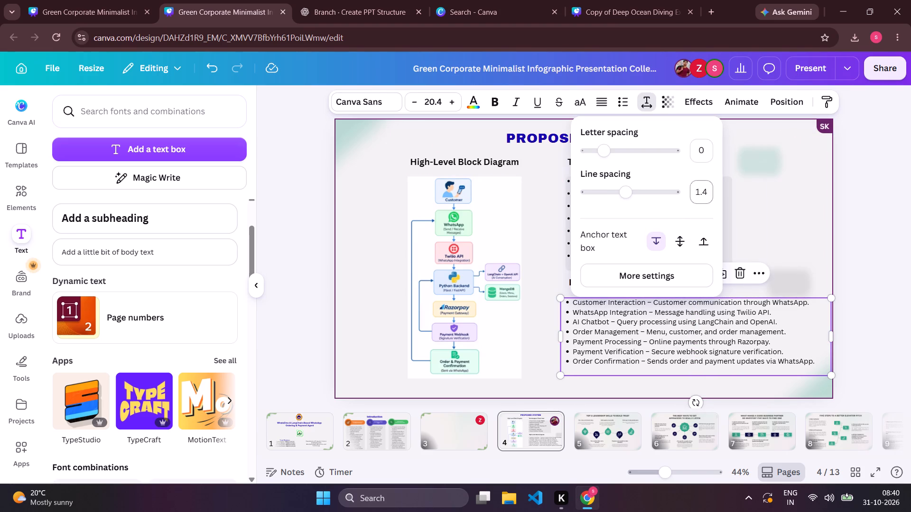
click(704, 188)
key(BackSpace)
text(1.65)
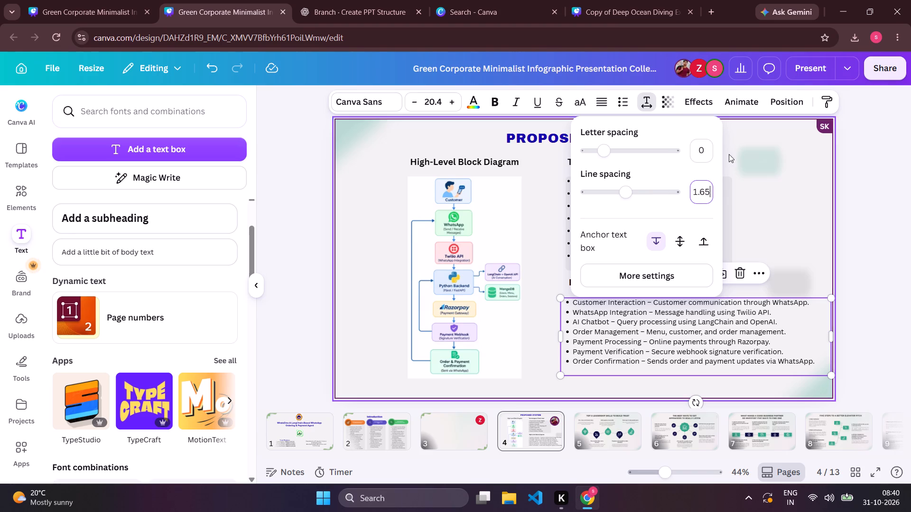
click(705, 151)
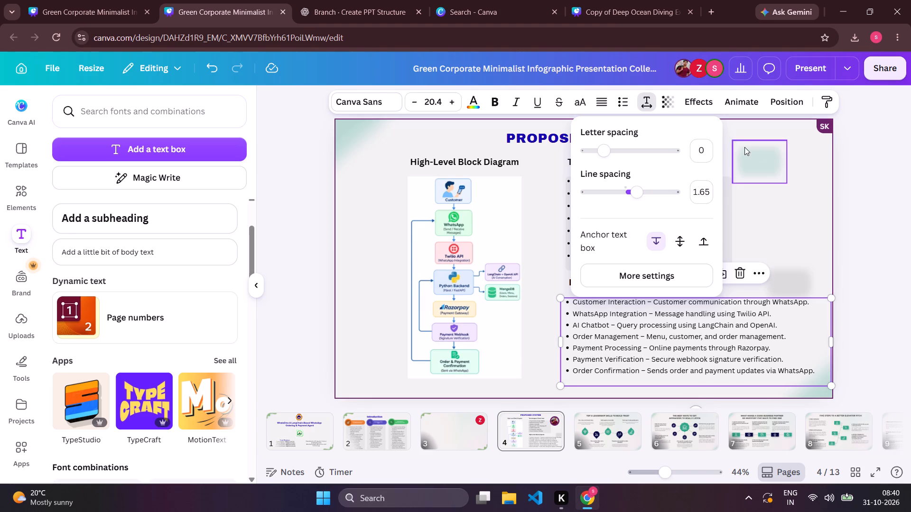
click(712, 145)
key(BackSpace)
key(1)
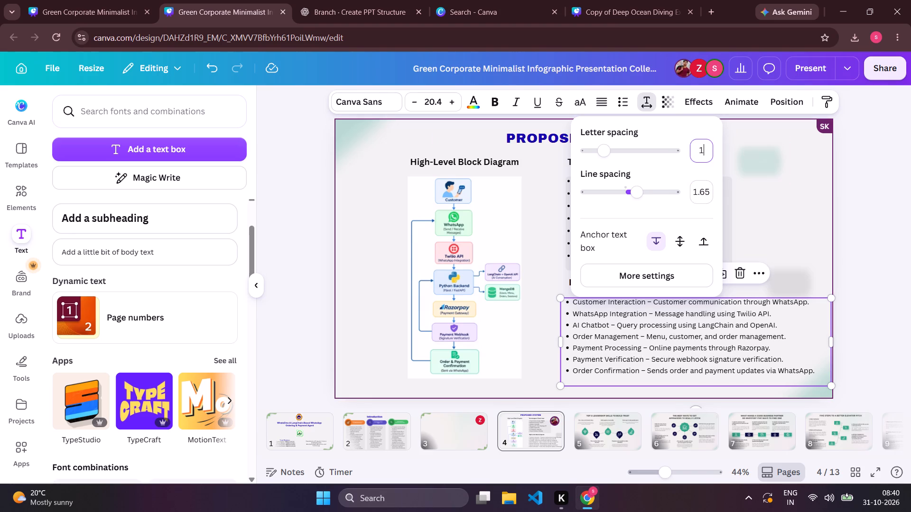
key(Return)
click(784, 248)
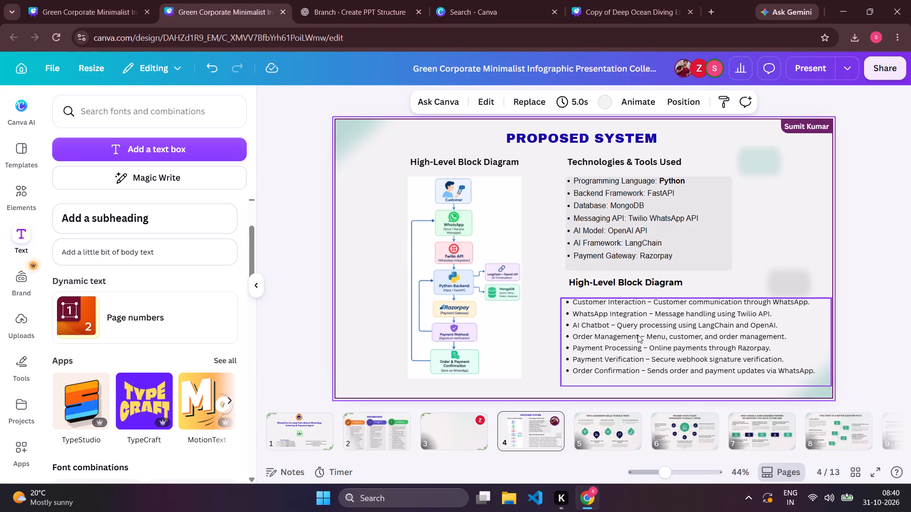
Select the modules list beneath the lower heading.
click(613, 324)
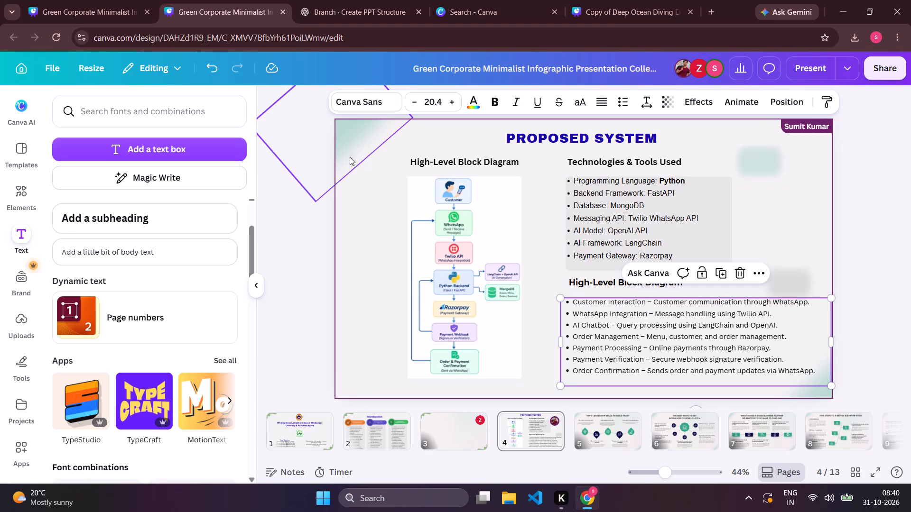
Set the modules list's font to Arial.
click(371, 100)
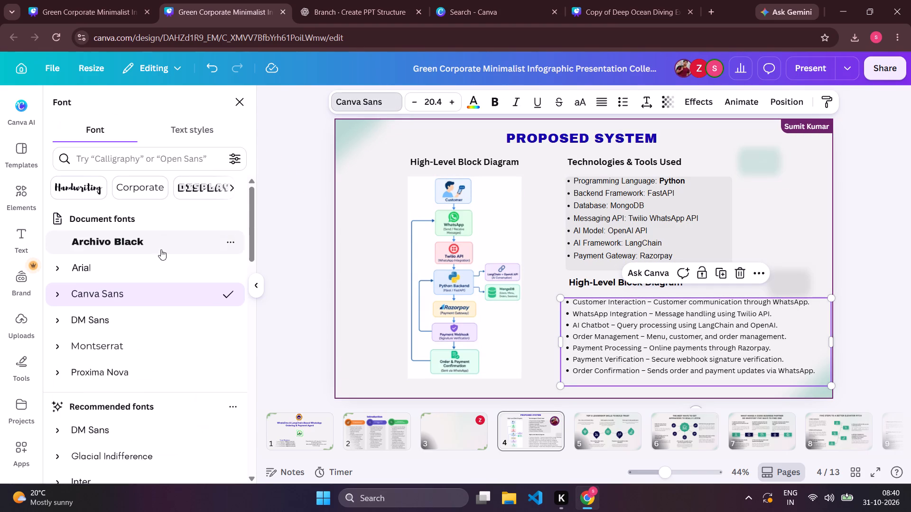
click(143, 272)
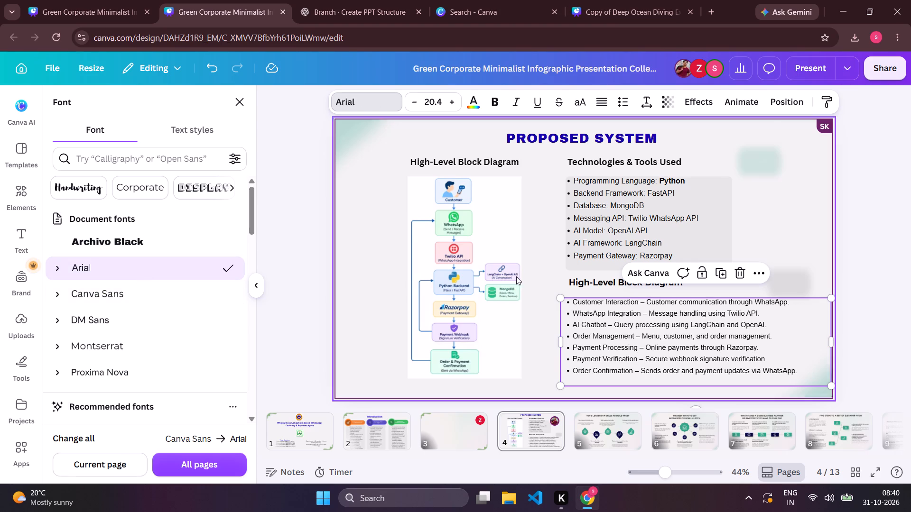
click(772, 245)
Set the technologies list's font size to 20.
click(609, 239)
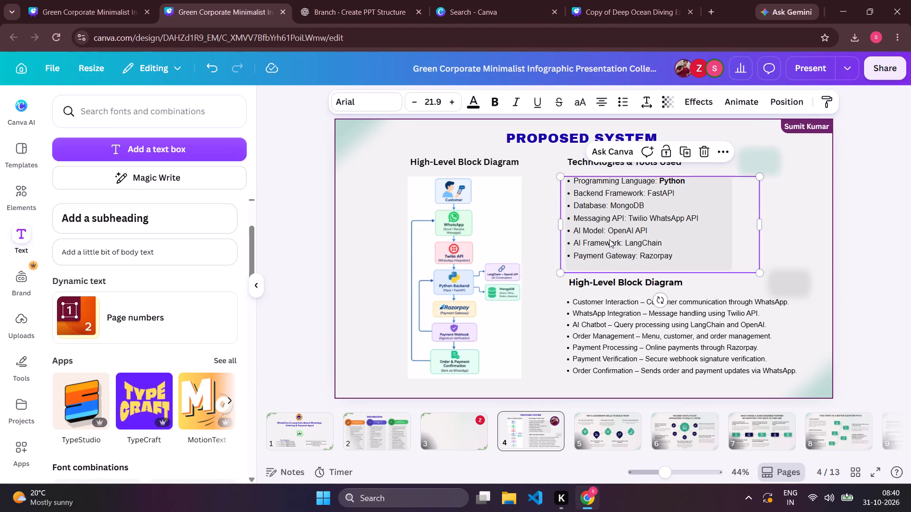
click(611, 375)
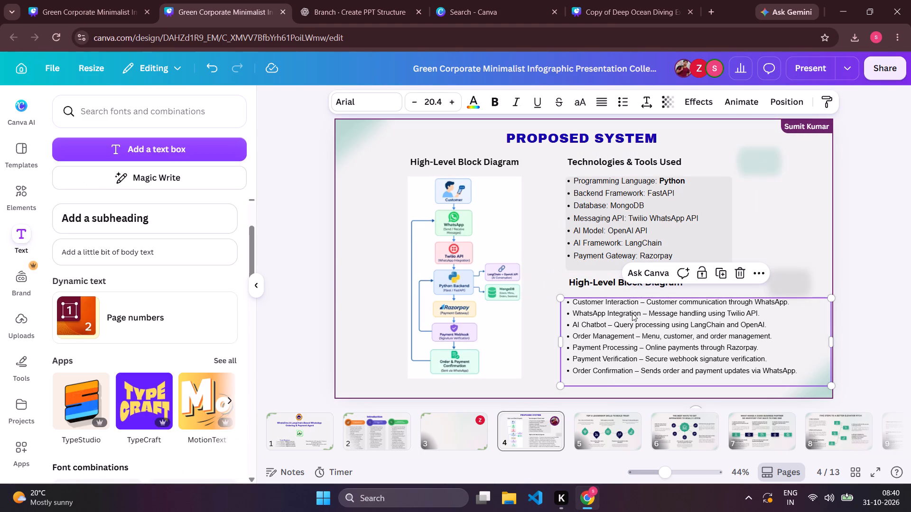
click(595, 234)
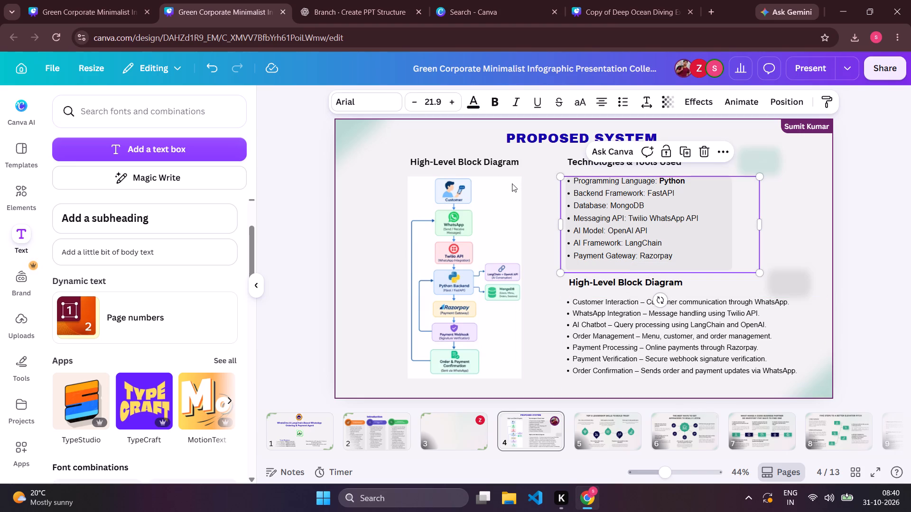
click(445, 101)
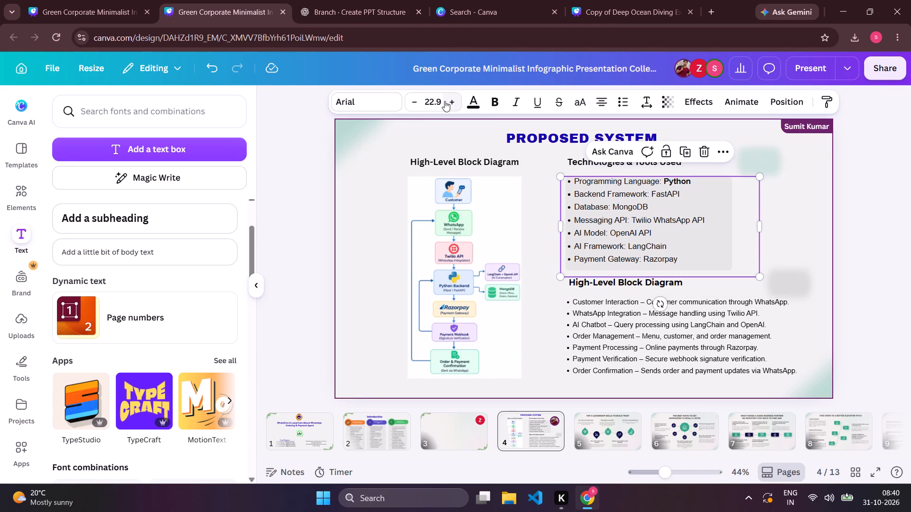
click(441, 101)
key(BackSpace)
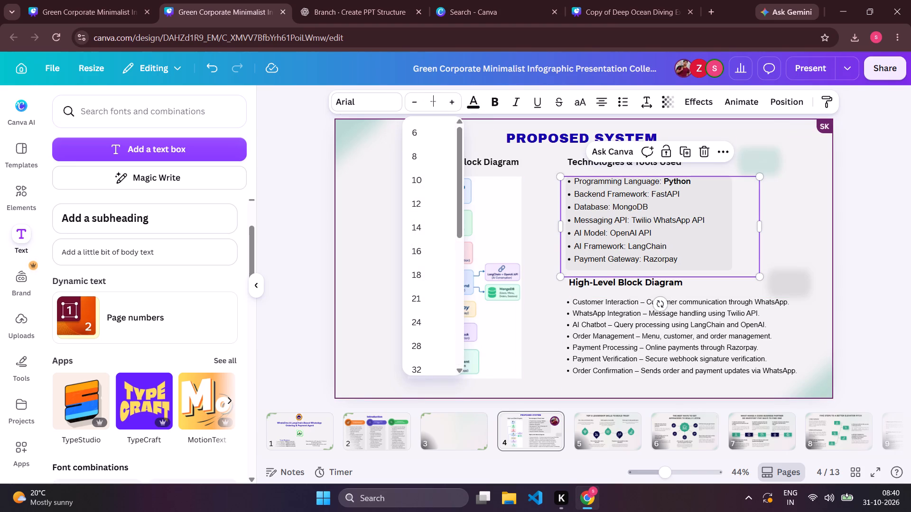
text(20)
key(Return)
Set the system modules list's font size to 20.
click(624, 323)
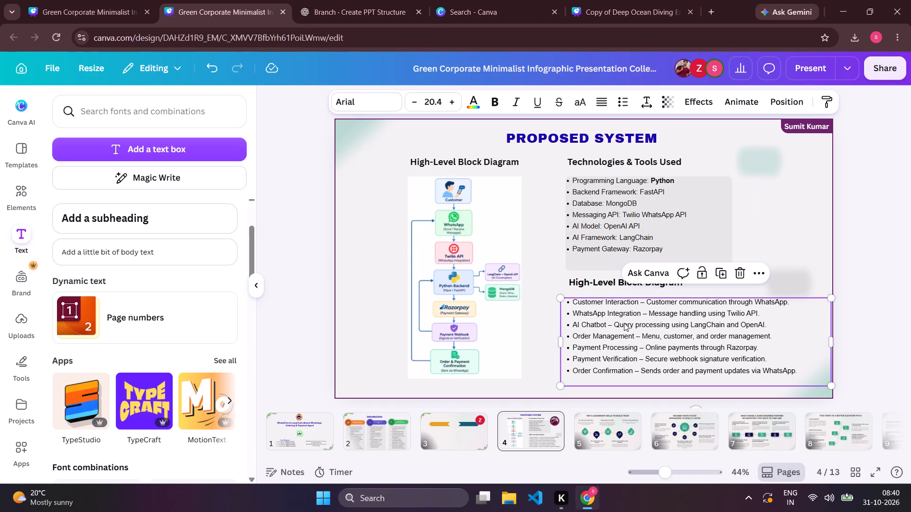
click(450, 100)
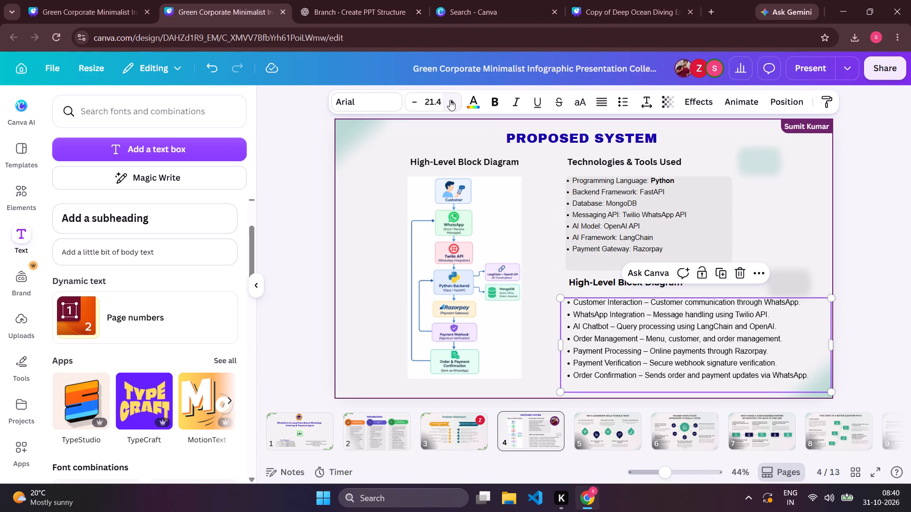
key(BackSpace)
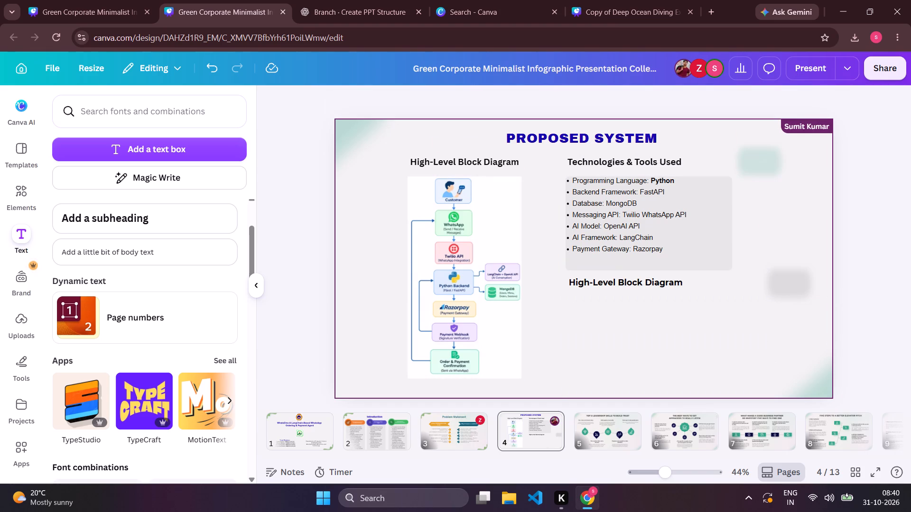
key(ctrl+z)
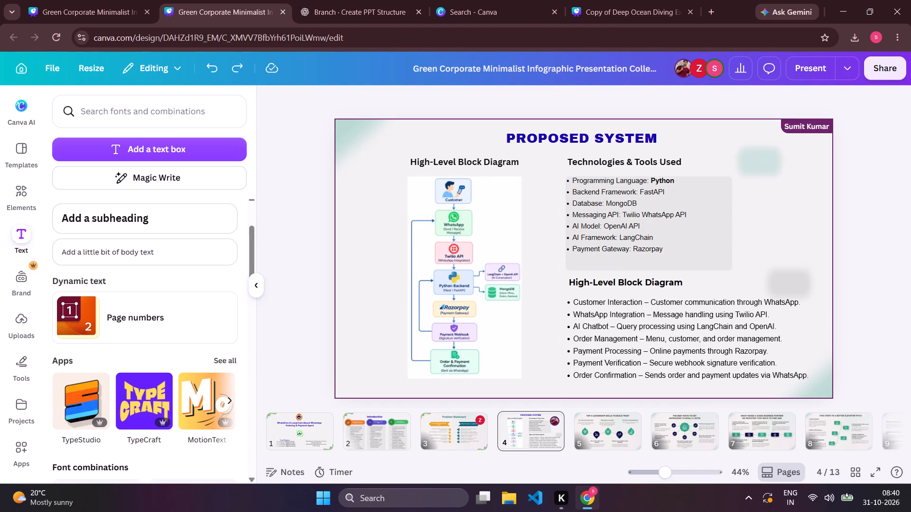
click(635, 344)
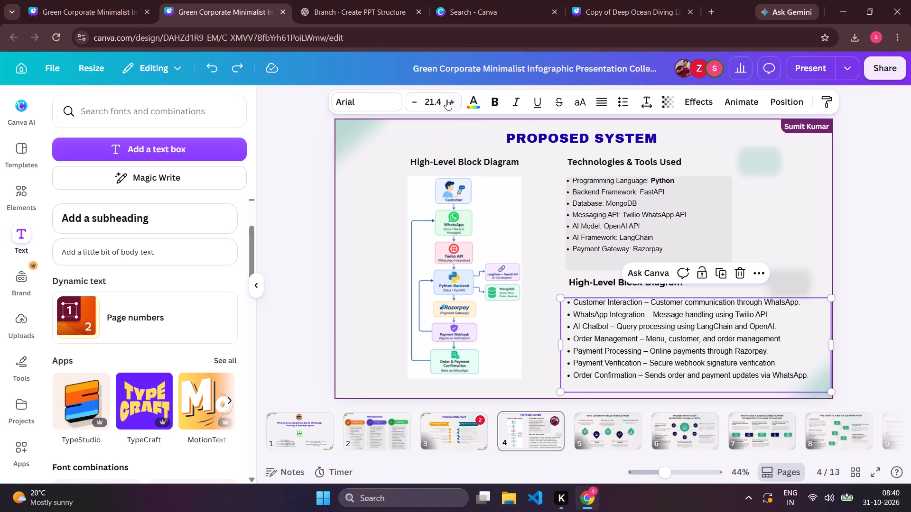
click(441, 101)
key(BackSpace)
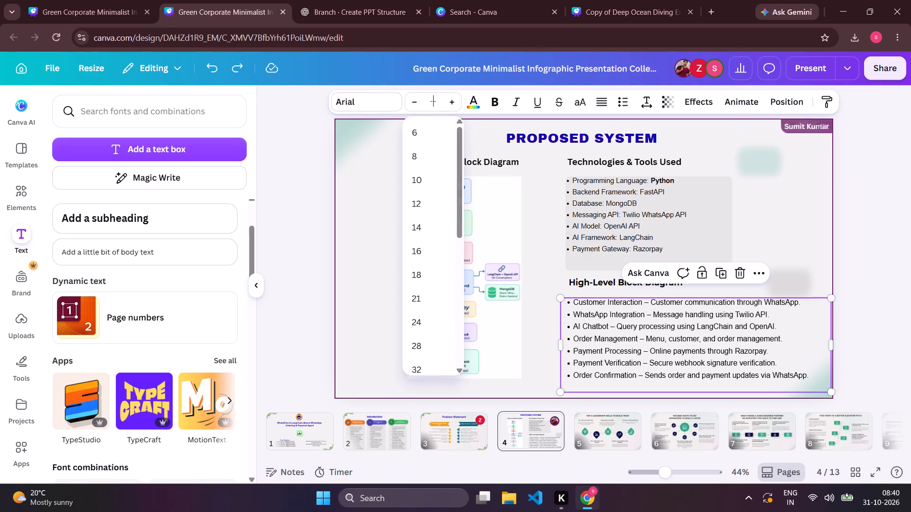
text(20)
key(Return)
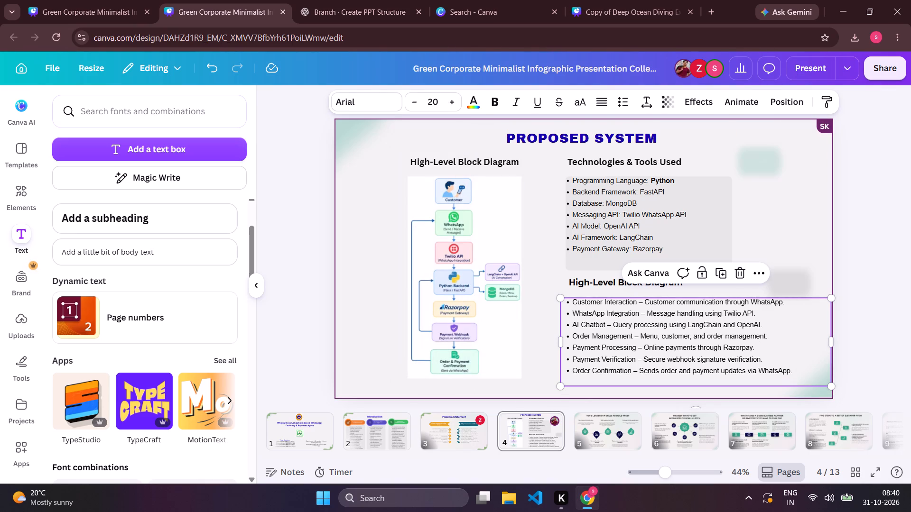
click(821, 231)
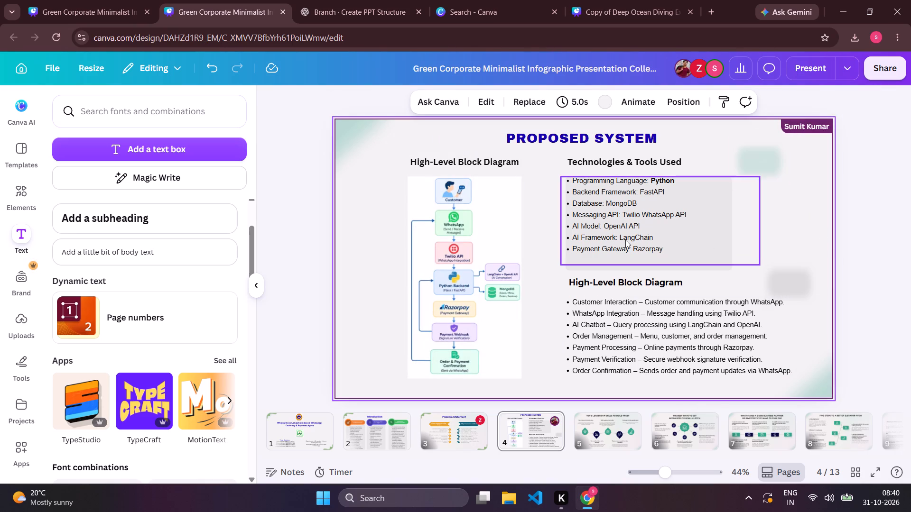
Nudge the technologies list slightly right and down on its grey box.
drag(625, 240, 632, 244)
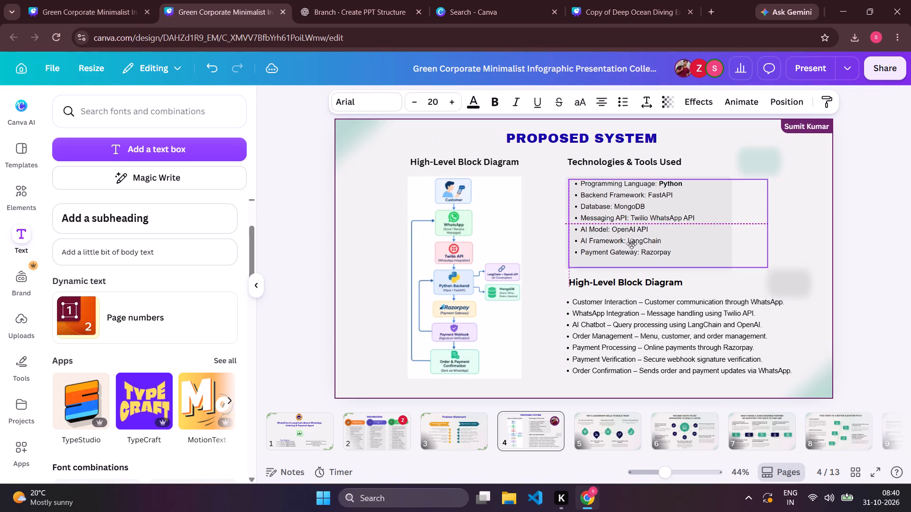
drag(632, 244, 631, 241)
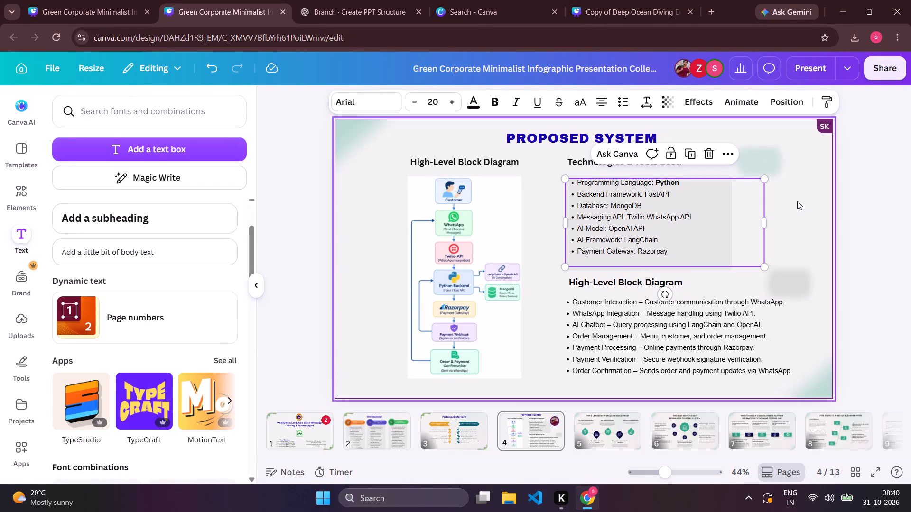
click(796, 200)
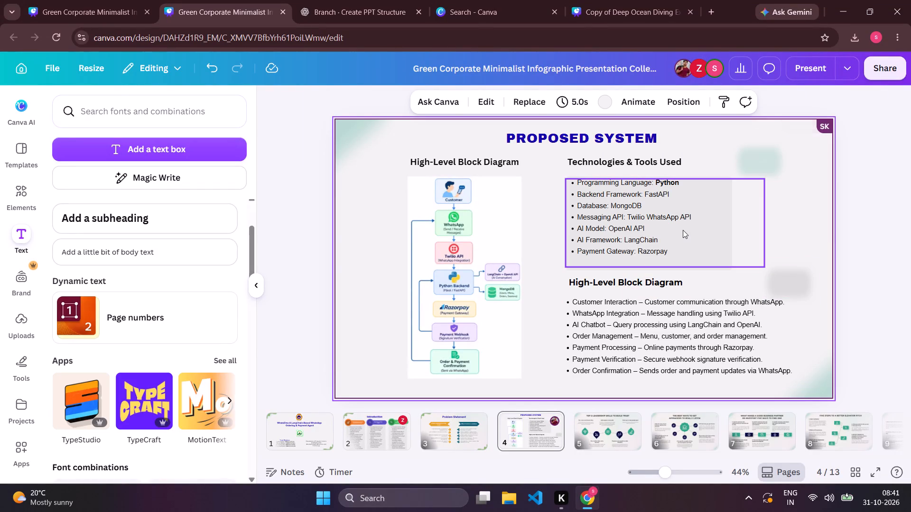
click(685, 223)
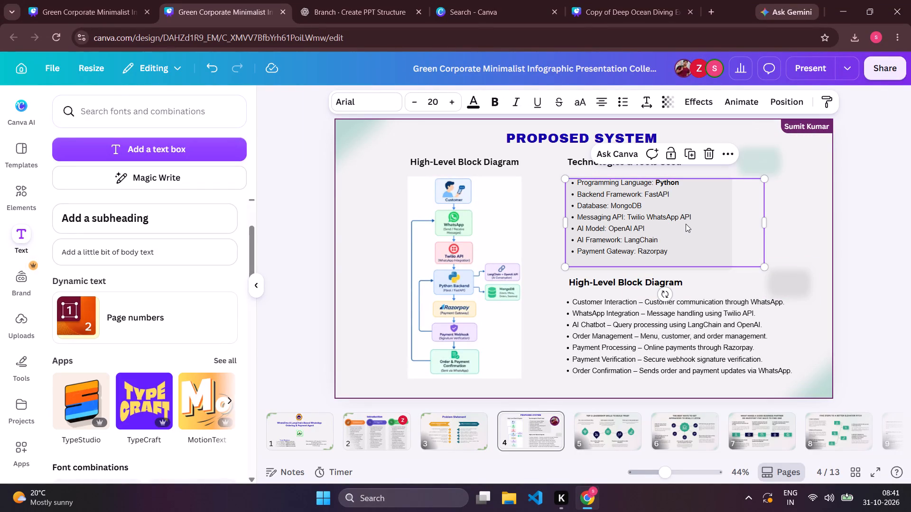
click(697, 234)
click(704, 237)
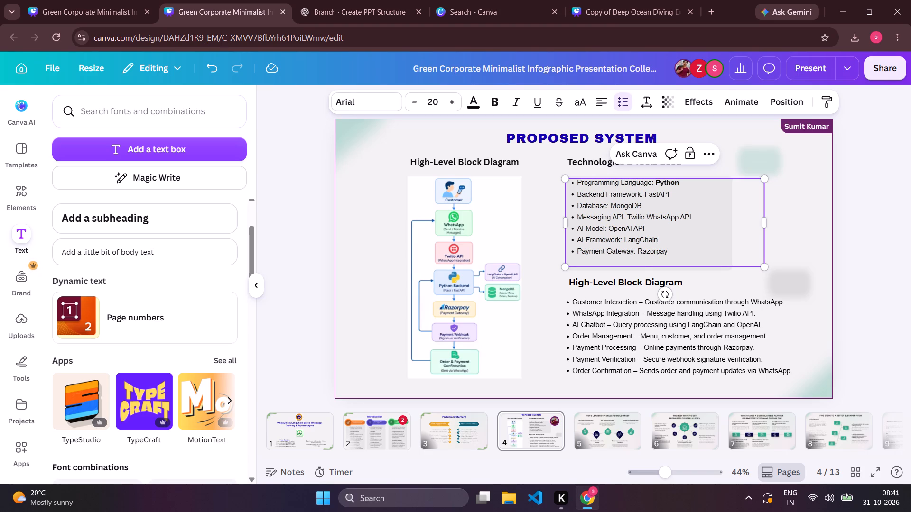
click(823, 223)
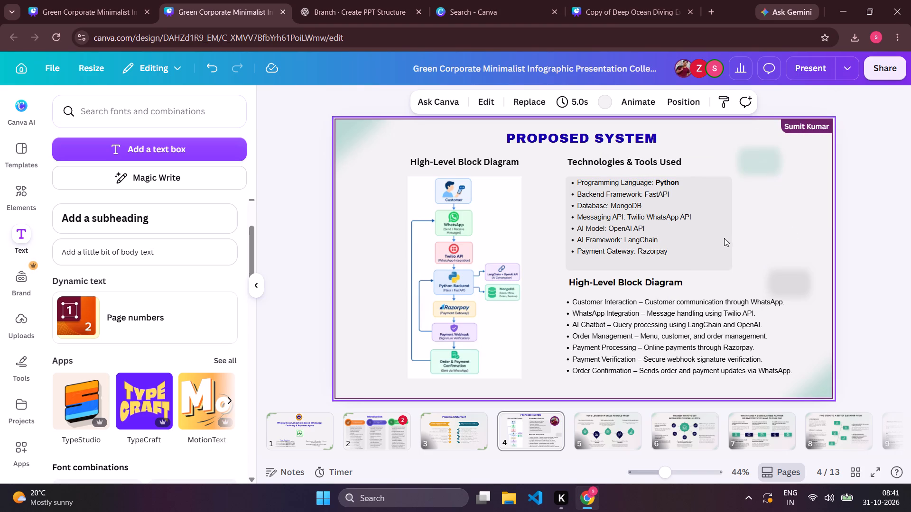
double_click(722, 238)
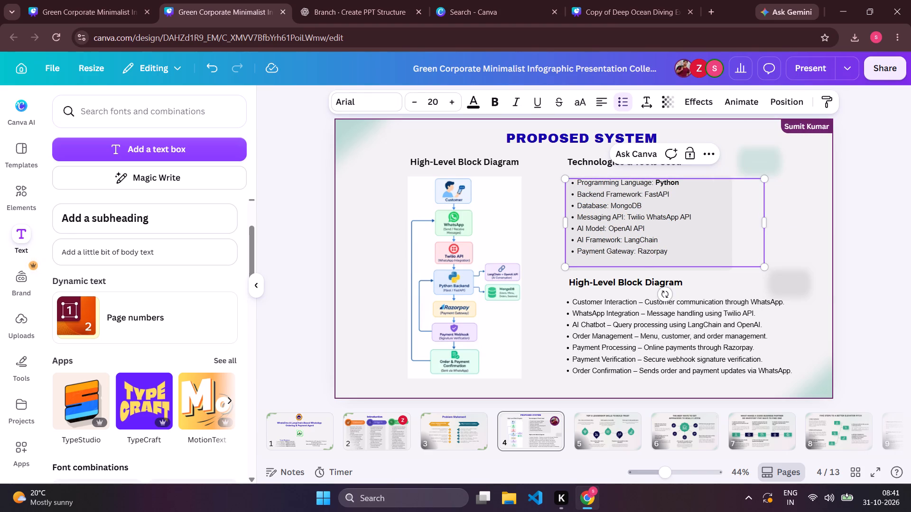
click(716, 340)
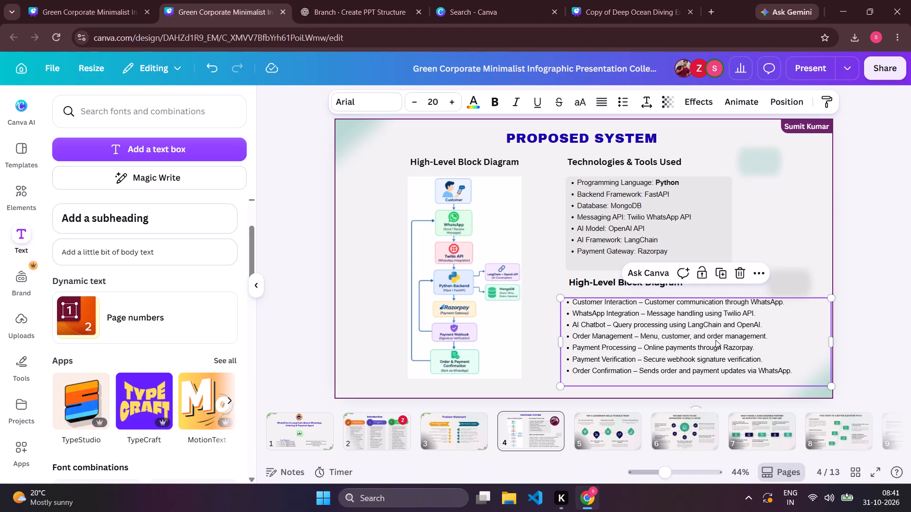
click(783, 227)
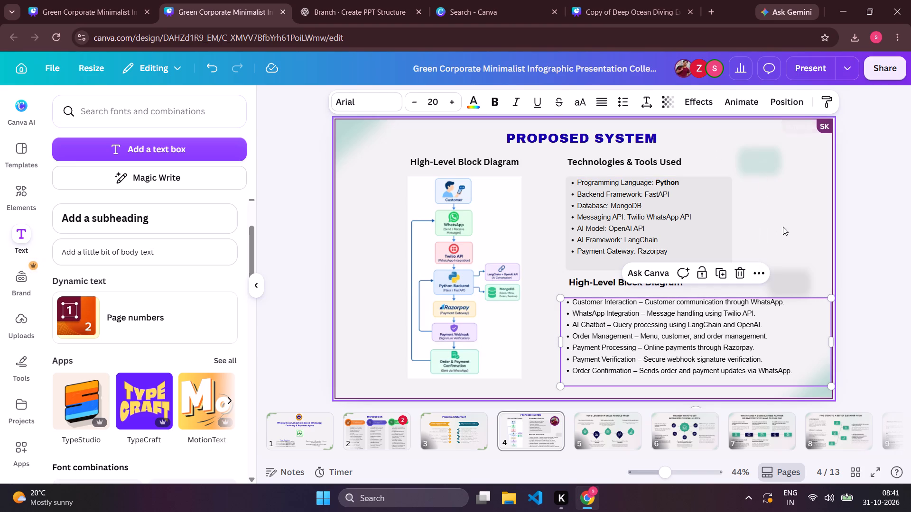
Set the font of the three section headings on the Proposed System slide to League Spartan.
click(501, 156)
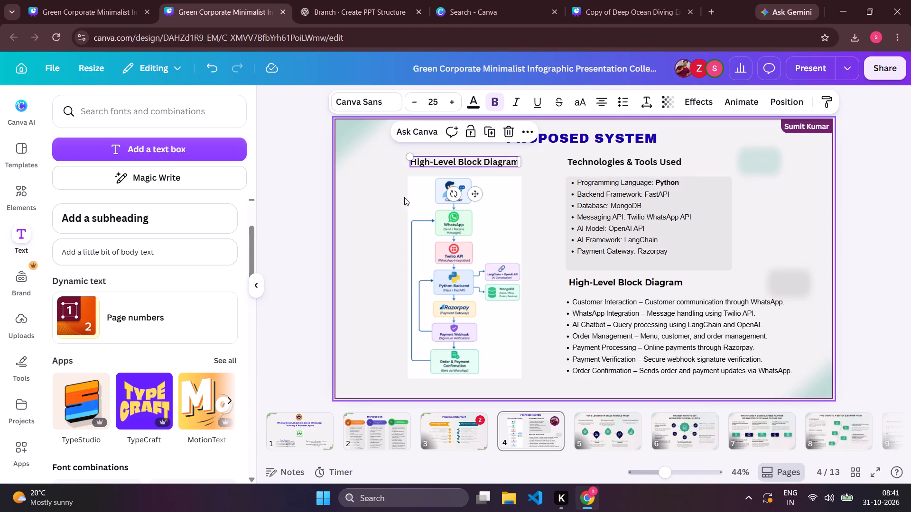
click(372, 99)
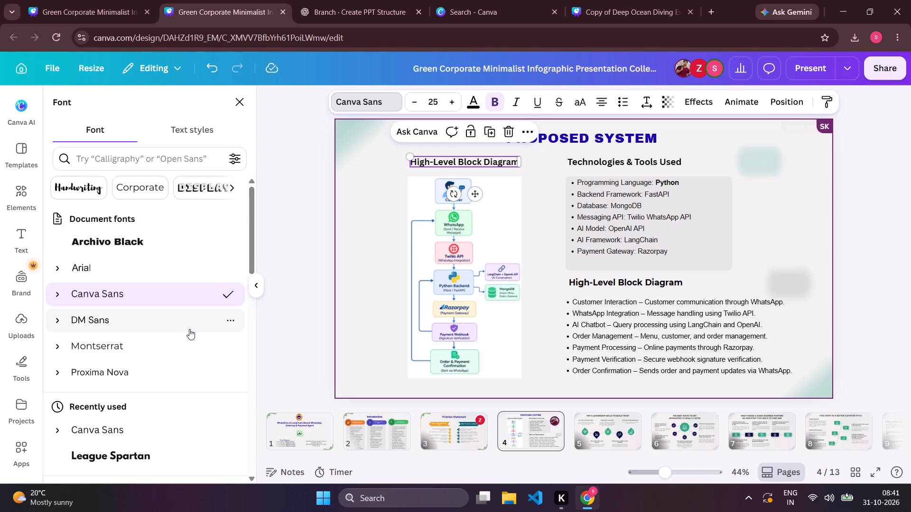
scroll(165, 390, down, 1)
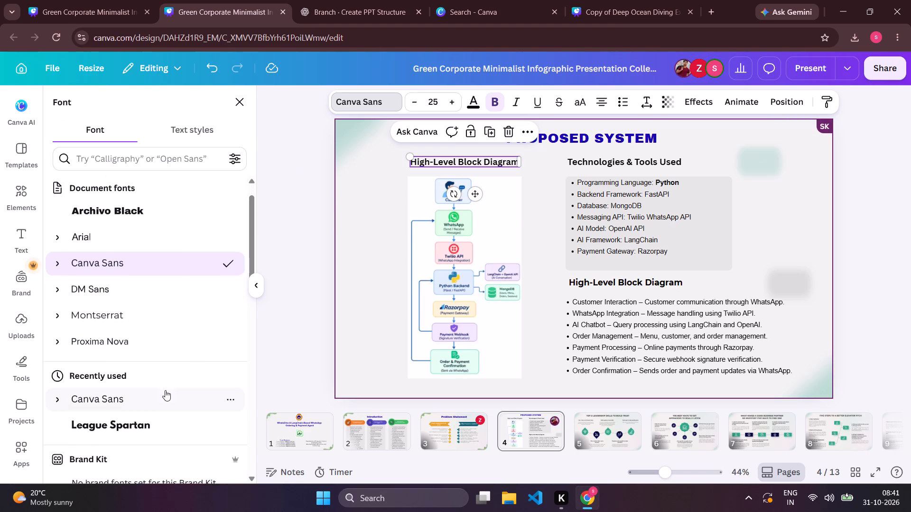
scroll(158, 377, down, 2)
scroll(158, 377, up, 1)
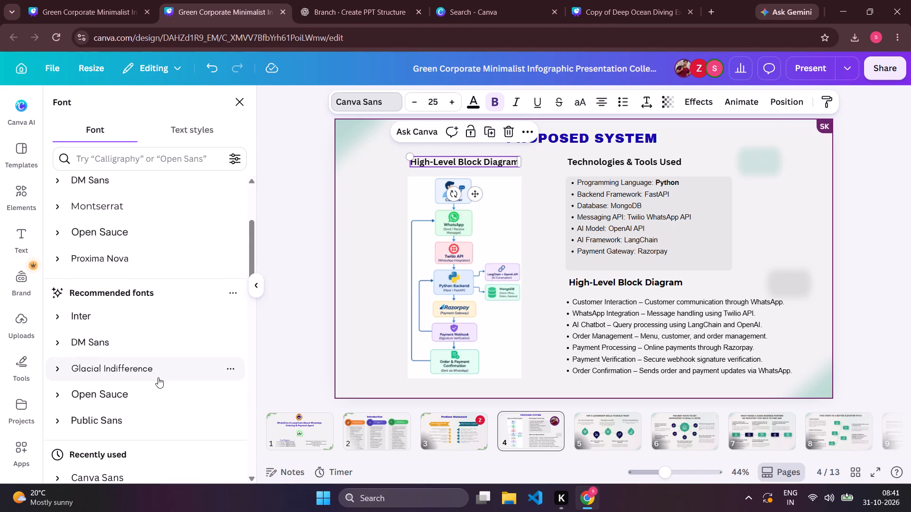
scroll(158, 377, up, 3)
scroll(158, 377, down, 3)
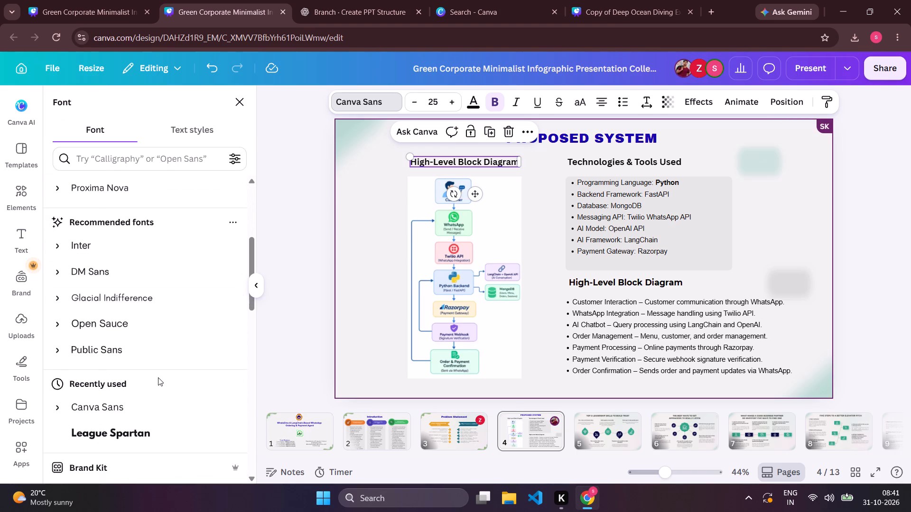
scroll(158, 377, down, 1)
click(126, 433)
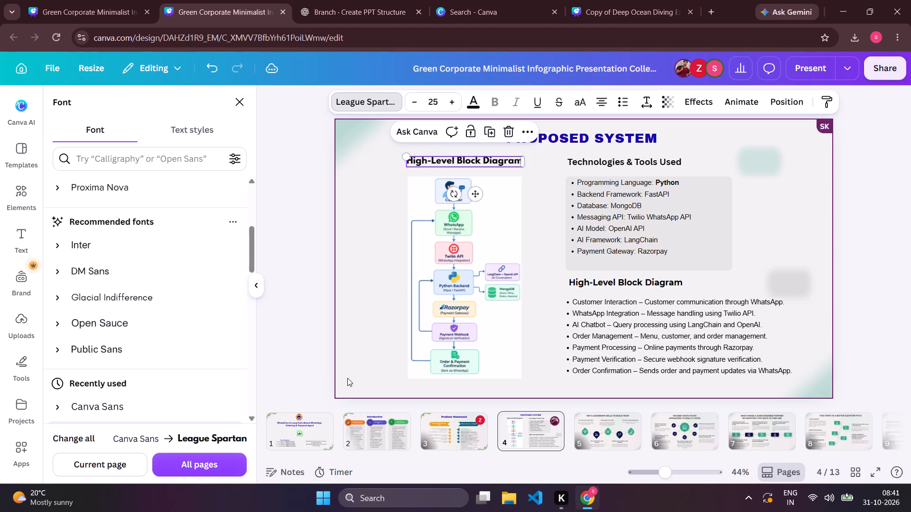
click(601, 165)
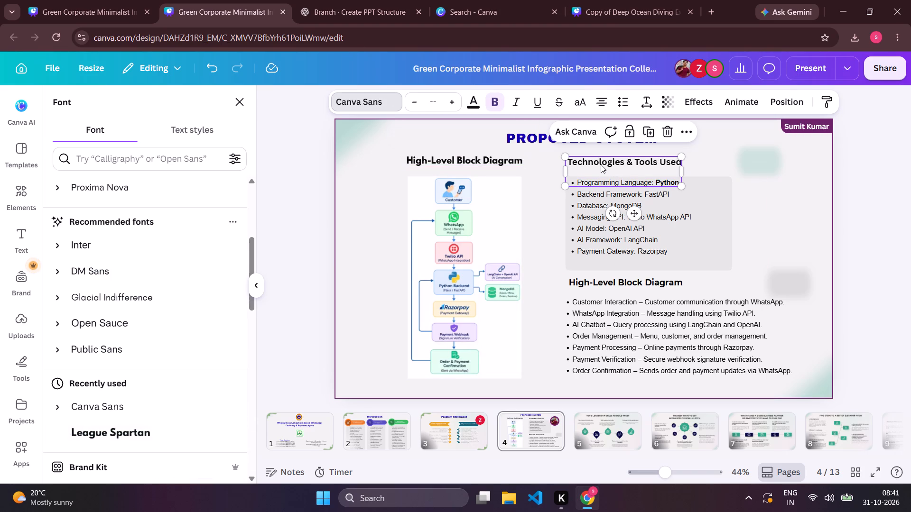
click(154, 439)
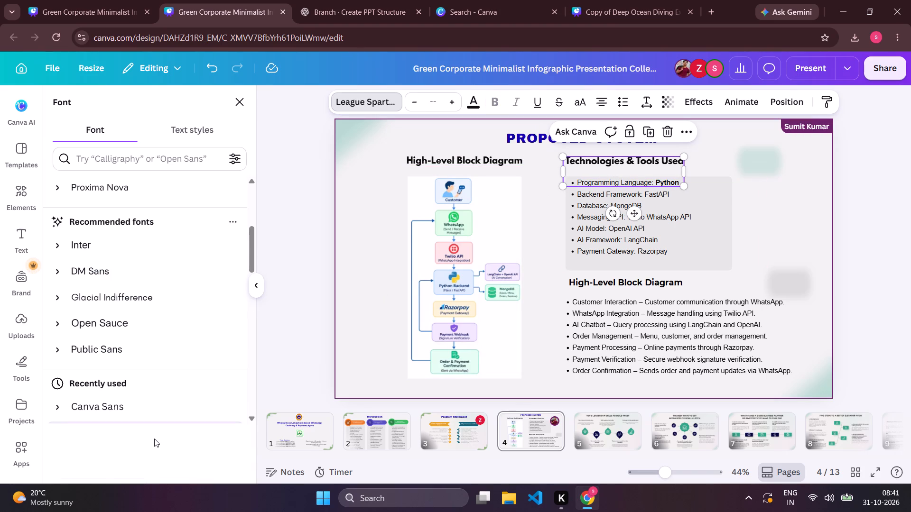
click(603, 285)
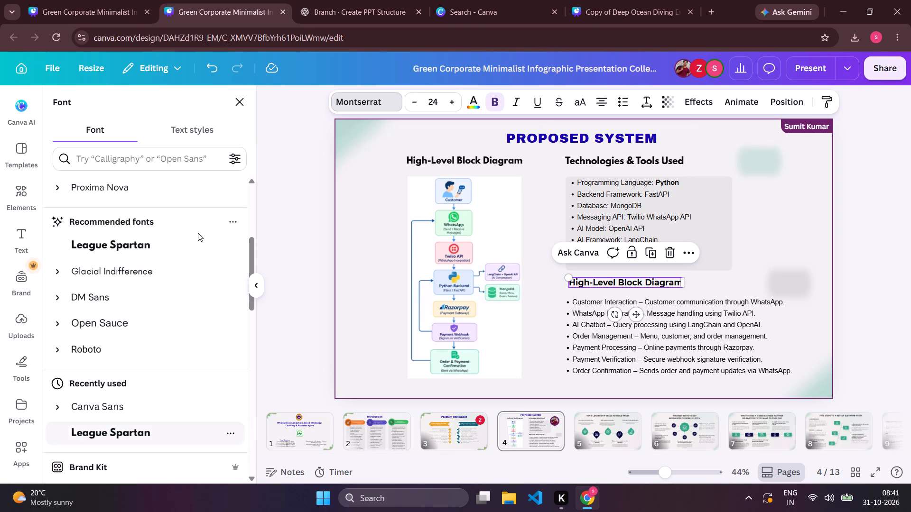
Apply the League Spartan font to the duplicate High-Level Block Diagram heading above the system modules list.
click(190, 245)
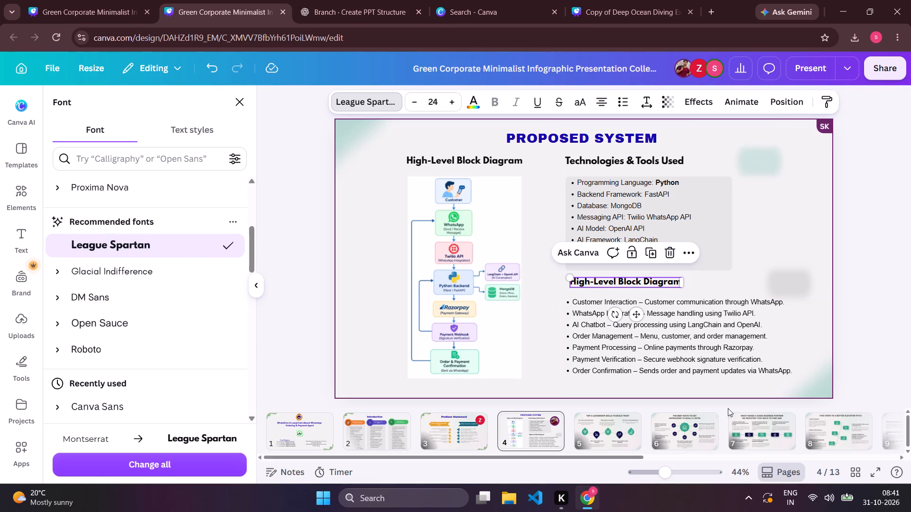
click(790, 262)
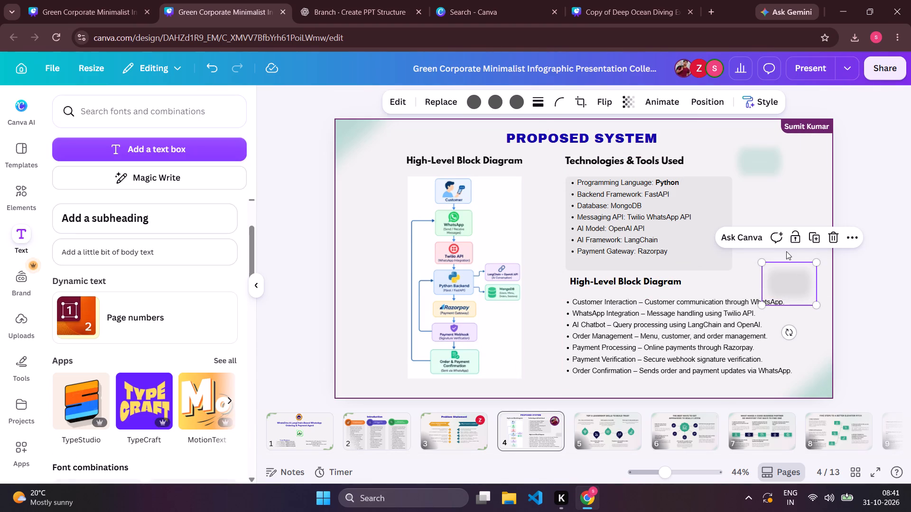
Nudge the Technologies & Tools Used heading slightly to the right above its grey box.
drag(656, 165, 668, 165)
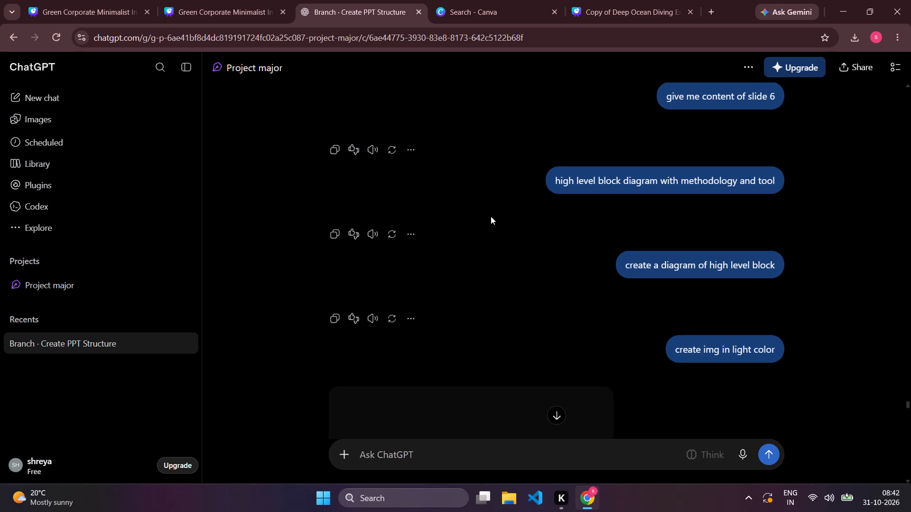
Return to the Canva presentation and open the Problem Statement slide to review it.
click(193, 5)
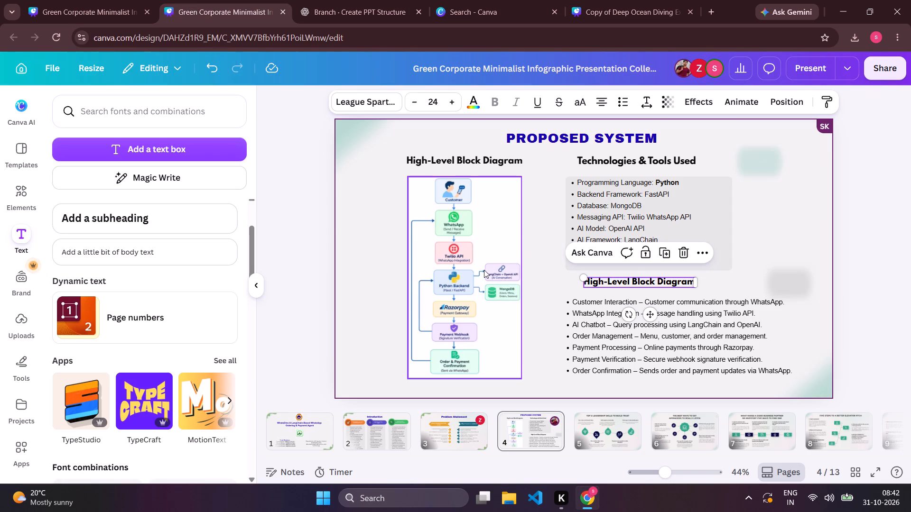
click(450, 445)
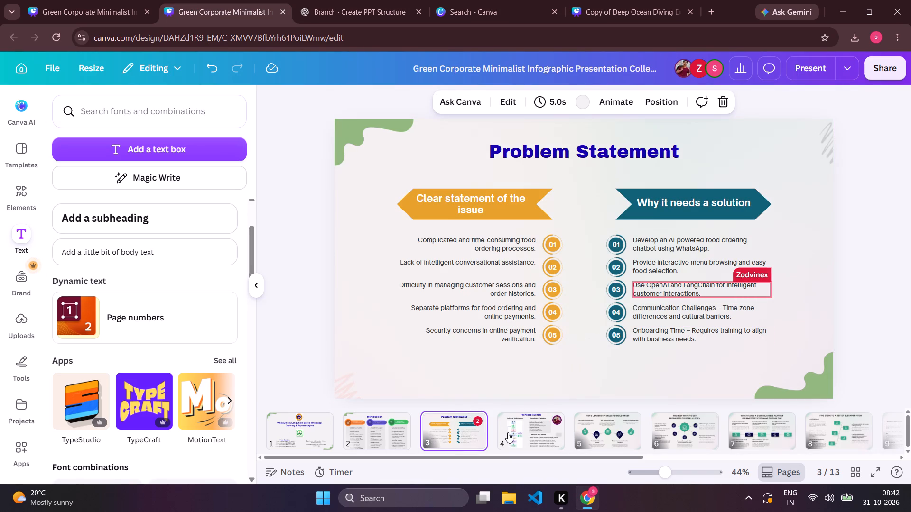
On the Proposed System slide, shift the lower High-Level Block Diagram and Technologies & Tools Used headings left to line up over their lists.
click(533, 433)
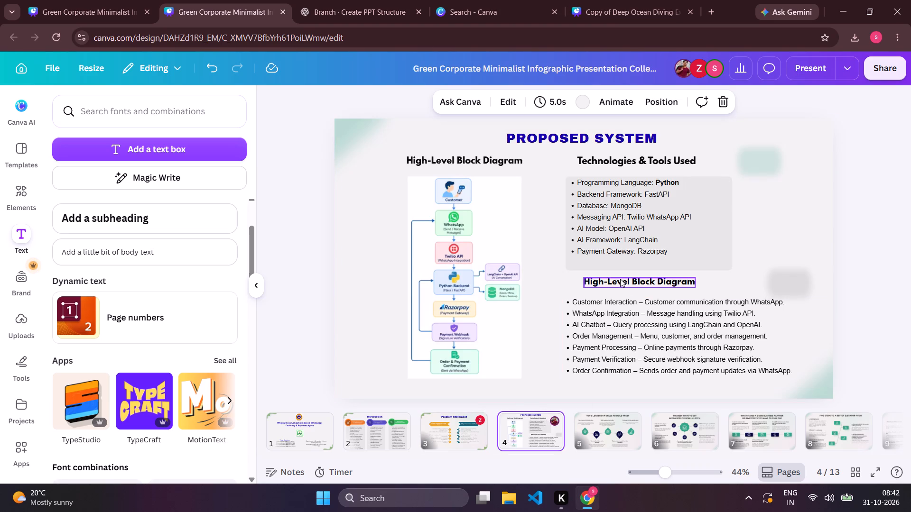
drag(604, 288, 591, 291)
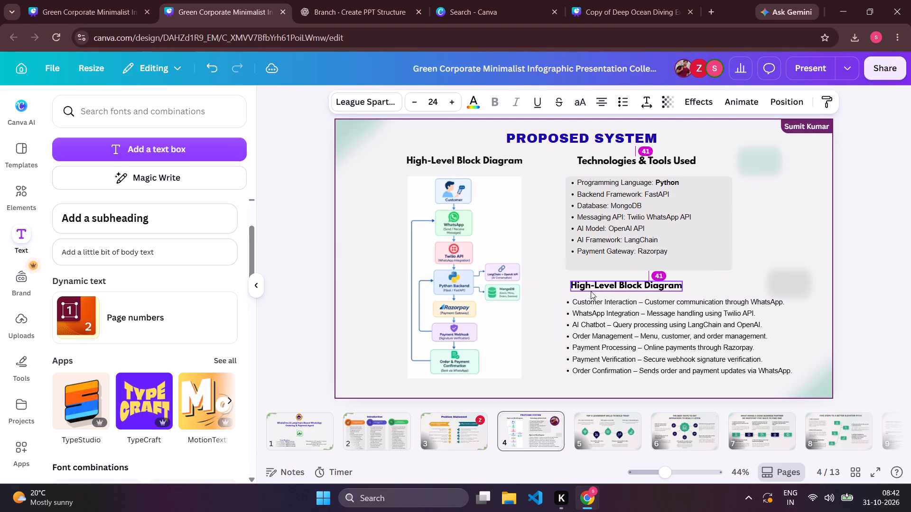
drag(587, 163, 577, 165)
click(784, 241)
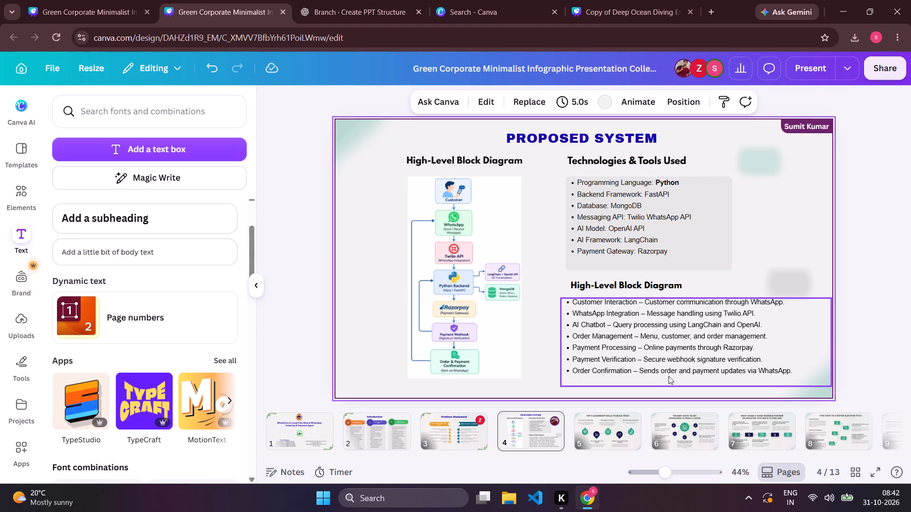
Nudge the technologies list slightly further right within its grey box.
click(614, 212)
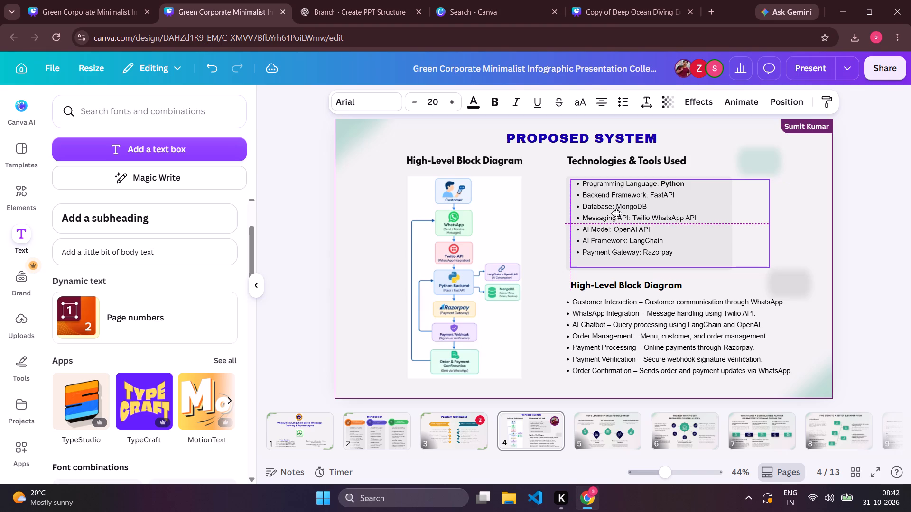
click(795, 251)
Delete the duplicate High-Level Block Diagram heading above the system modules list.
click(649, 289)
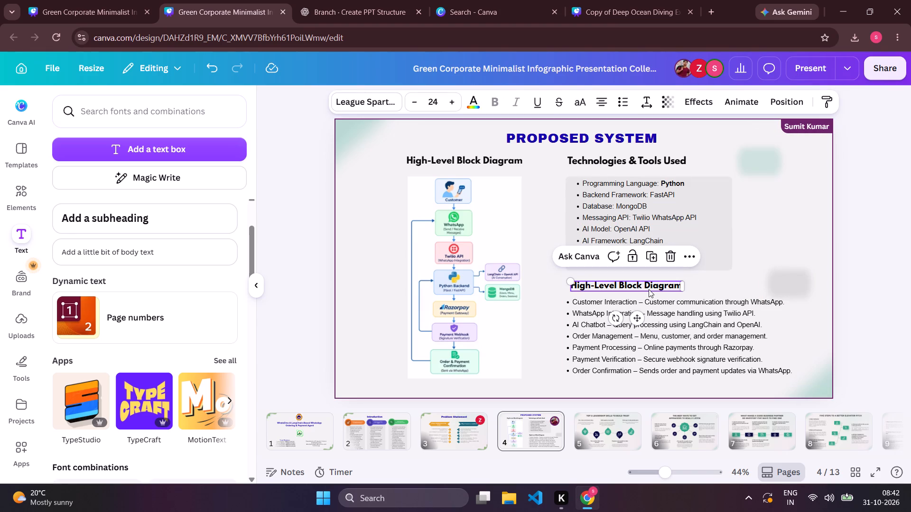
key(BackSpace)
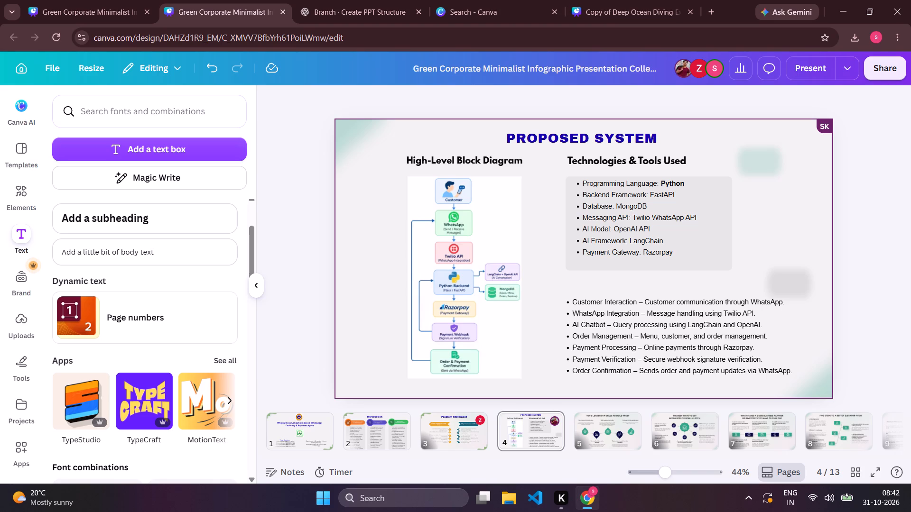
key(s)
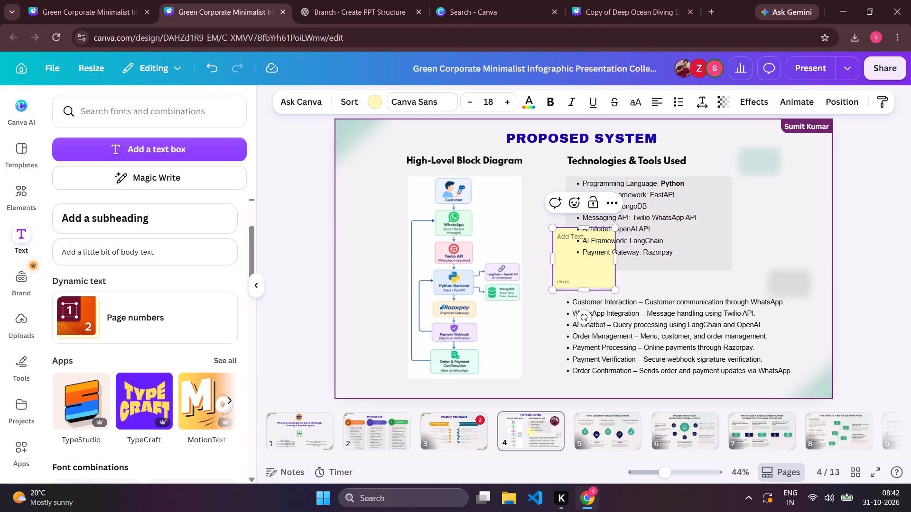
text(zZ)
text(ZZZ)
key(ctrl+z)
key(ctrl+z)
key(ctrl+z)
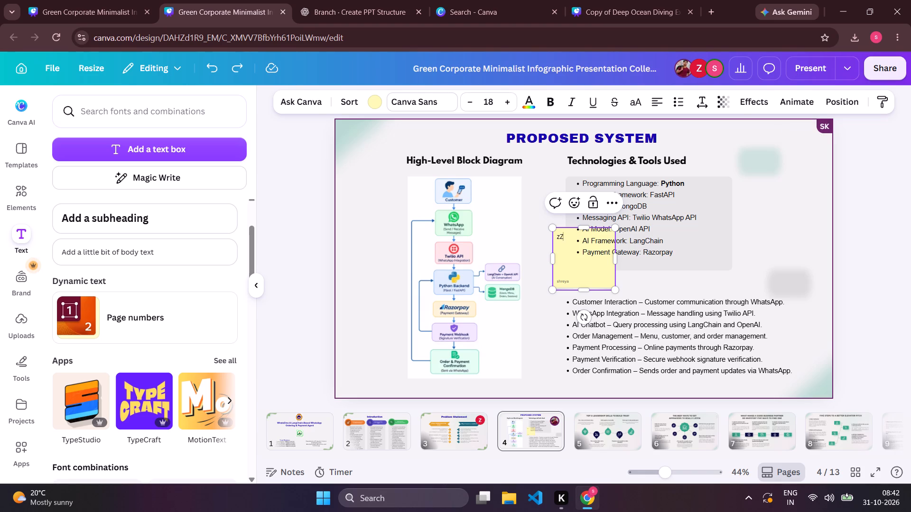
Undo the deletion of the High-Level Block Diagram heading above the system modules list.
key(ctrl+z)
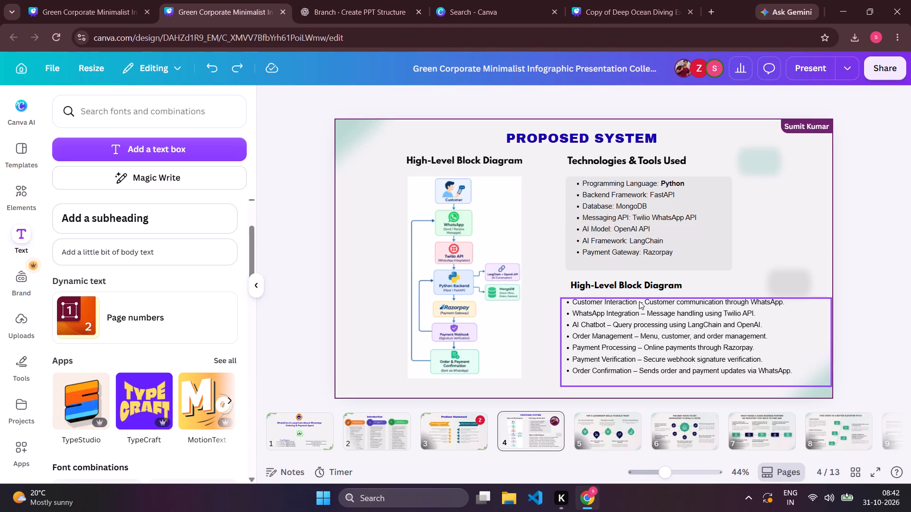
click(647, 281)
key(BackSpace)
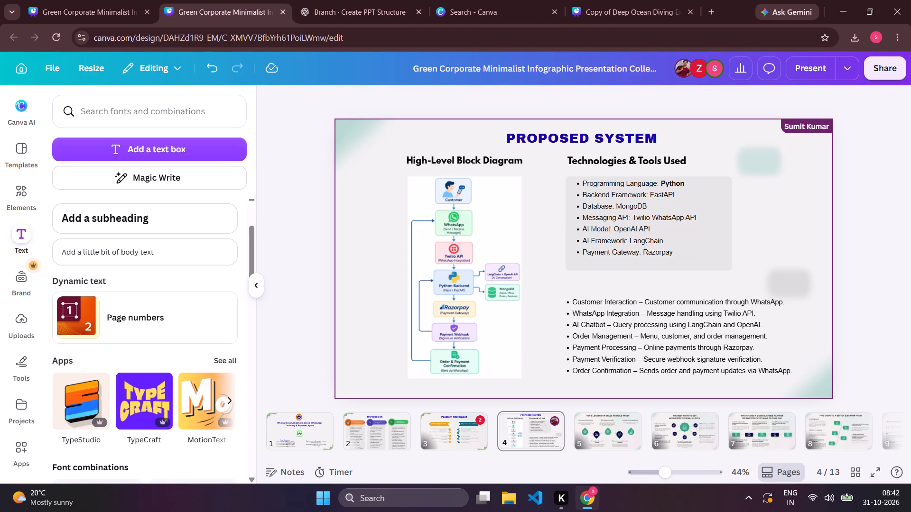
key(ctrl+z)
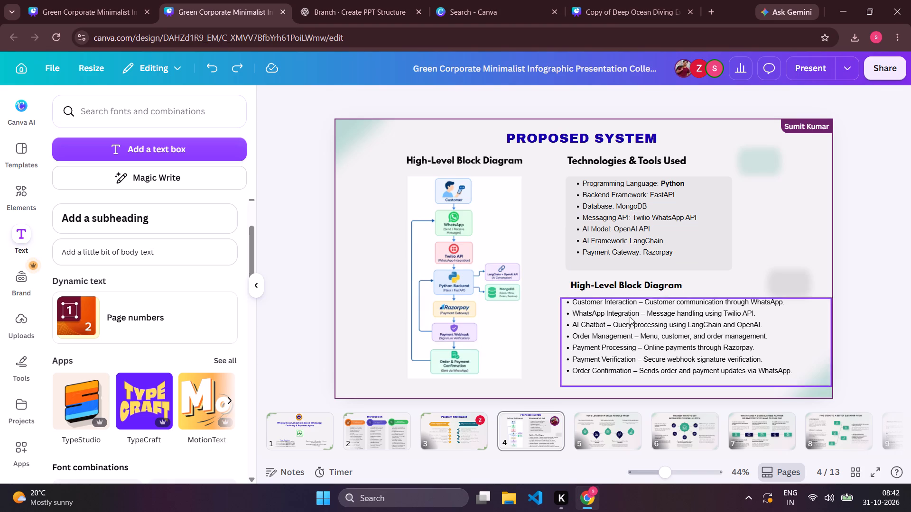
Replace the text of the lower High-Level Block Diagram heading with "System modules planned".
double_click(650, 285)
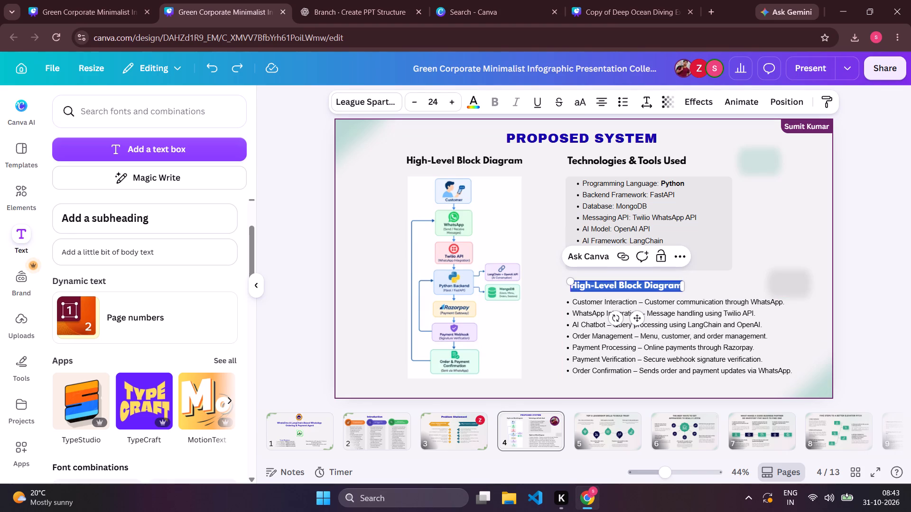
key(BackSpace)
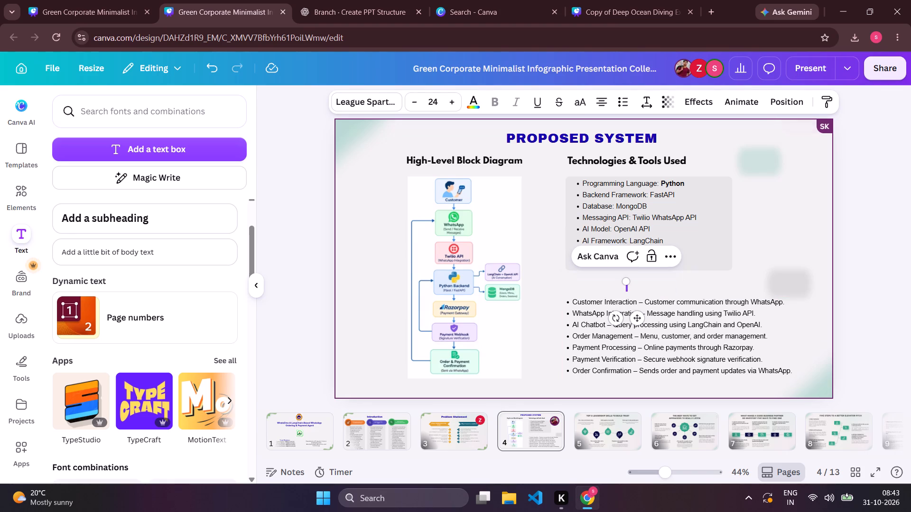
key(shift+s)
key(y)
text(ste)
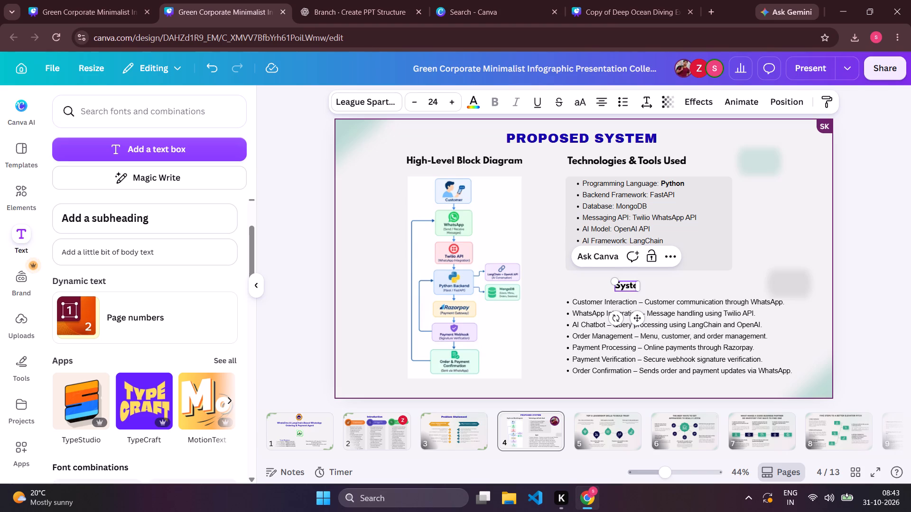
text(m mo)
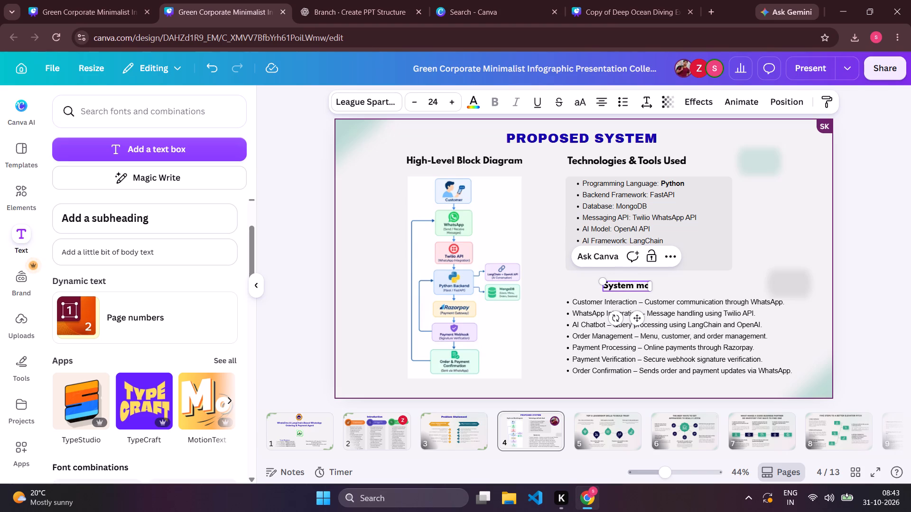
text(dules)
key(space)
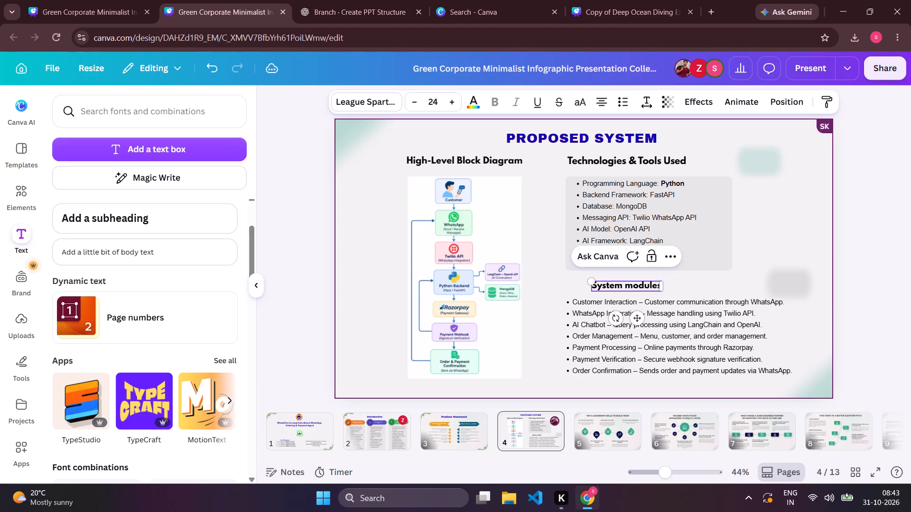
text(planned)
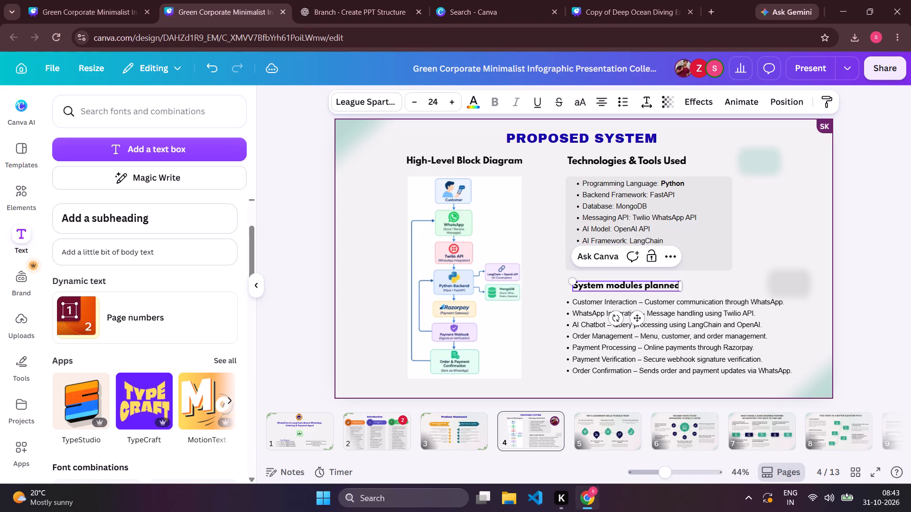
click(726, 286)
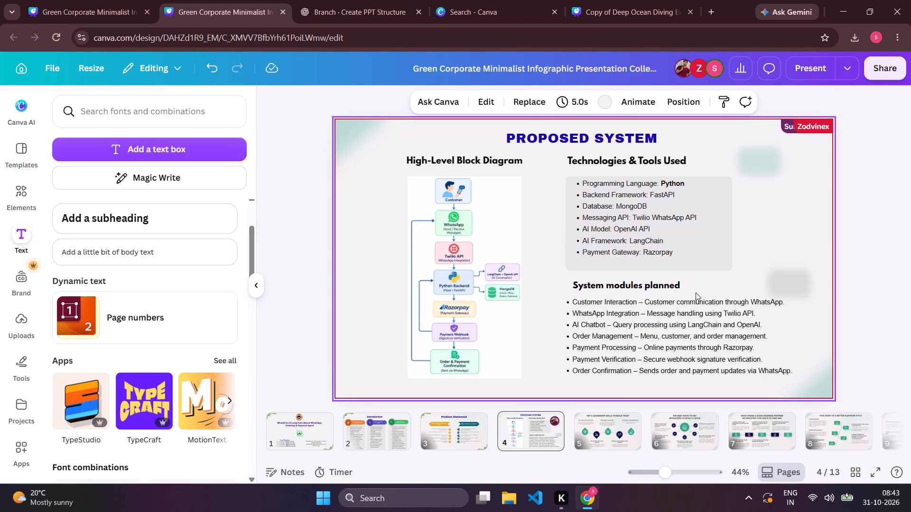
Nudge the System modules planned heading slightly down, closer to its list.
click(637, 284)
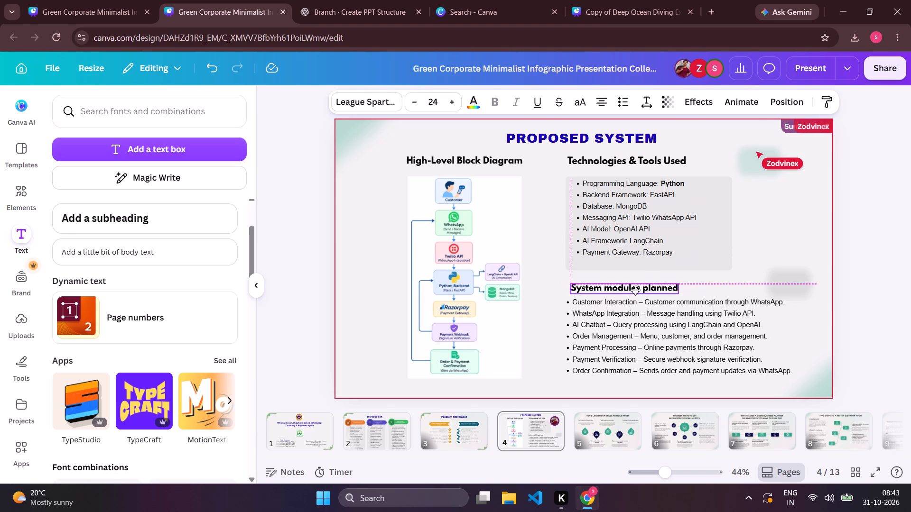
click(798, 223)
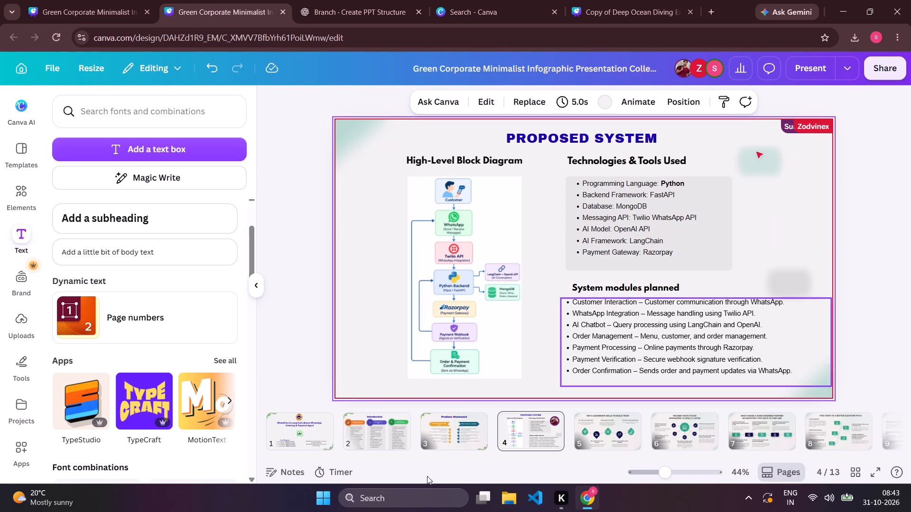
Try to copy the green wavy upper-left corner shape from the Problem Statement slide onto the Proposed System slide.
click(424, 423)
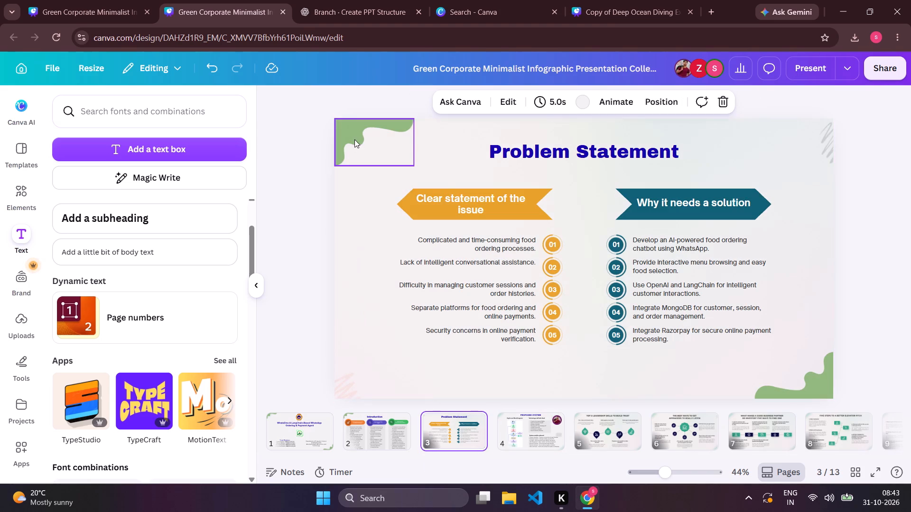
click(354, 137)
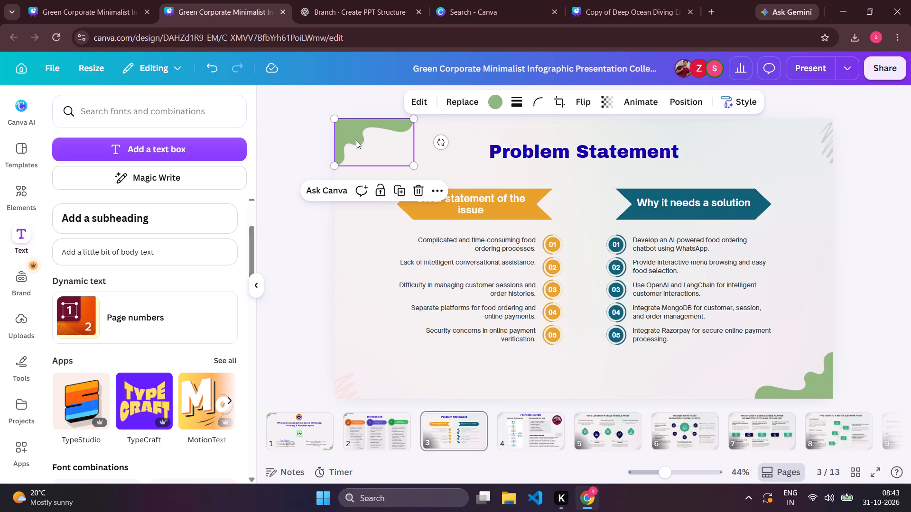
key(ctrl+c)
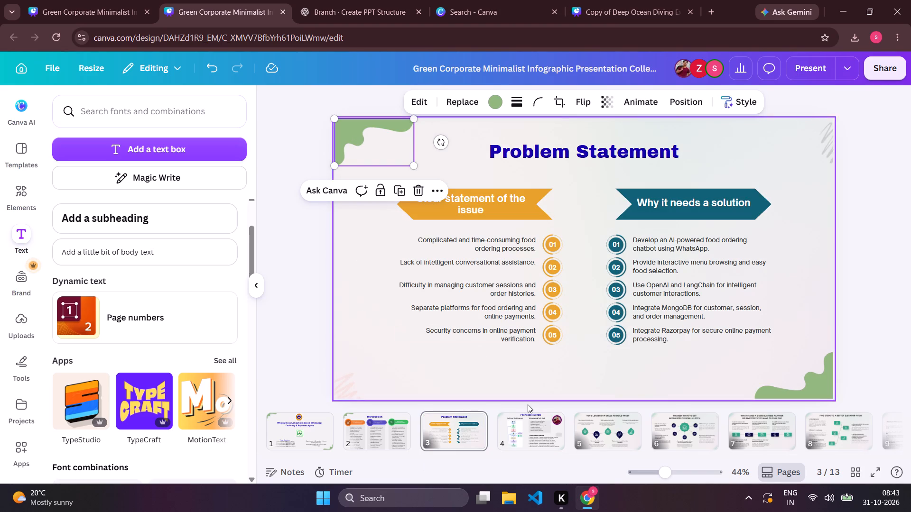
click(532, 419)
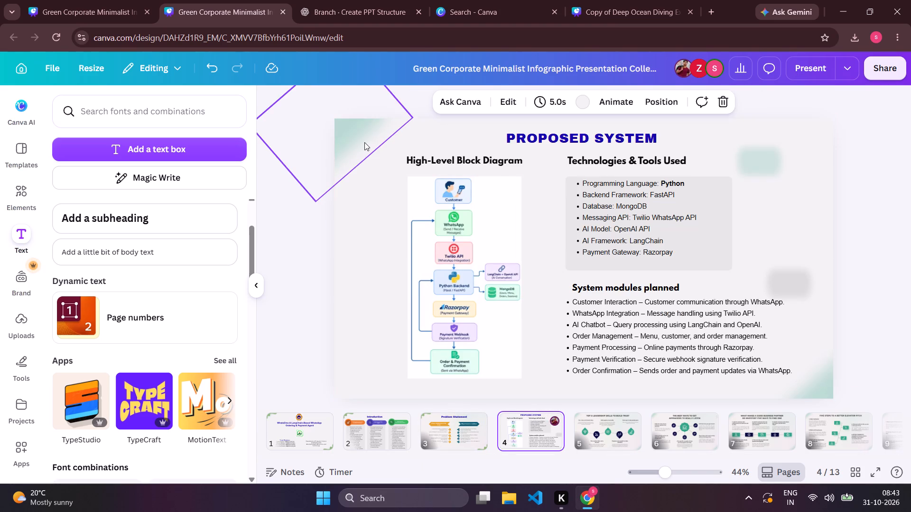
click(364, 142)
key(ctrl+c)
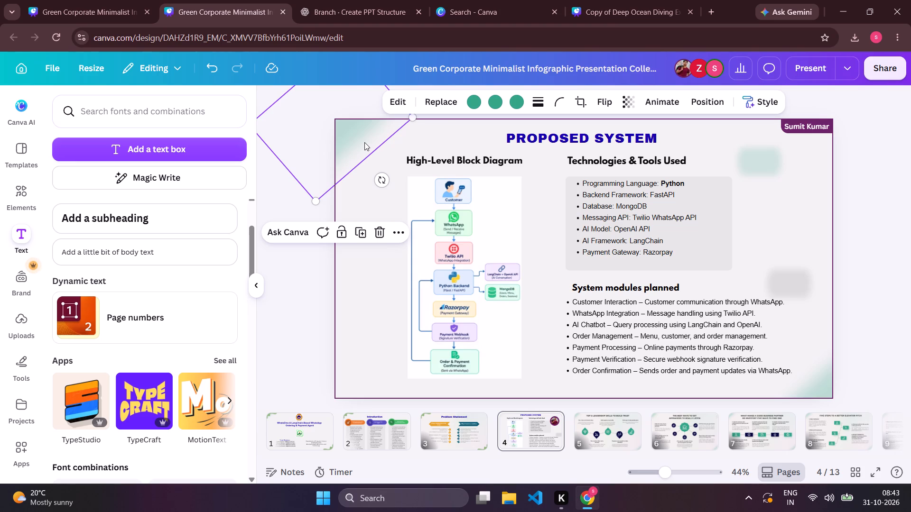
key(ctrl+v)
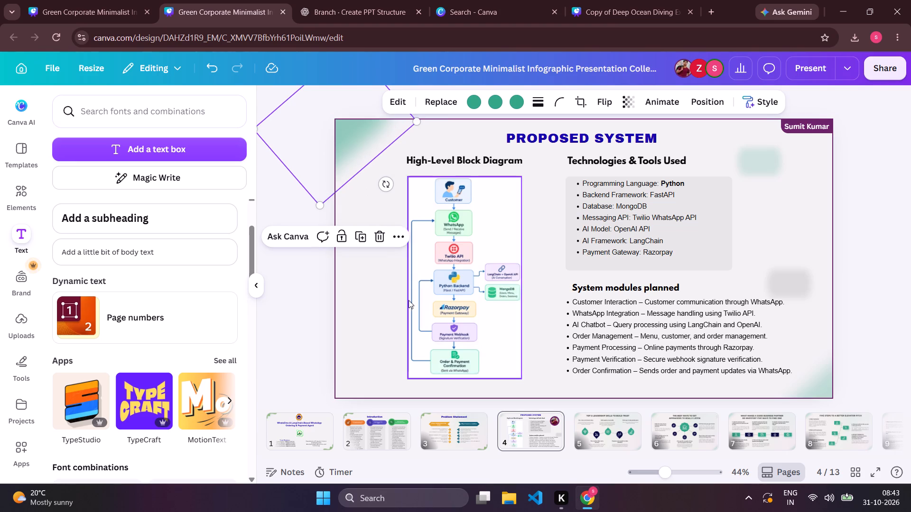
Copy the green wavy upper-left corner shape from the Problem Statement slide and paste it onto the Proposed System slide.
click(431, 423)
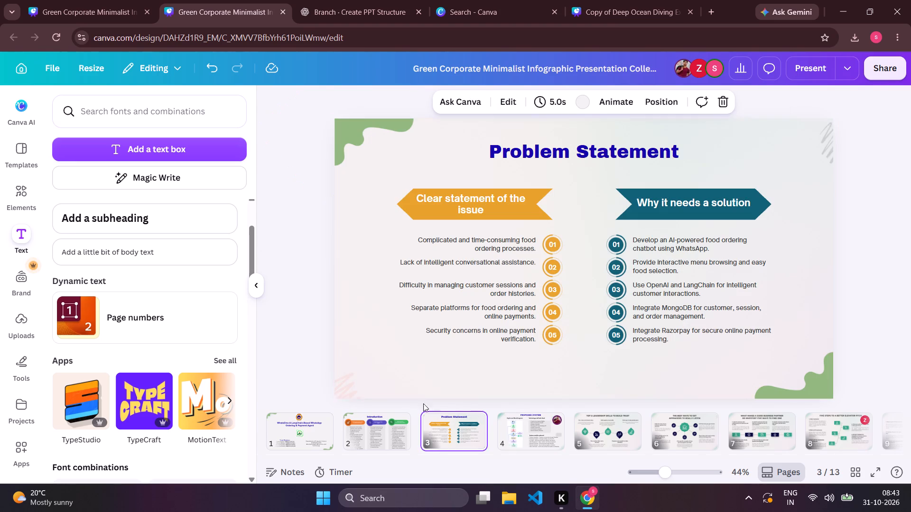
click(353, 138)
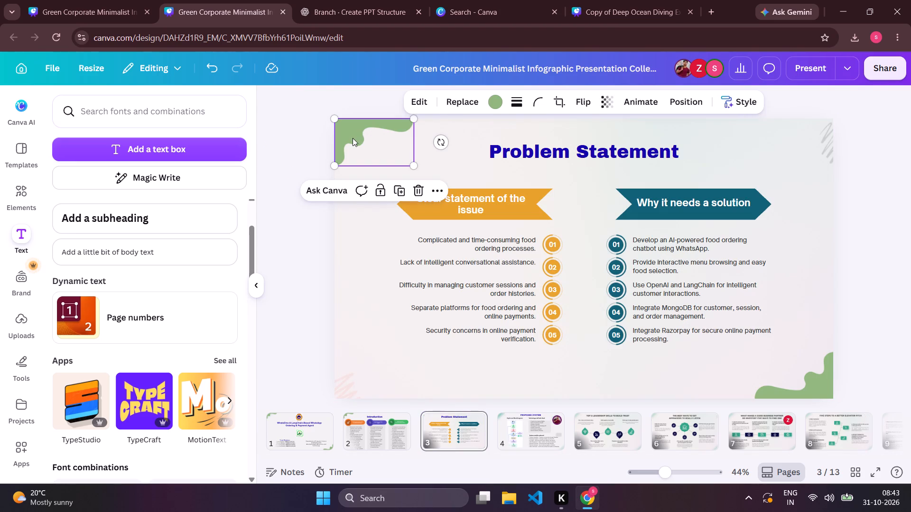
key(ctrl+c)
click(525, 444)
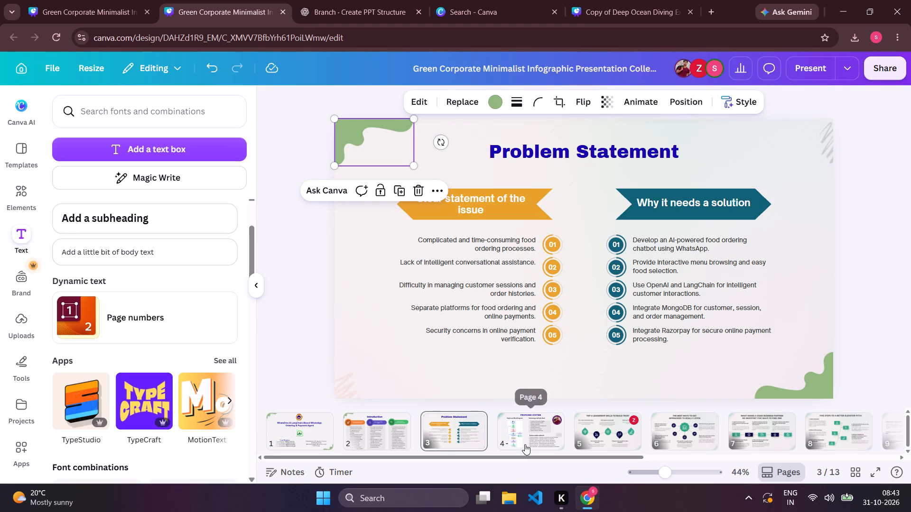
click(366, 159)
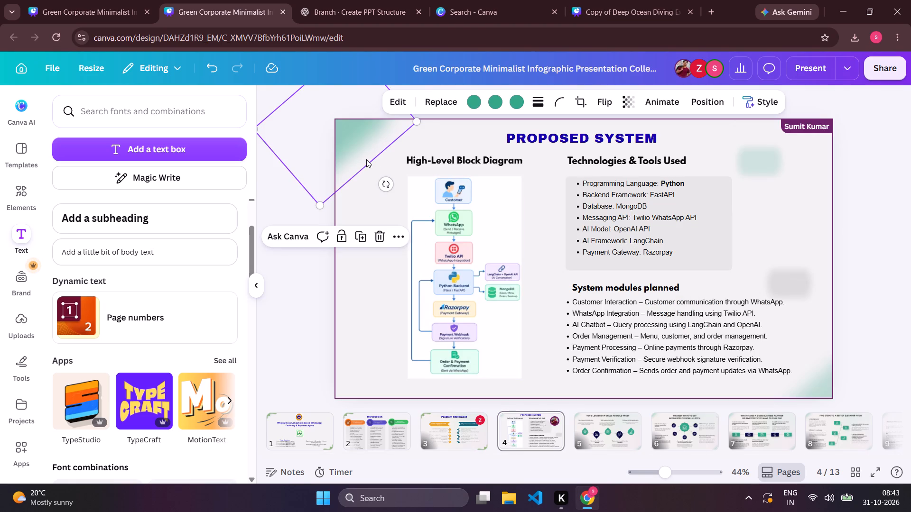
key(ctrl+v)
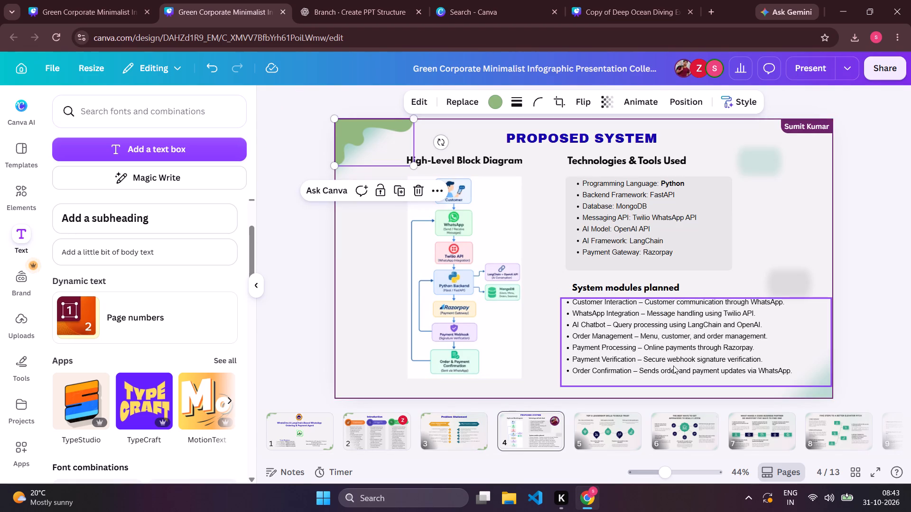
Delete both teal gradients behind the pasted green wavy shape and fit the shape into the slide's upper-left corner.
drag(369, 145, 374, 211)
click(357, 141)
key(BackSpace)
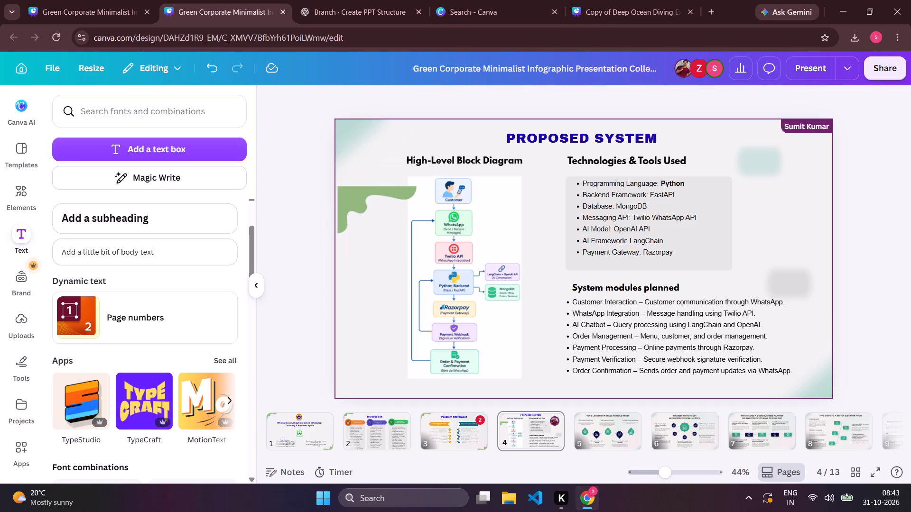
click(353, 148)
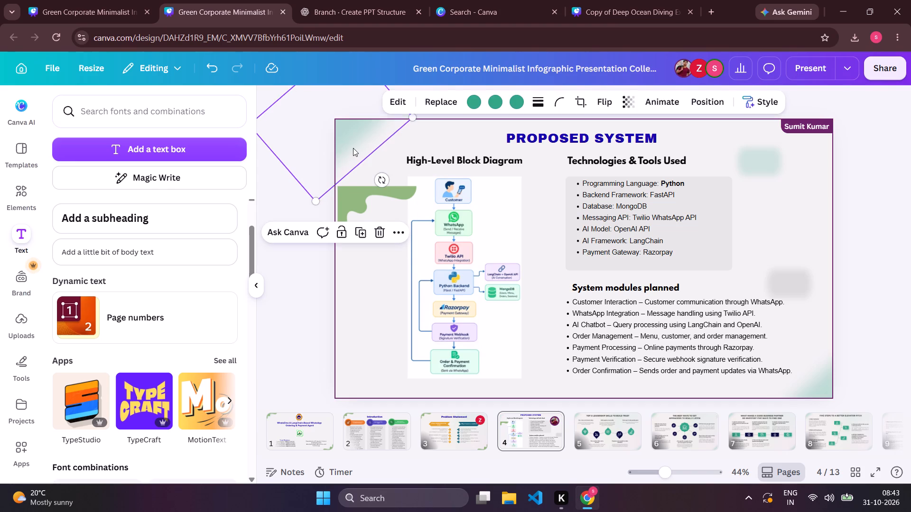
key(BackSpace)
drag(353, 193, 351, 125)
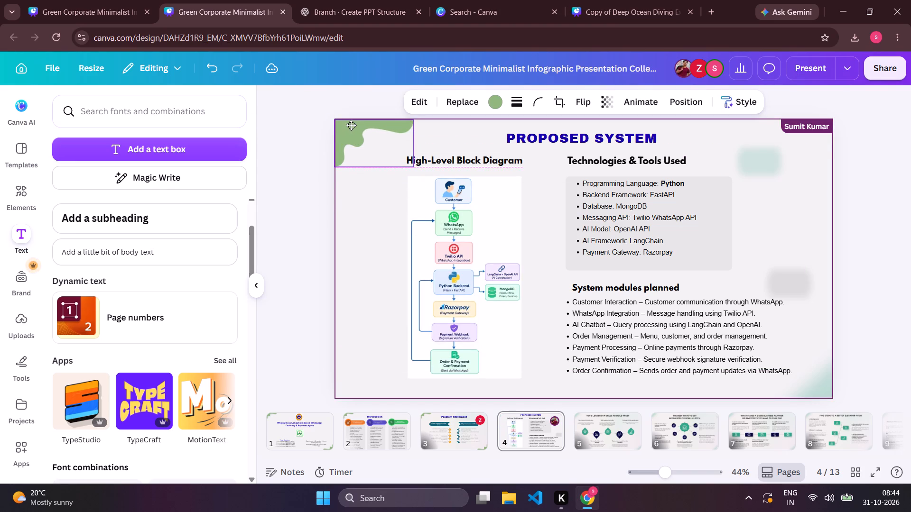
drag(351, 125, 352, 125)
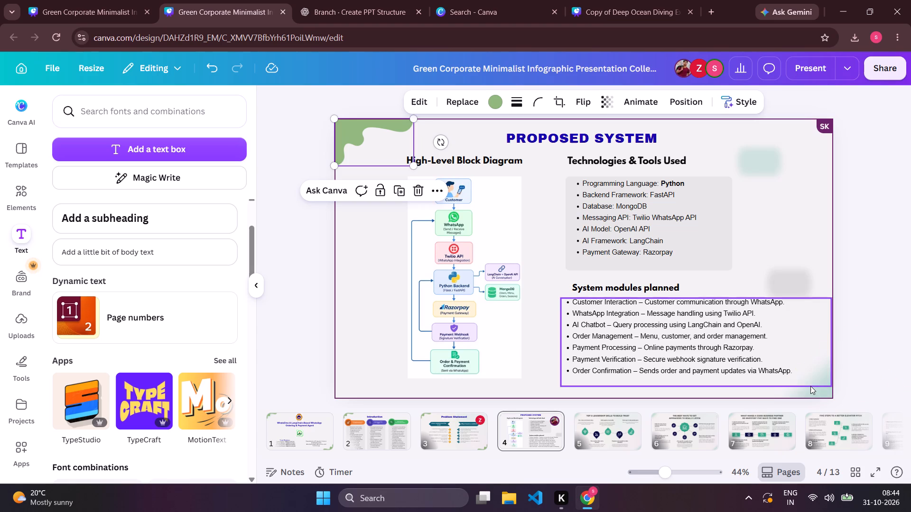
Replace the teal gradient in the Proposed System slide's lower-right corner with the green wavy corner shape copied from the Problem Statement slide.
click(810, 386)
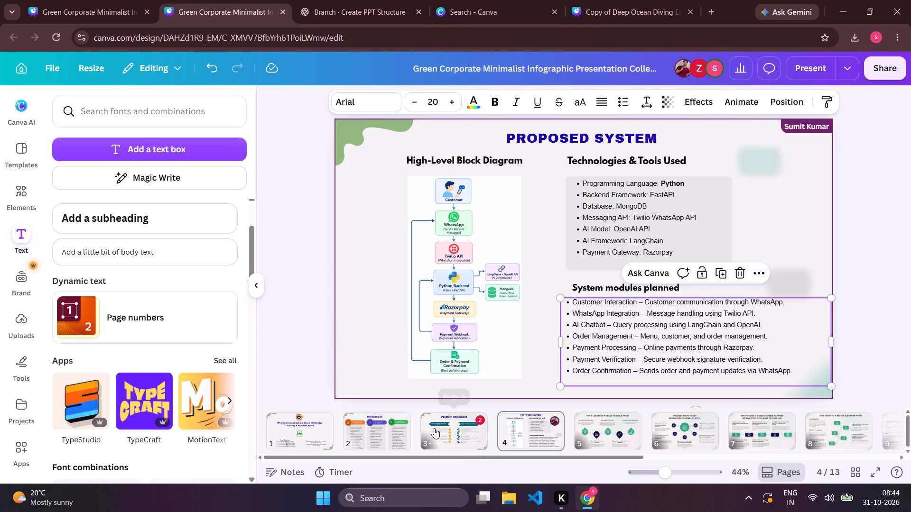
click(443, 429)
click(818, 385)
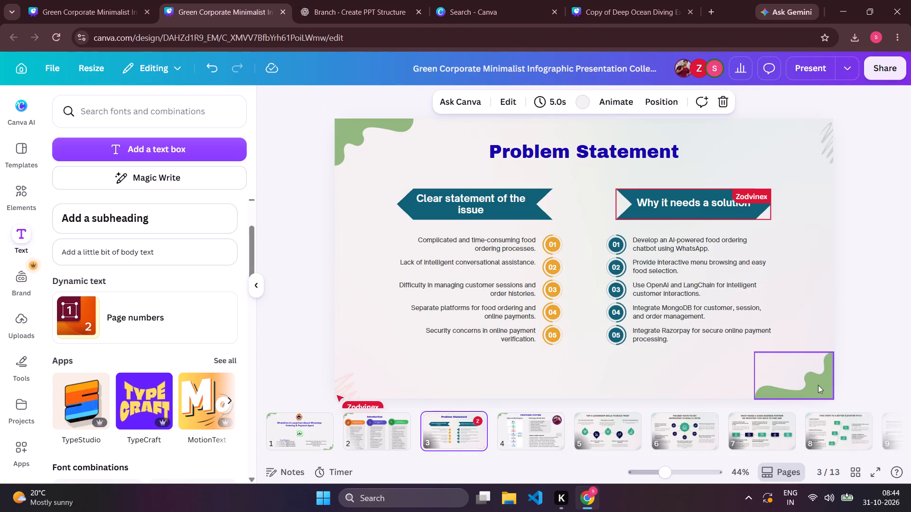
key(ctrl+c)
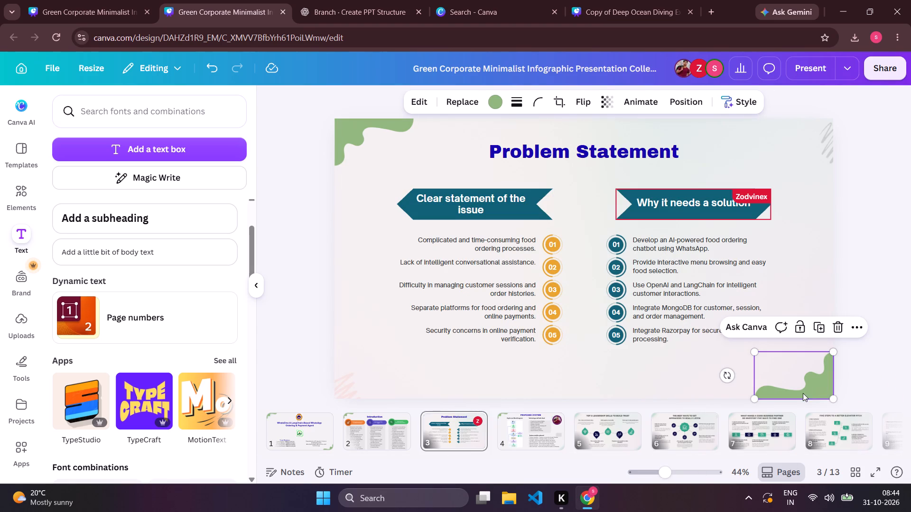
click(549, 437)
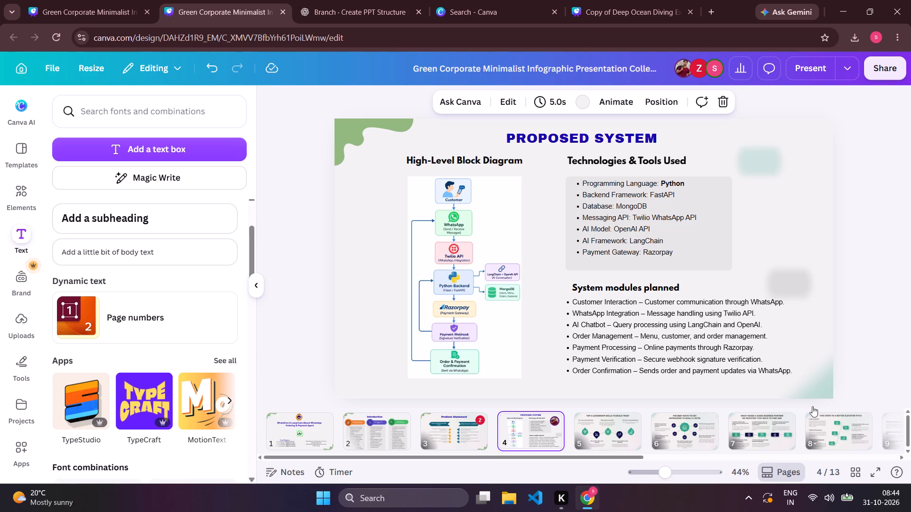
click(811, 395)
key(BackSpace)
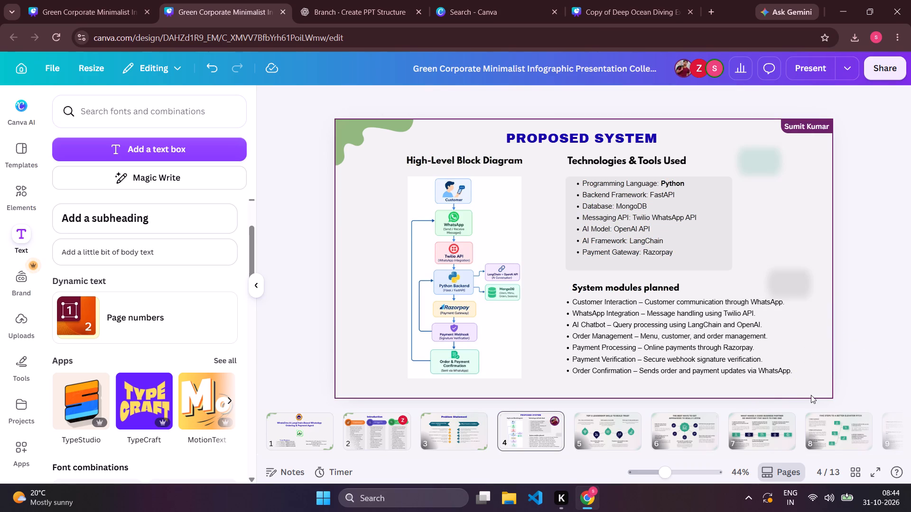
click(811, 395)
key(ctrl+v)
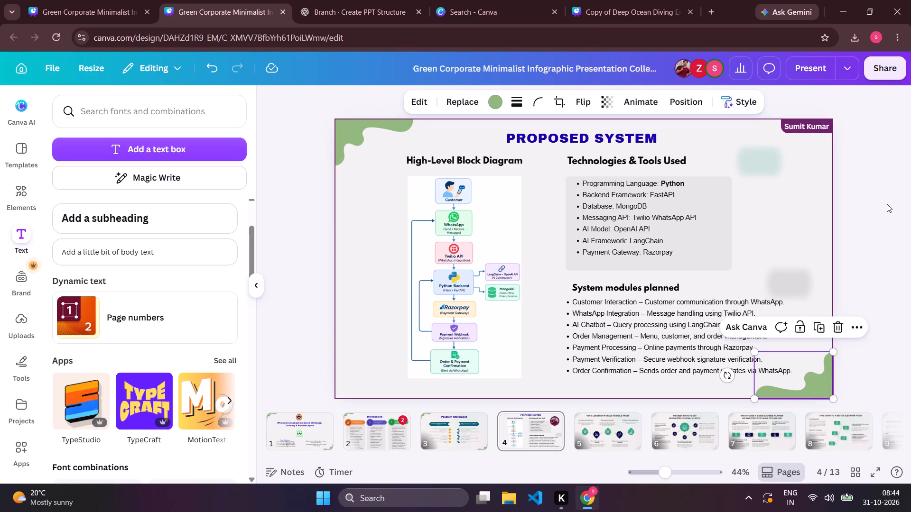
click(887, 203)
Copy the grey panel behind the Importance of the topic text on the Introduction slide and paste it onto the Proposed System slide.
click(391, 429)
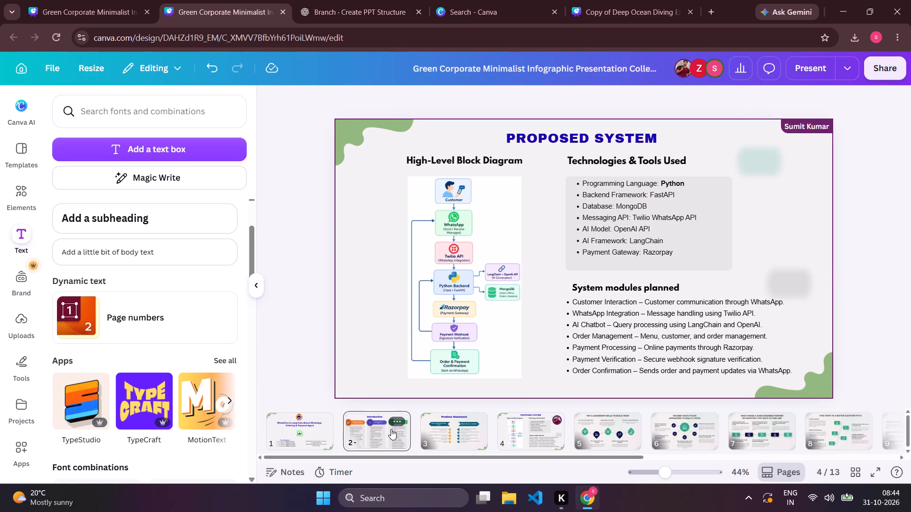
click(549, 384)
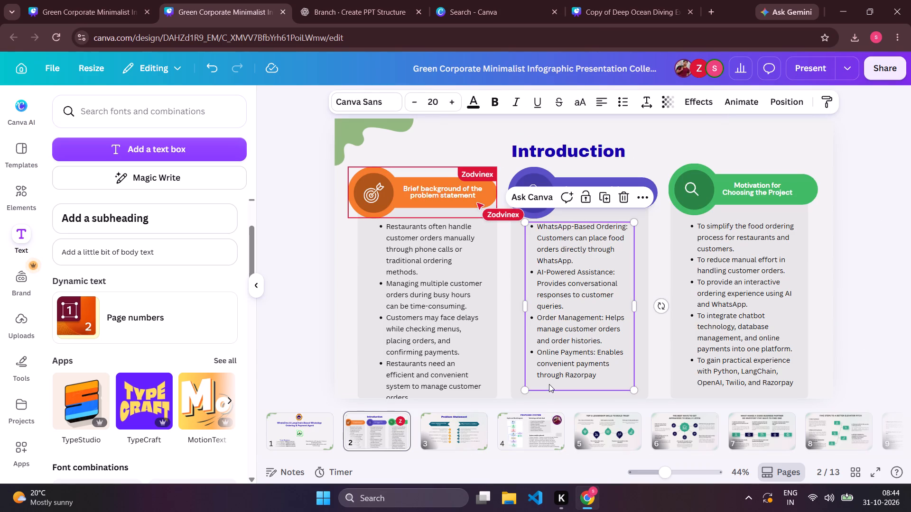
click(641, 357)
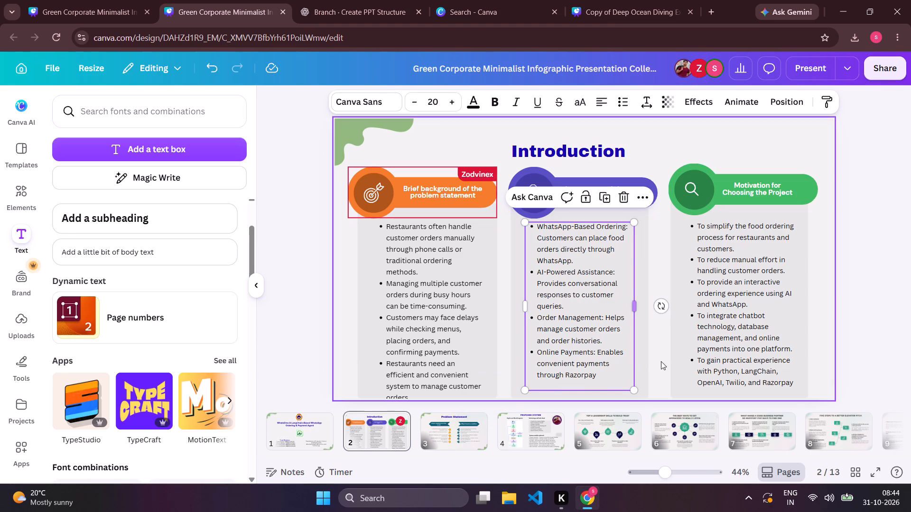
click(645, 357)
click(645, 357)
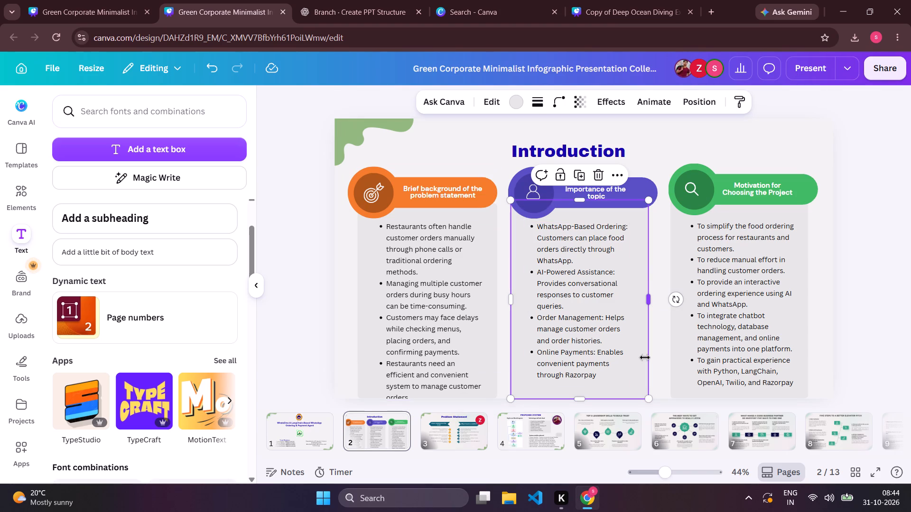
key(ctrl+c)
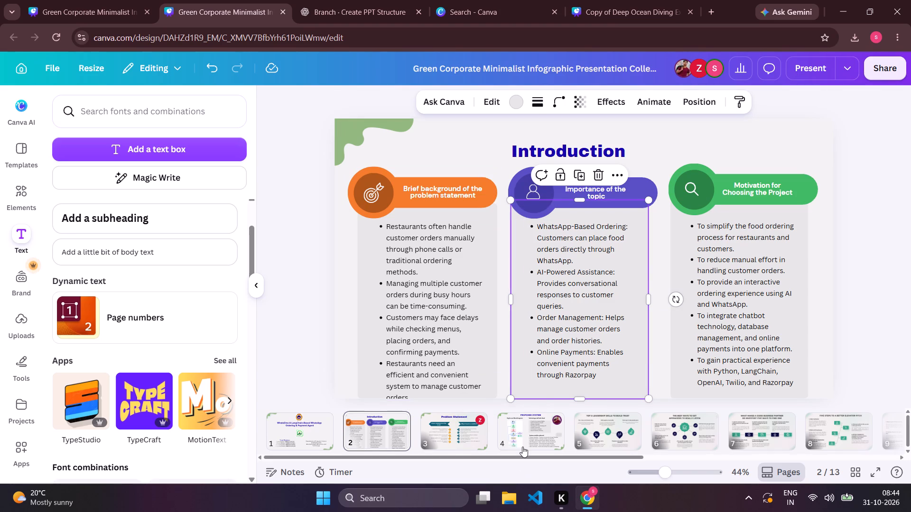
click(522, 447)
click(534, 381)
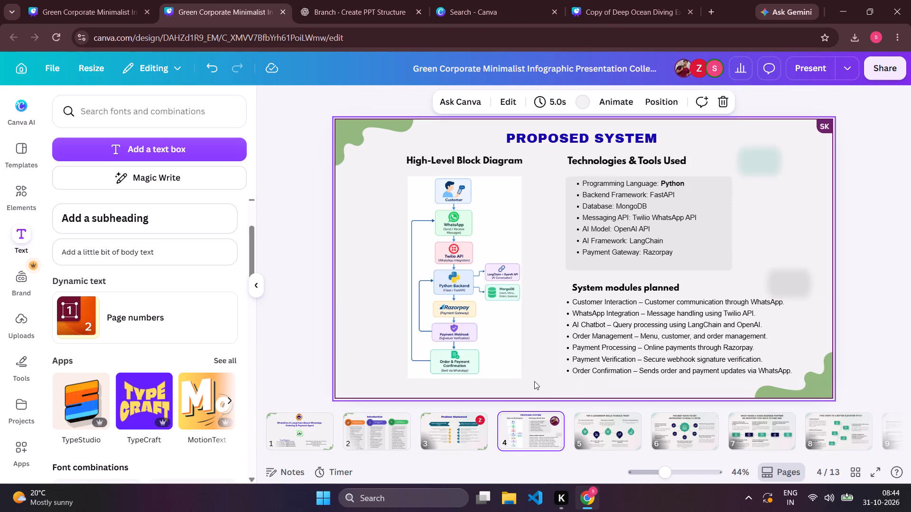
key(ctrl+v)
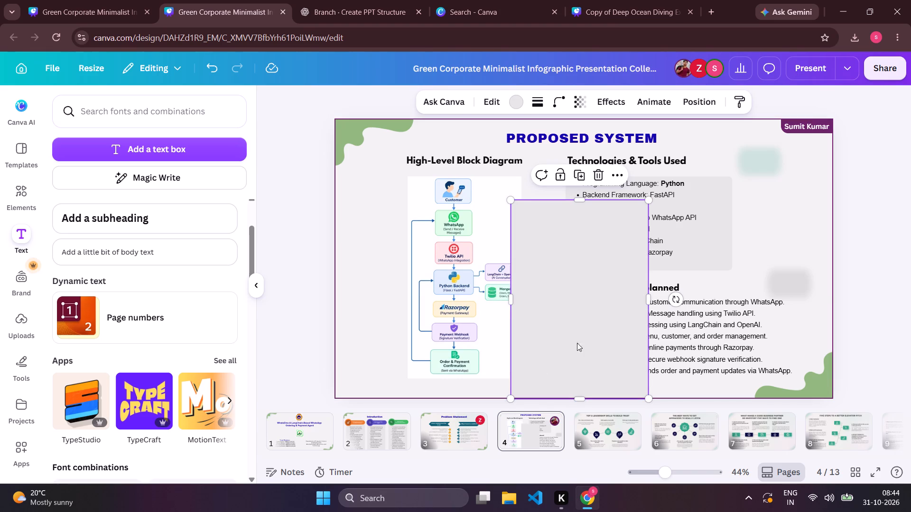
Move the system modules list clear of the grey panel, copy all its text and delete that text from the box.
click(655, 302)
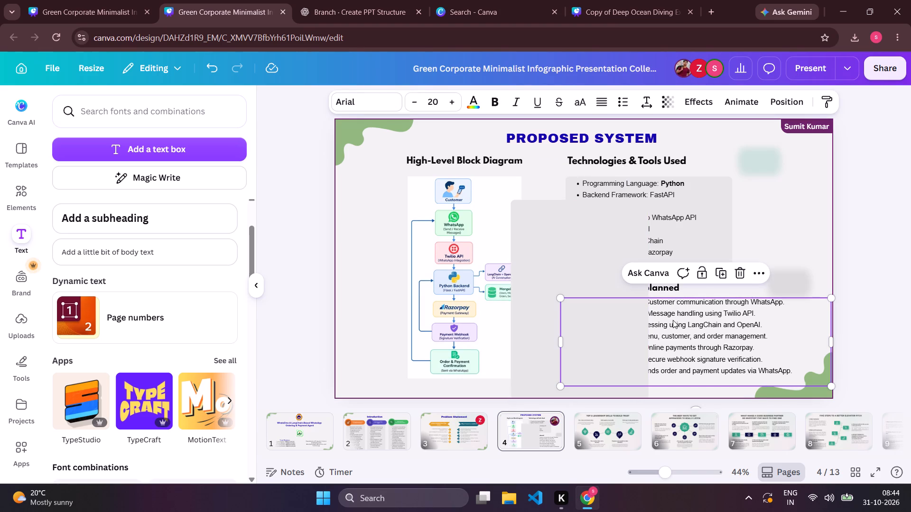
drag(673, 320, 621, 400)
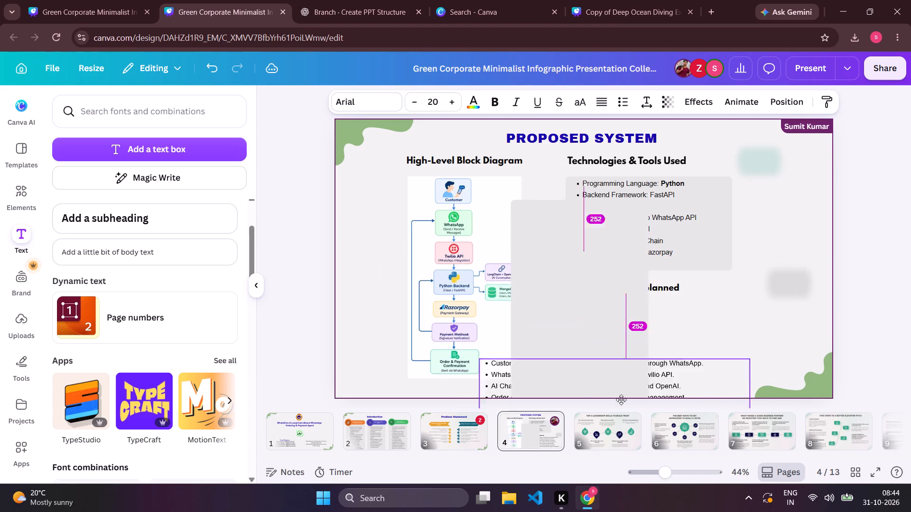
drag(621, 400, 682, 160)
double_click(714, 169)
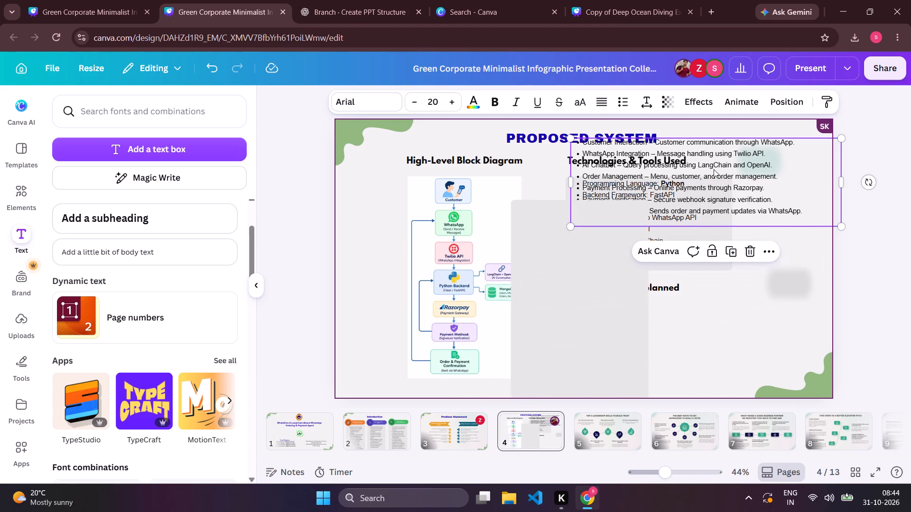
key(ctrl+a)
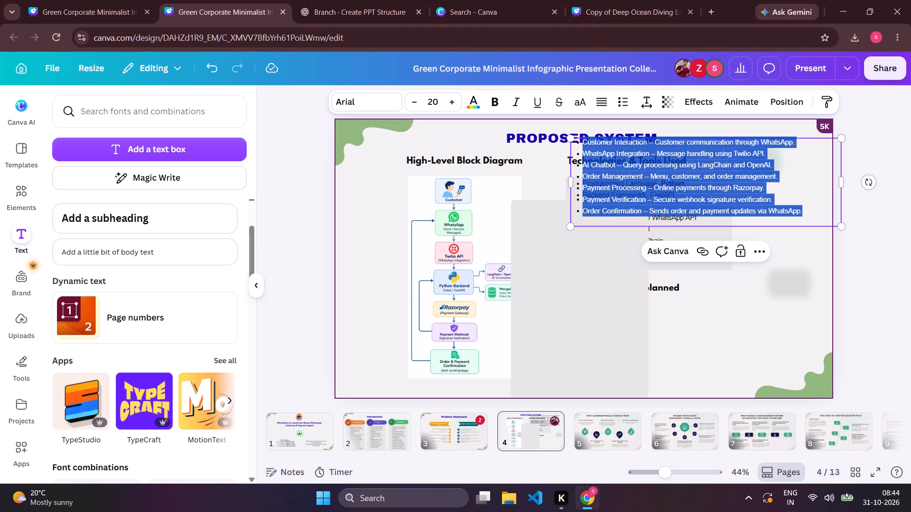
key(ctrl+c)
key(BackSpace)
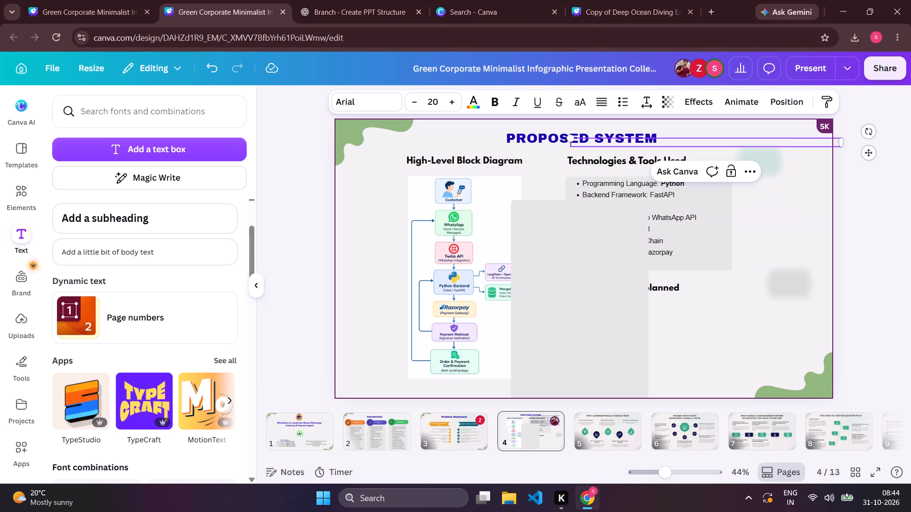
Shorten and widen the pasted grey panel, and place it below the System modules planned heading.
drag(622, 279, 690, 364)
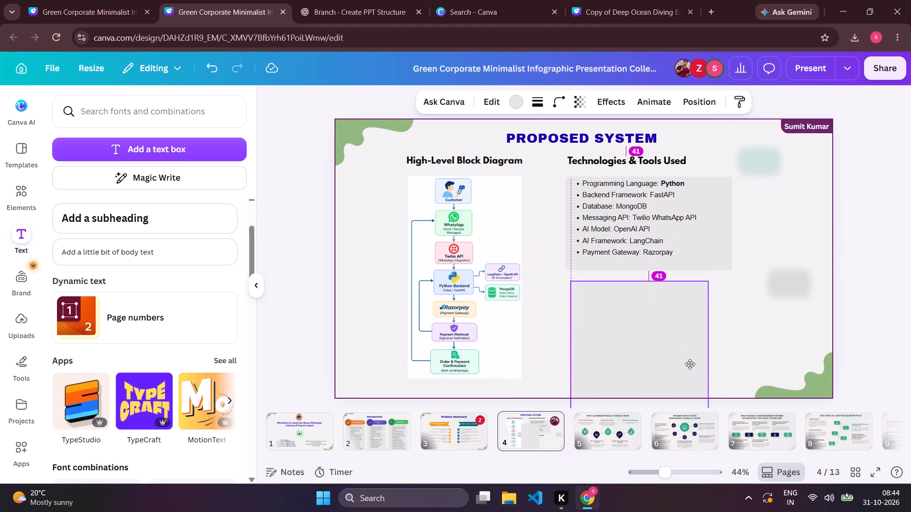
drag(690, 364, 592, 209)
drag(549, 329, 548, 293)
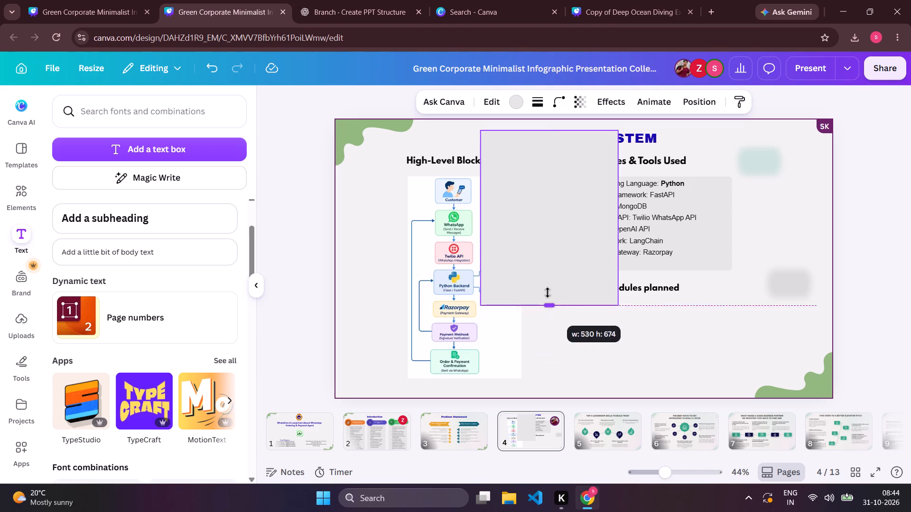
drag(548, 293, 548, 251)
drag(622, 190, 667, 191)
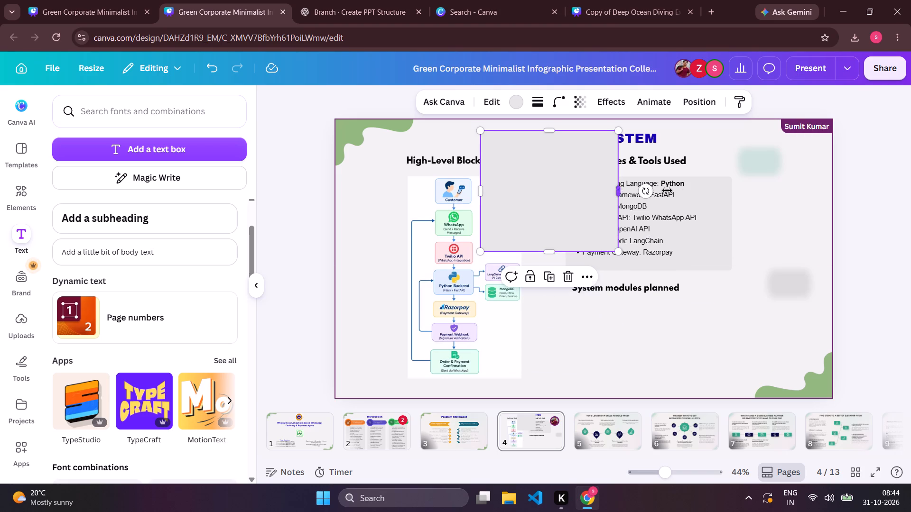
drag(667, 191, 732, 189)
drag(618, 200, 677, 324)
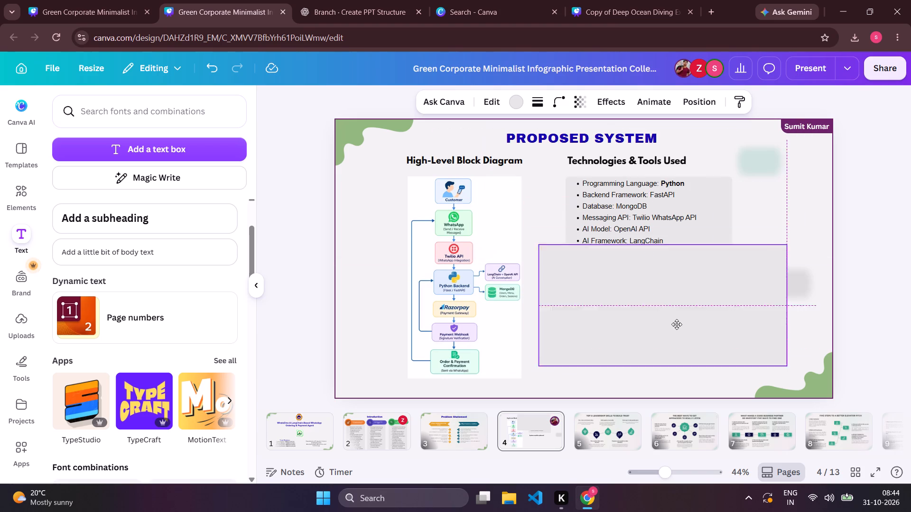
drag(677, 324, 654, 247)
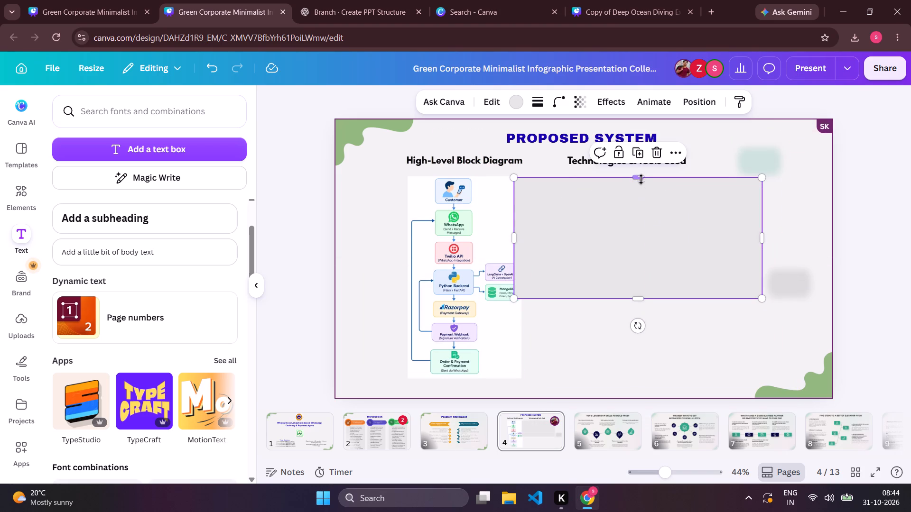
drag(637, 180, 638, 198)
drag(640, 231, 672, 320)
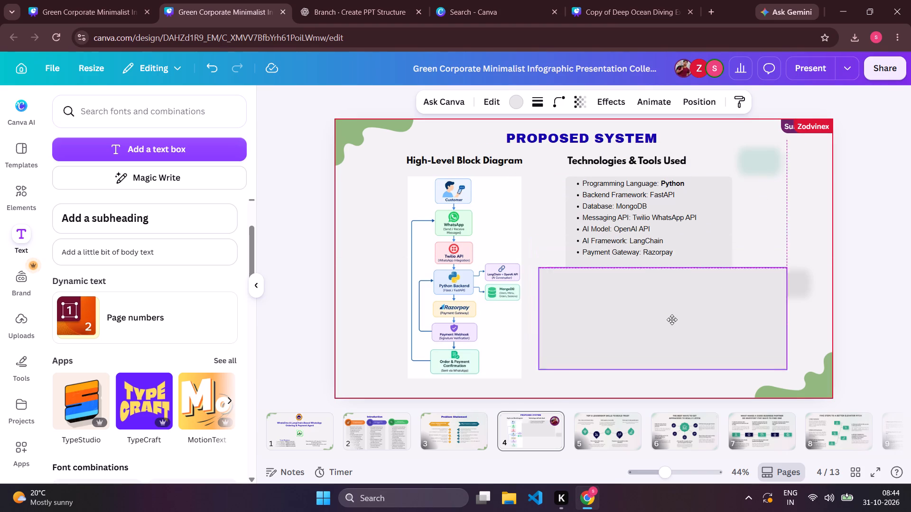
drag(672, 320, 676, 328)
Move the System modules planned heading slightly up, away from the grey panel's top edge.
click(632, 292)
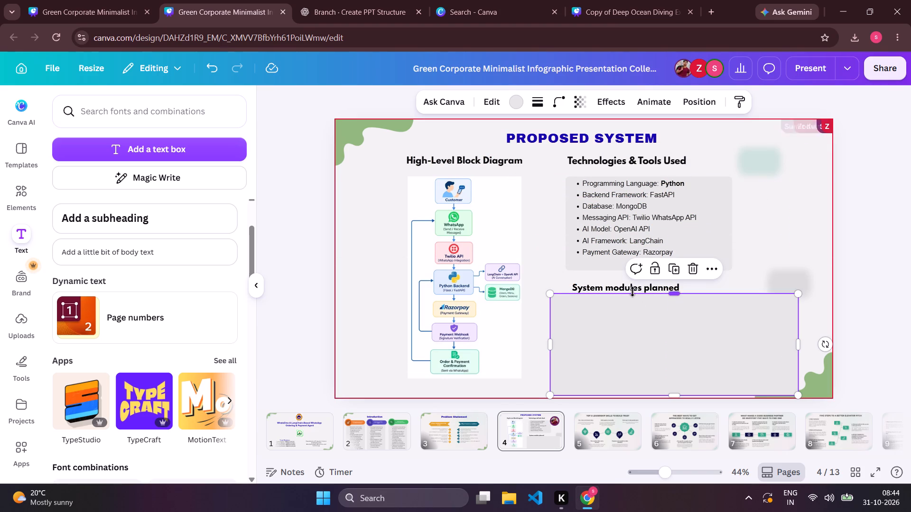
click(632, 292)
drag(631, 284, 630, 278)
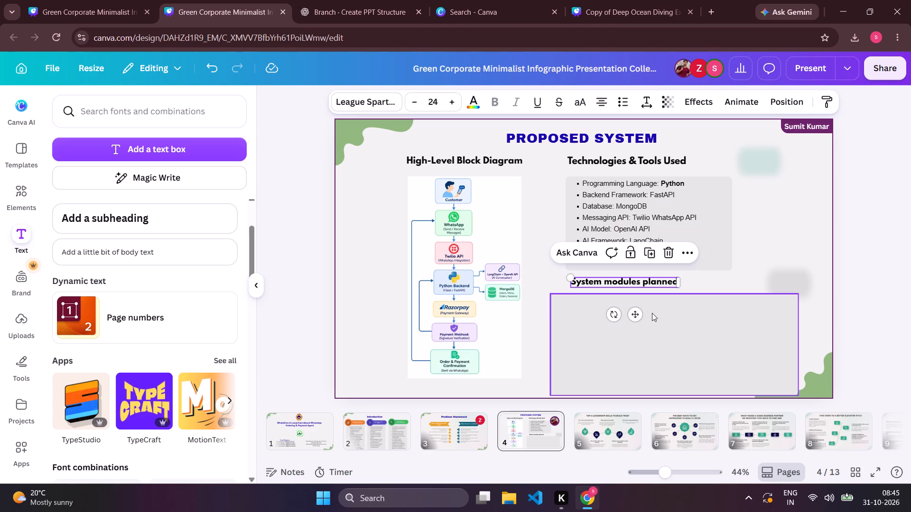
Narrow the lower grey panel from its right side and position it directly under the System modules planned heading.
click(798, 342)
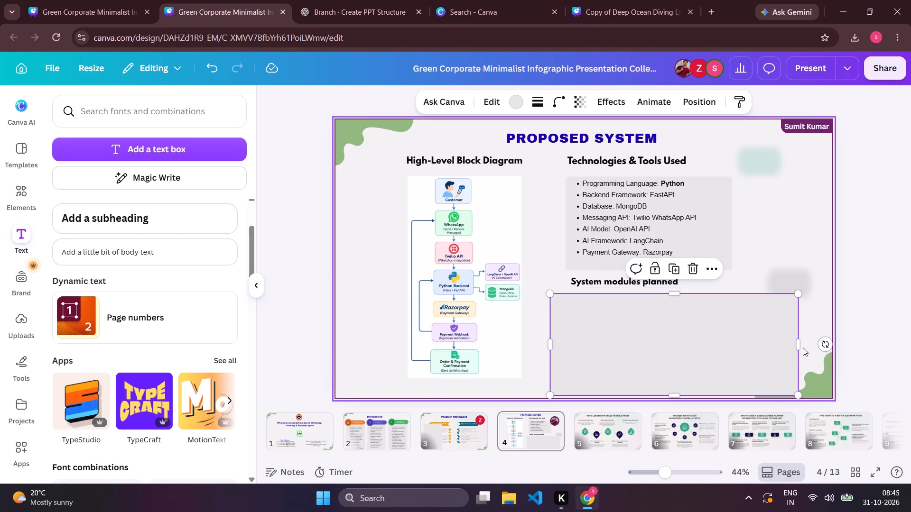
drag(799, 345, 782, 347)
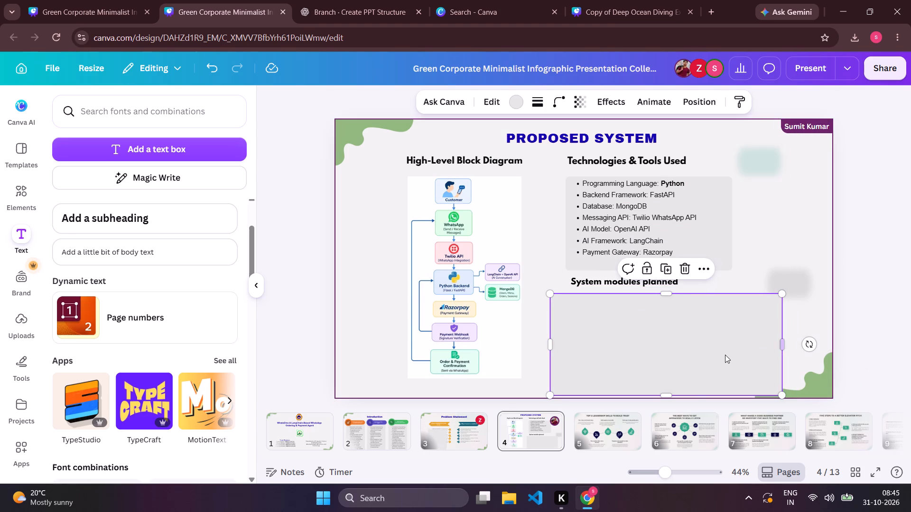
click(725, 355)
drag(725, 355, 750, 354)
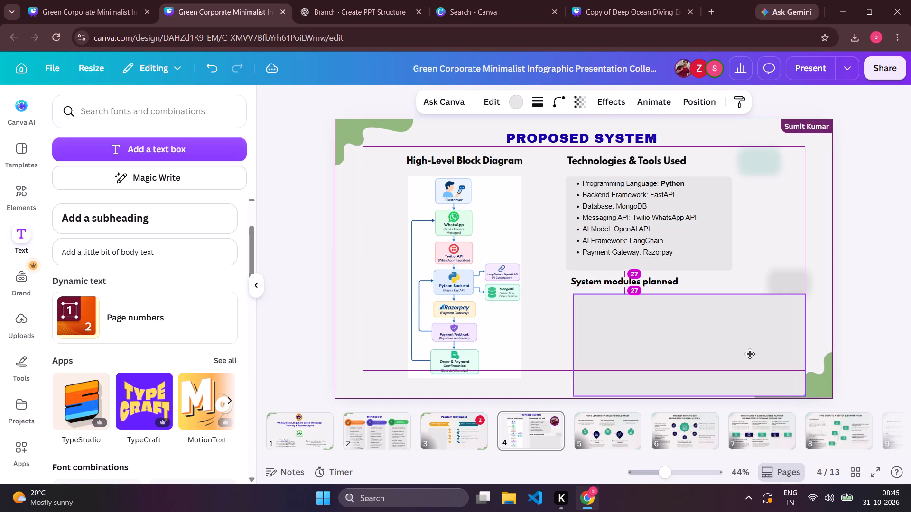
drag(750, 354, 735, 349)
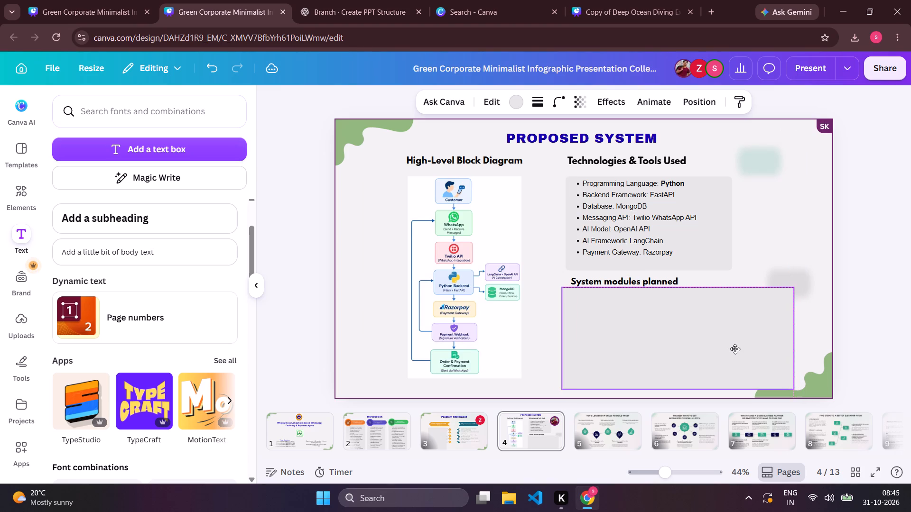
drag(735, 349, 737, 349)
click(782, 215)
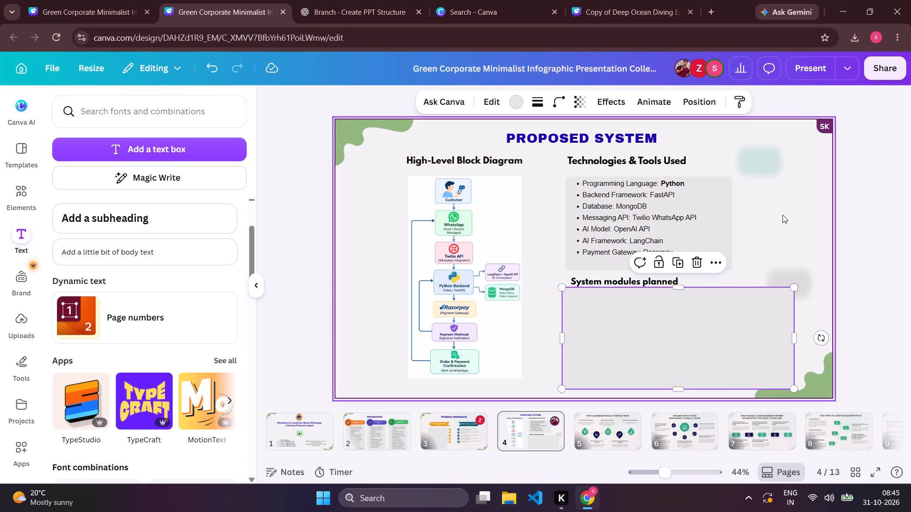
Replace the Proposed System slide's bottom-right green wavy corner with a copy of the one on the Problem Statement slide.
click(805, 385)
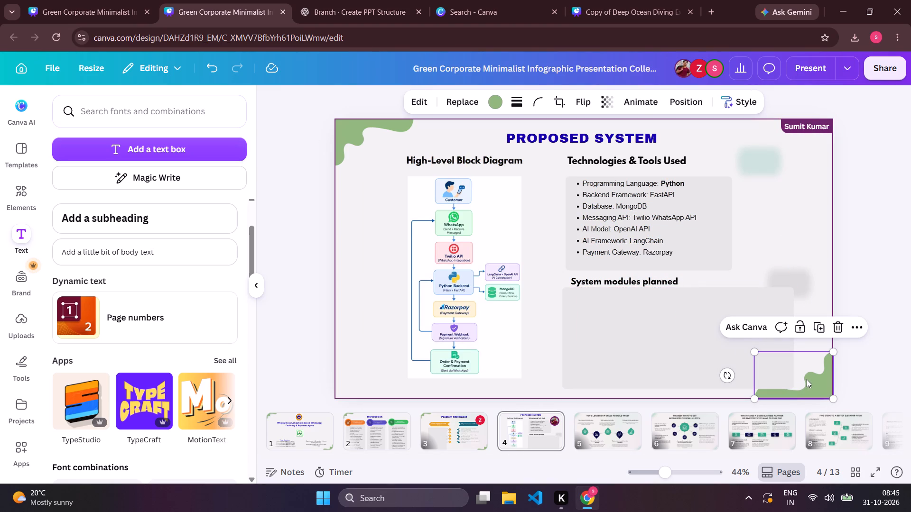
click(465, 439)
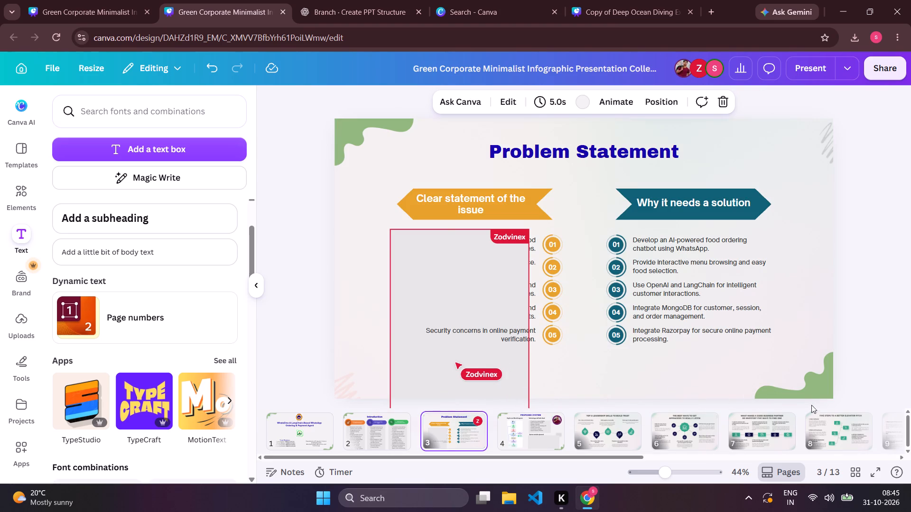
click(809, 393)
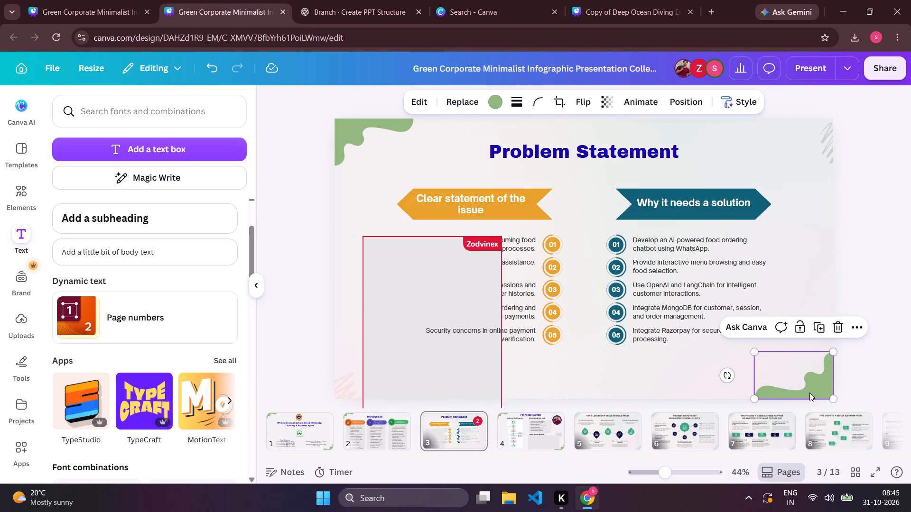
key(ctrl+c)
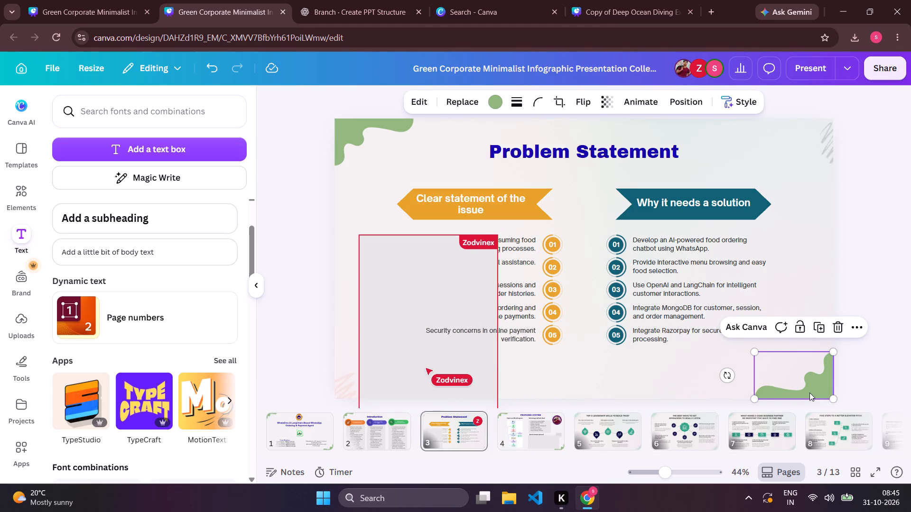
click(551, 422)
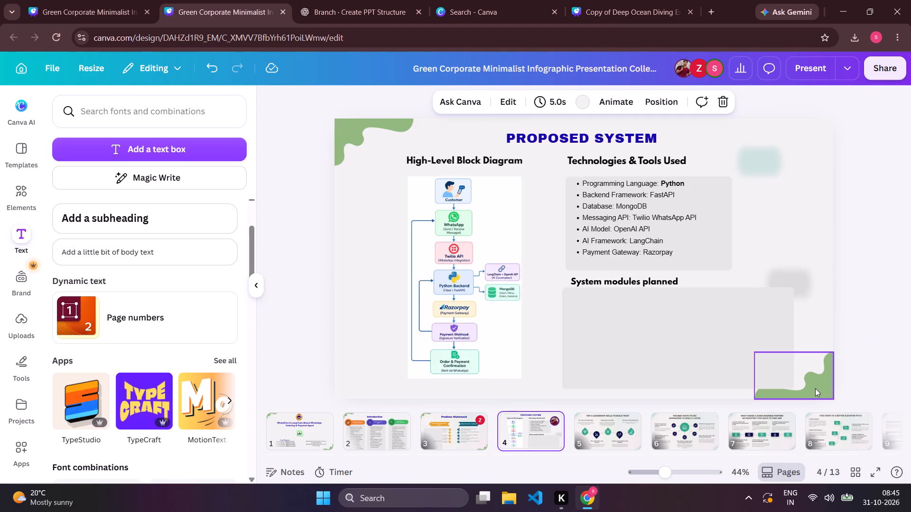
key(BackSpace)
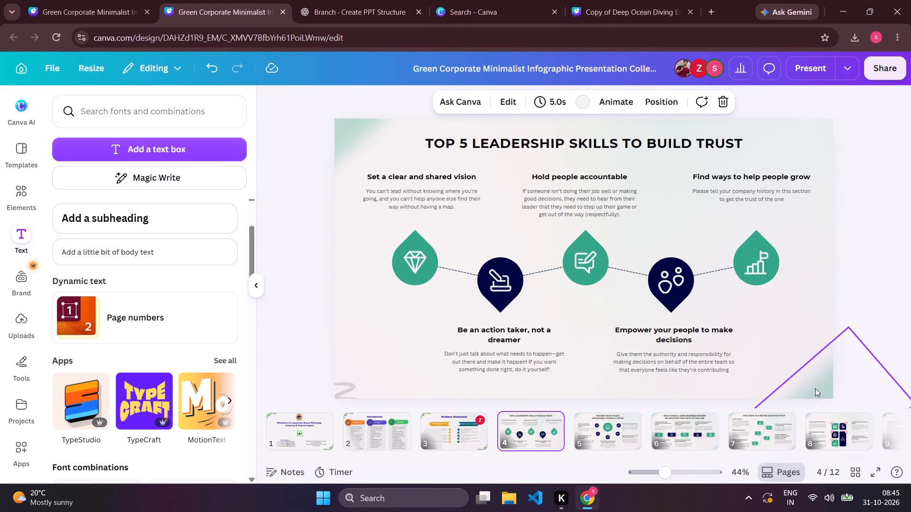
key(ctrl+z)
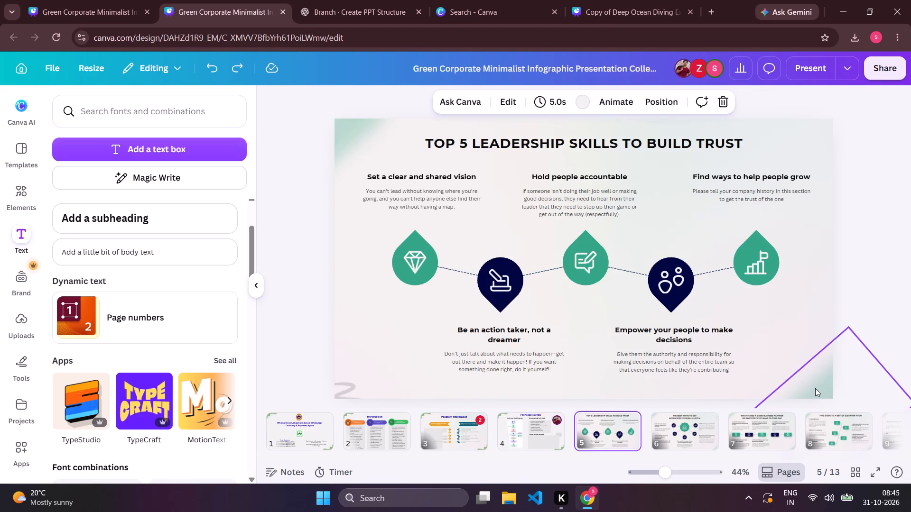
click(547, 445)
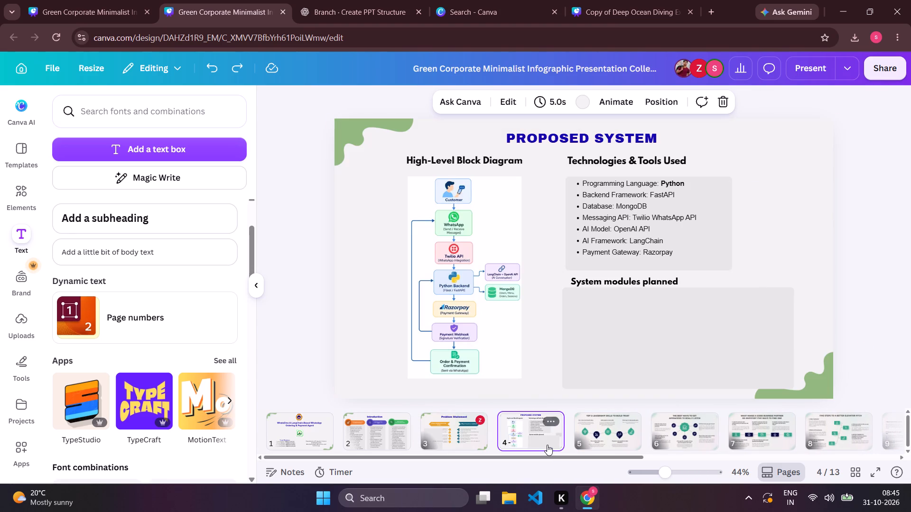
click(820, 385)
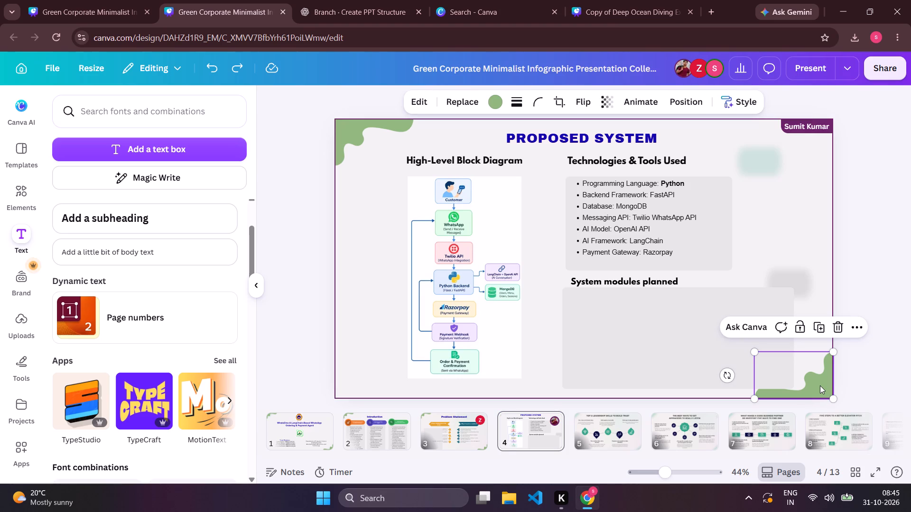
key(BackSpace)
key(ctrl+v)
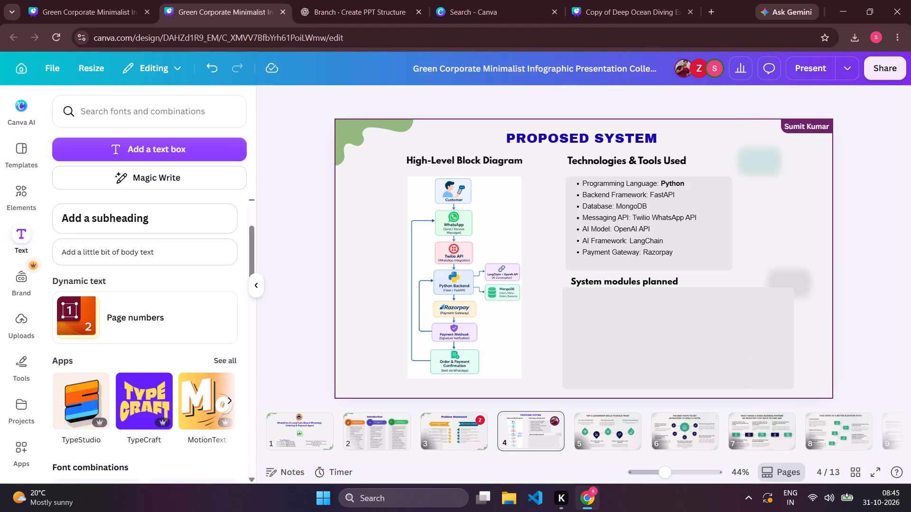
click(708, 339)
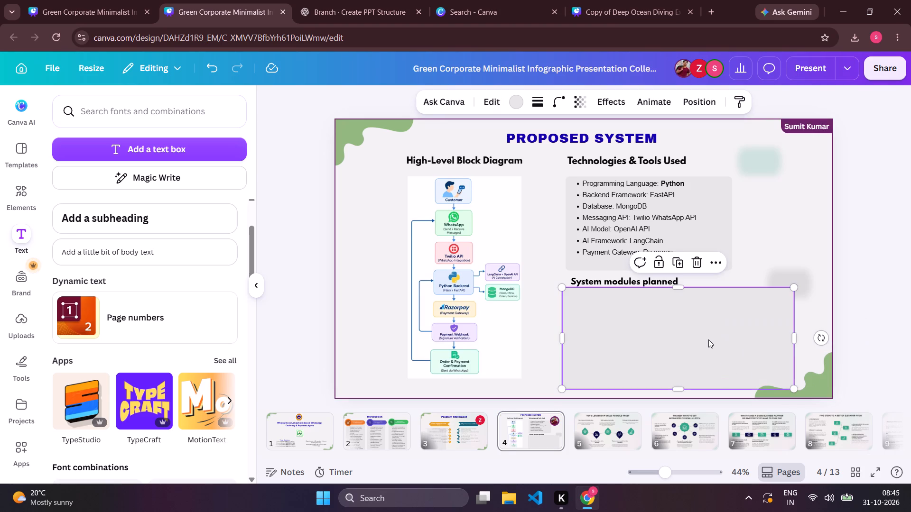
click(708, 339)
click(793, 219)
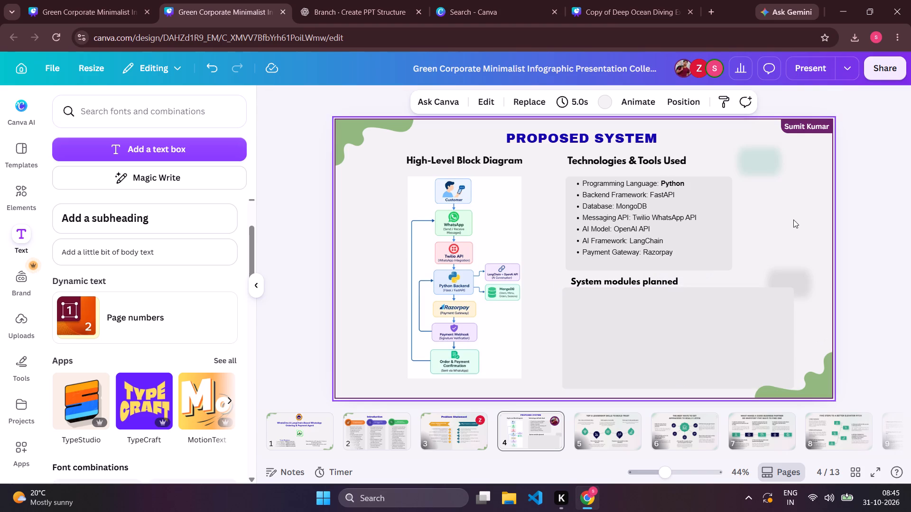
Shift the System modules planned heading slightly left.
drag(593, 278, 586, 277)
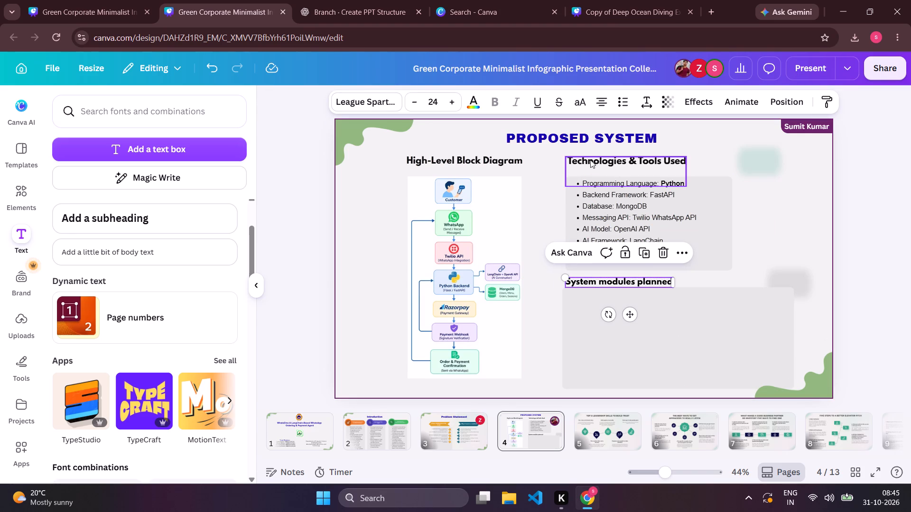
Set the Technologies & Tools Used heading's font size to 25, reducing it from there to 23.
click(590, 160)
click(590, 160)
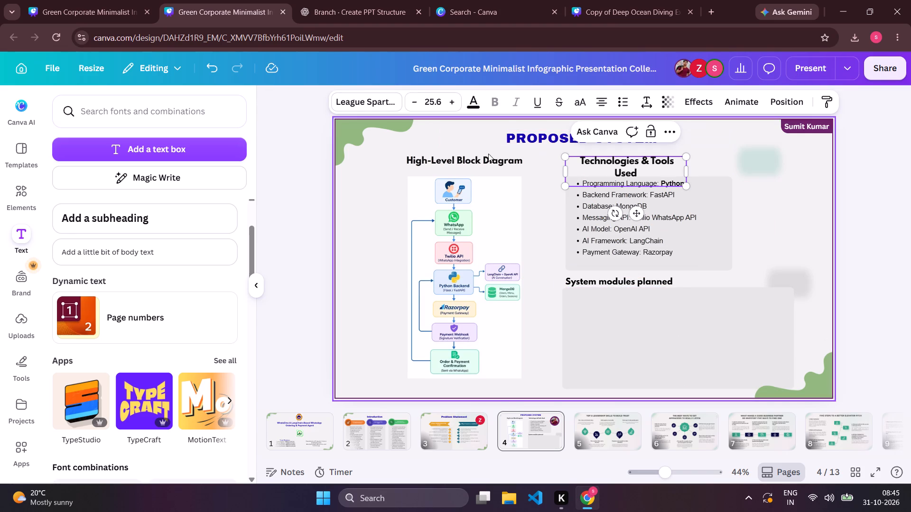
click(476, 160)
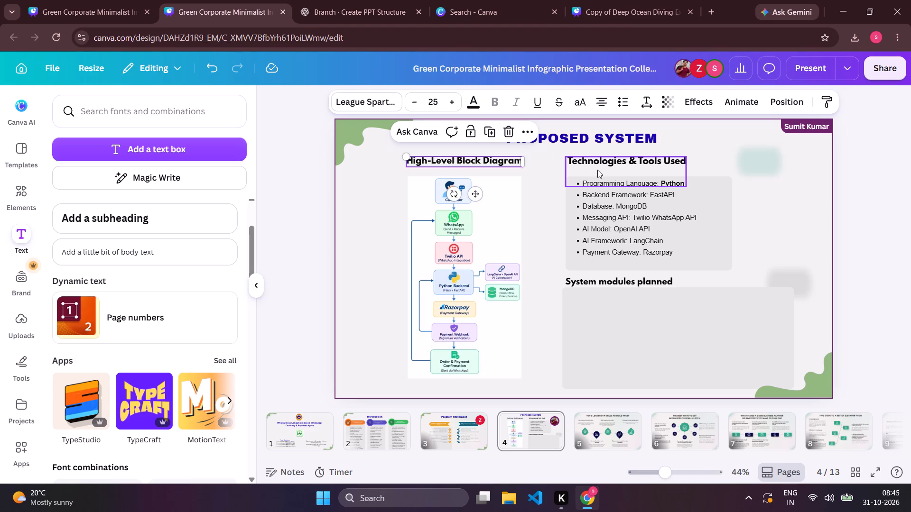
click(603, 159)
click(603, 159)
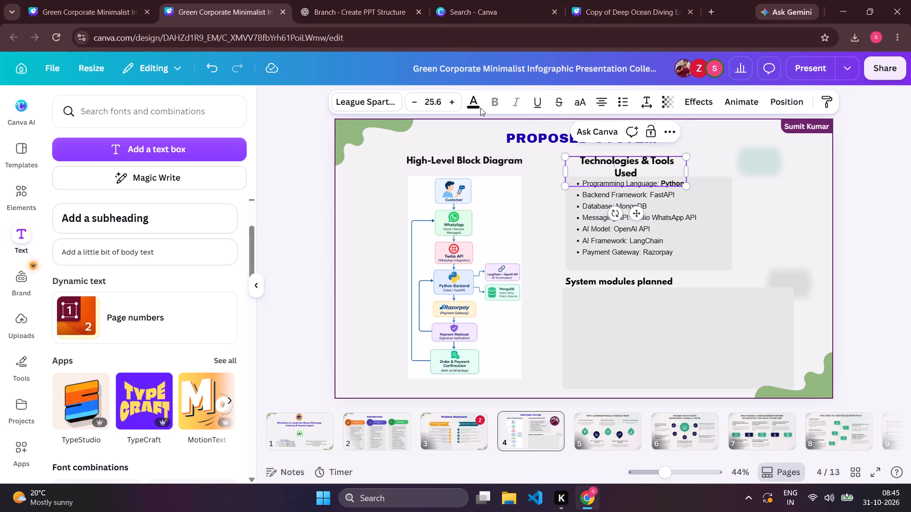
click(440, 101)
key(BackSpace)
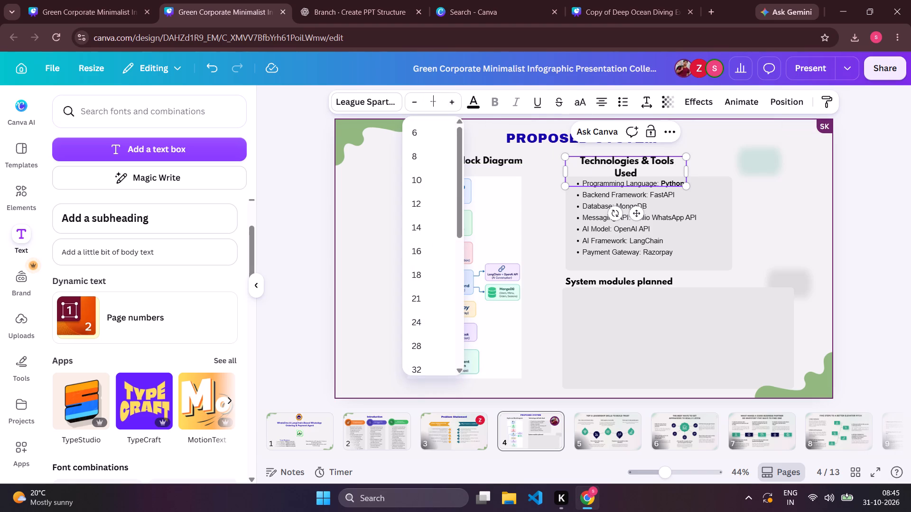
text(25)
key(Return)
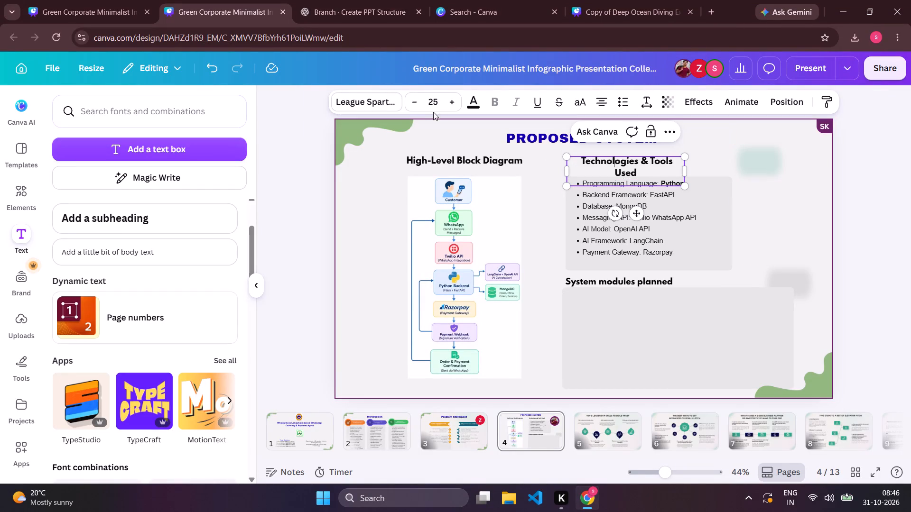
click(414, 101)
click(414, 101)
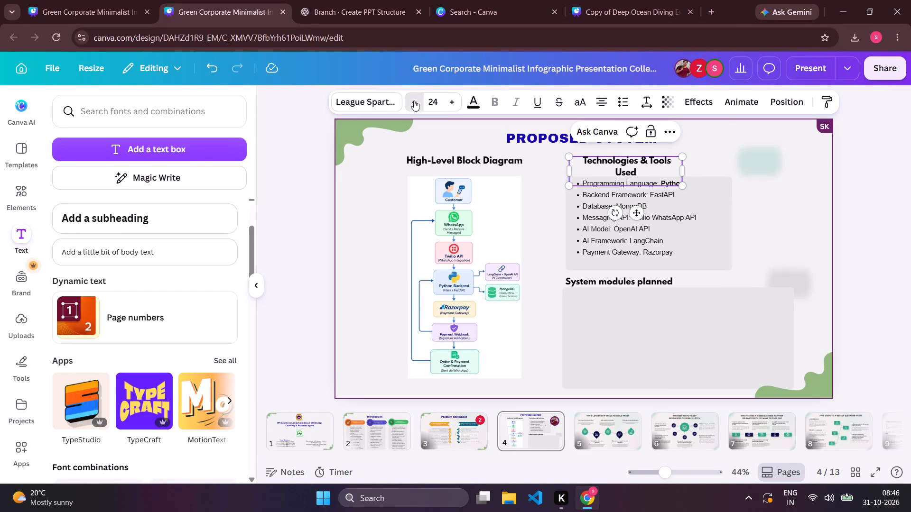
Widen the Technologies & Tools Used heading box so its text fits on one line.
click(613, 175)
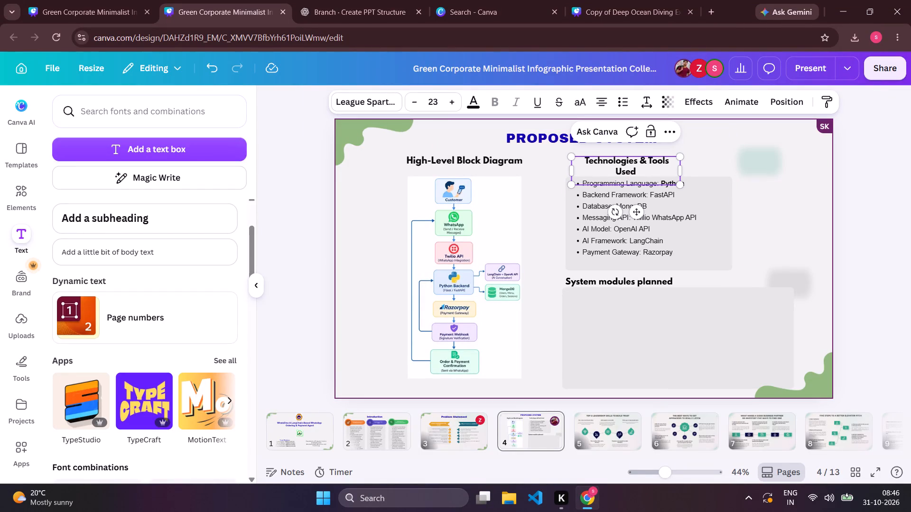
key(BackSpace)
key(BackSpace)
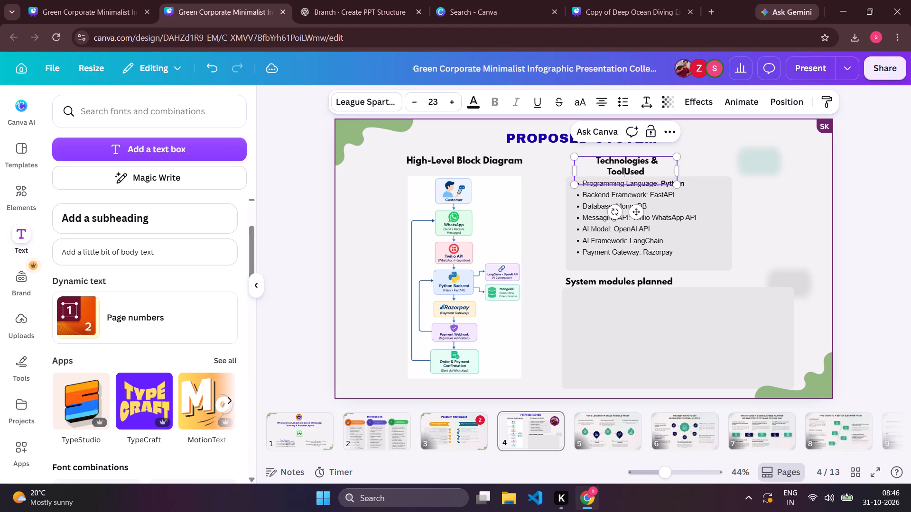
text(s)
key(space)
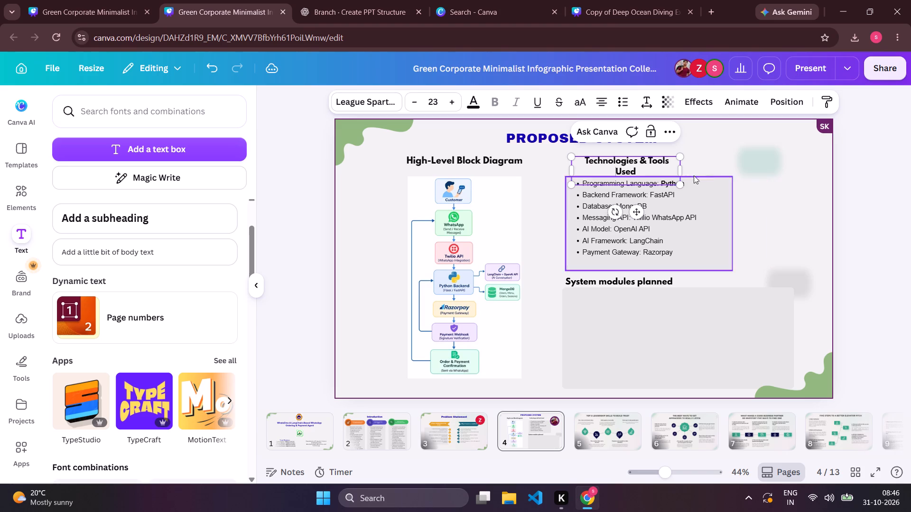
drag(682, 169, 706, 167)
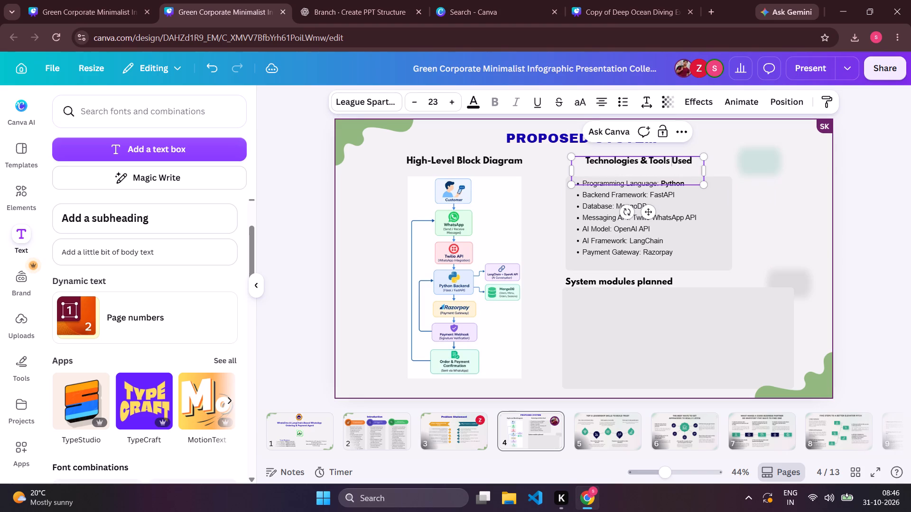
click(779, 211)
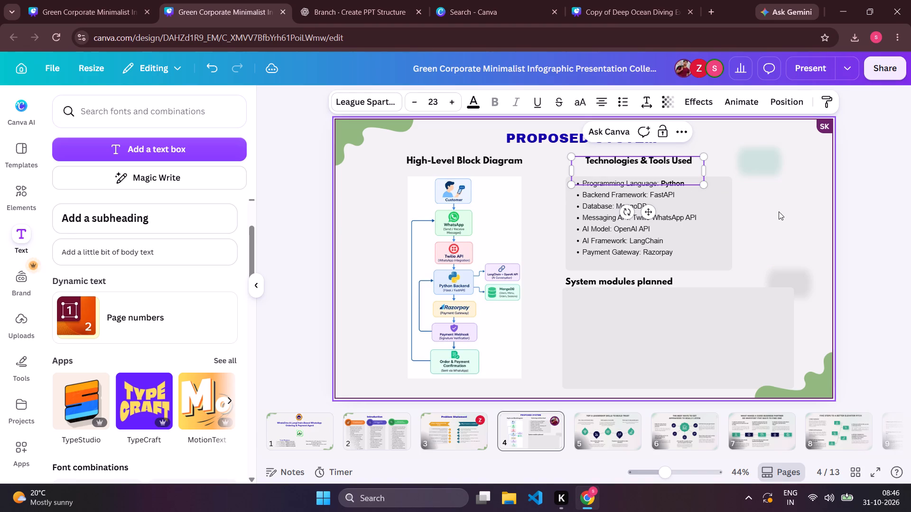
Set the font size of the whole Technologies & Tools Used heading to 25.
click(617, 156)
click(455, 102)
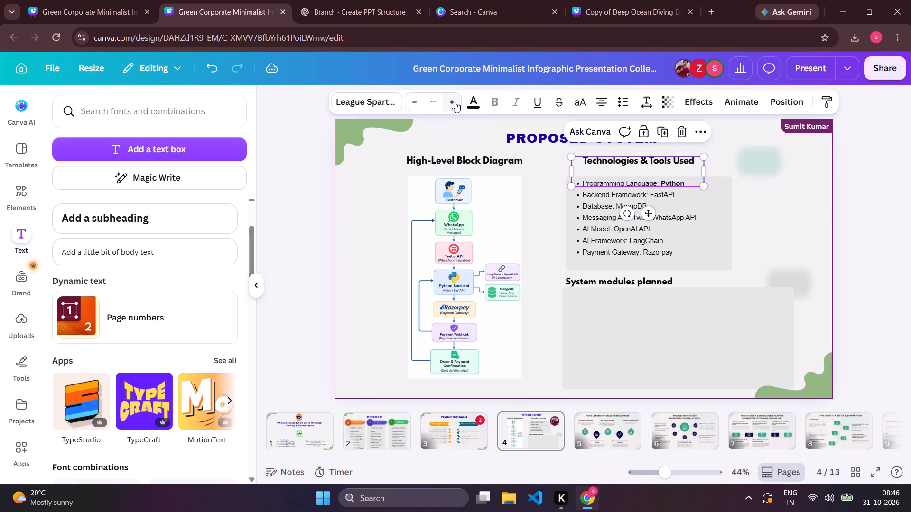
click(433, 99)
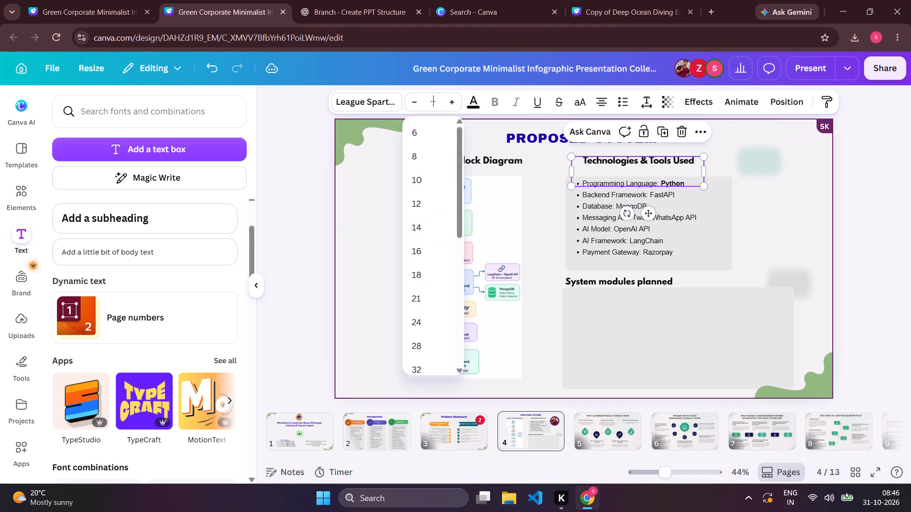
text(25)
key(Return)
Increase the System modules planned heading's font size to 25.
click(601, 283)
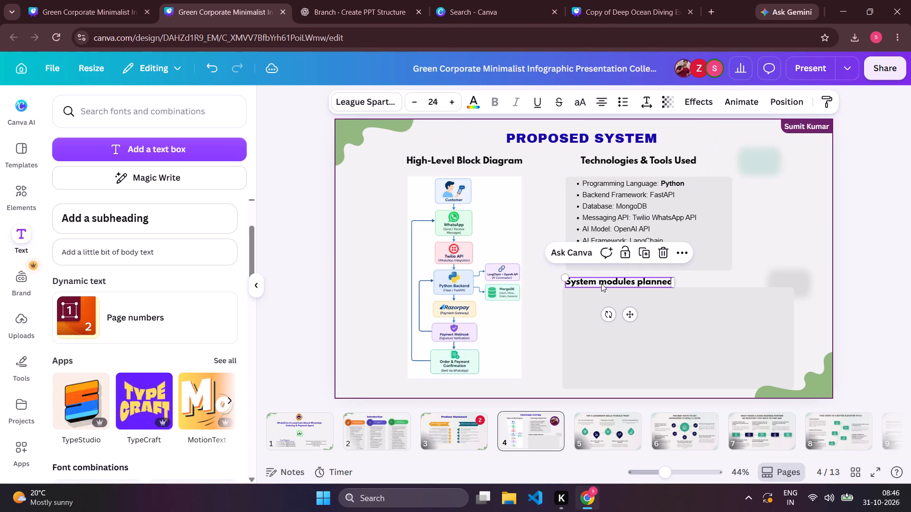
click(450, 103)
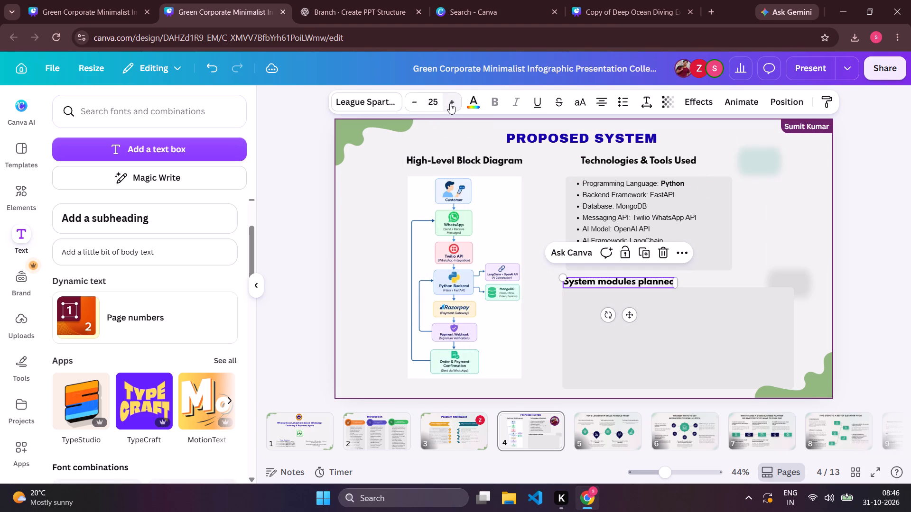
click(773, 238)
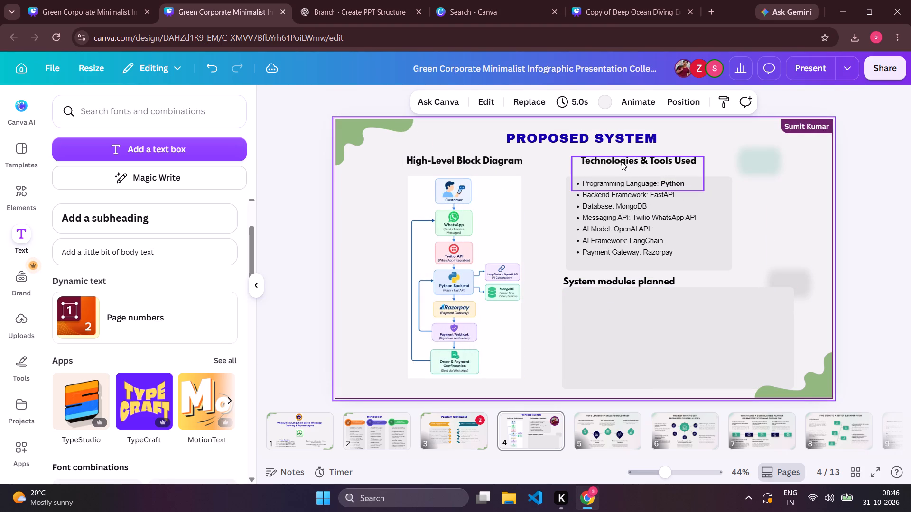
Move the Technologies & Tools Used heading slightly left and down, closer to its list panel.
drag(622, 162, 614, 163)
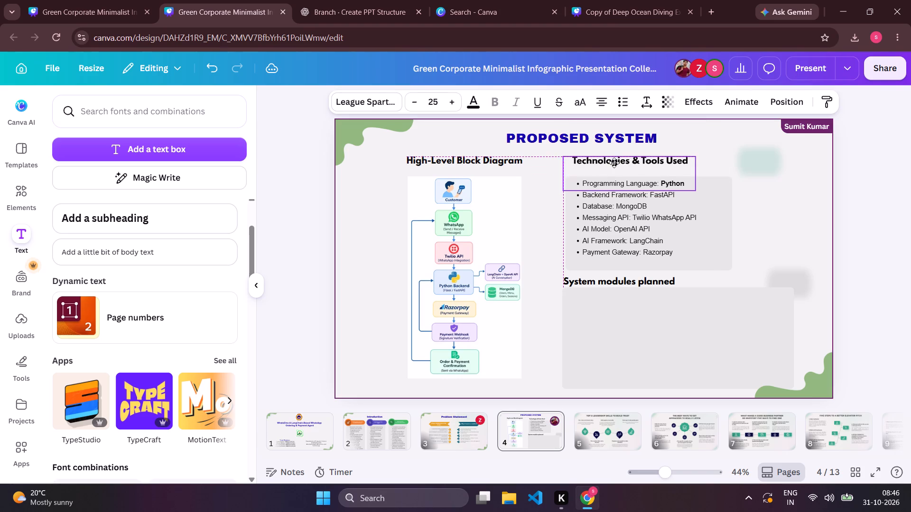
drag(614, 163, 614, 163)
Move the System modules planned heading slightly right and up, aligning it with the Technologies & Tools Used heading.
drag(617, 281, 617, 280)
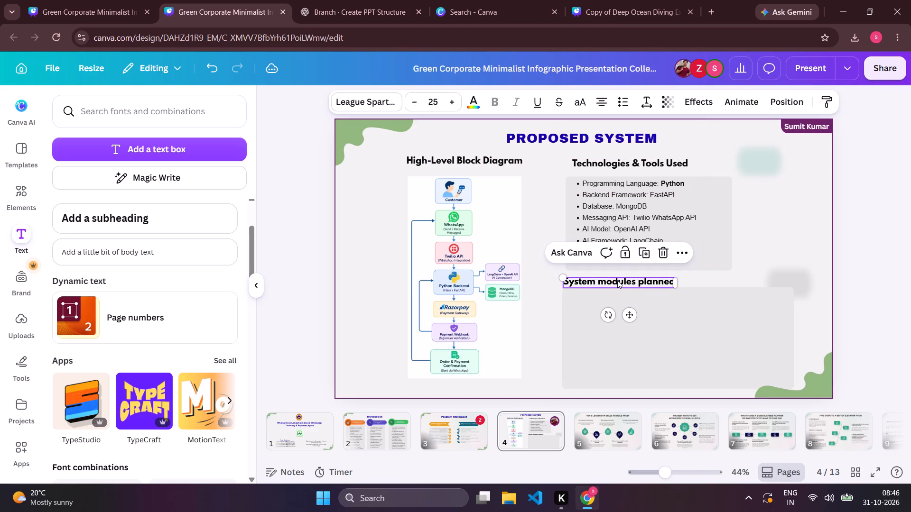
drag(617, 280, 624, 275)
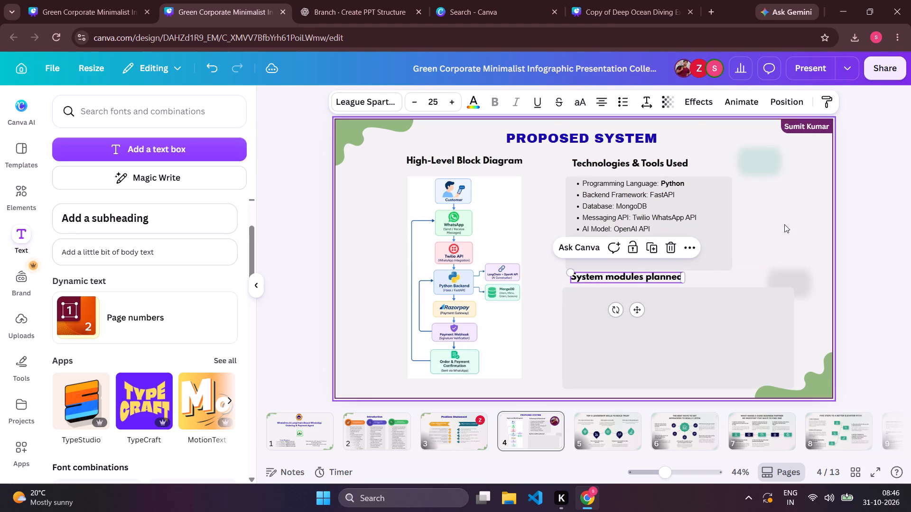
click(784, 224)
Move the technologies list up slightly within its grey panel.
click(711, 269)
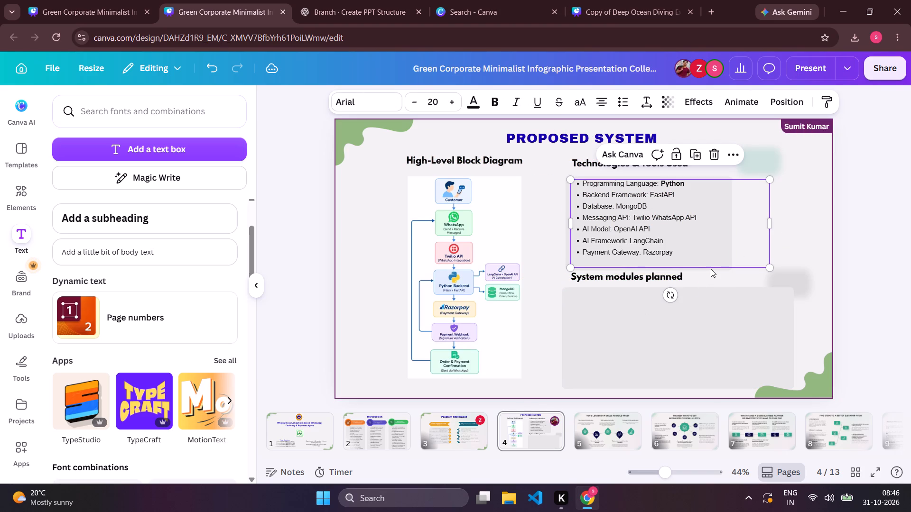
click(714, 267)
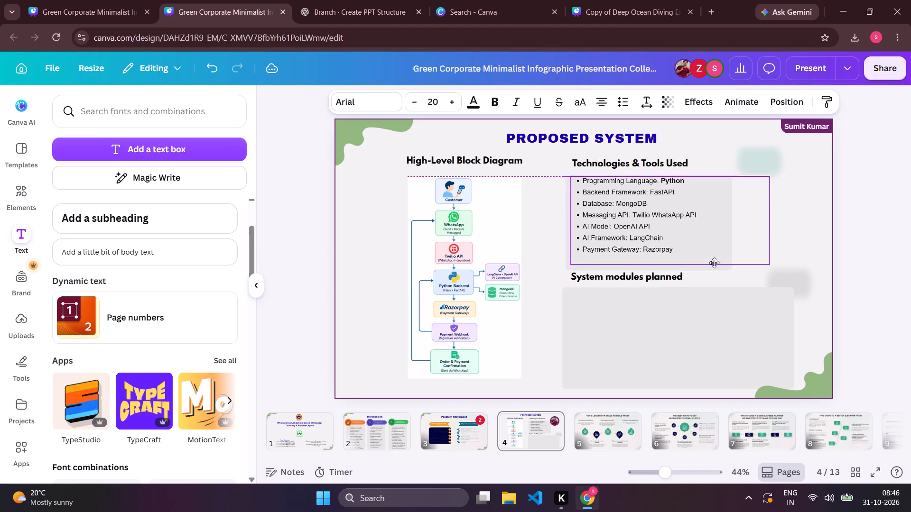
click(801, 222)
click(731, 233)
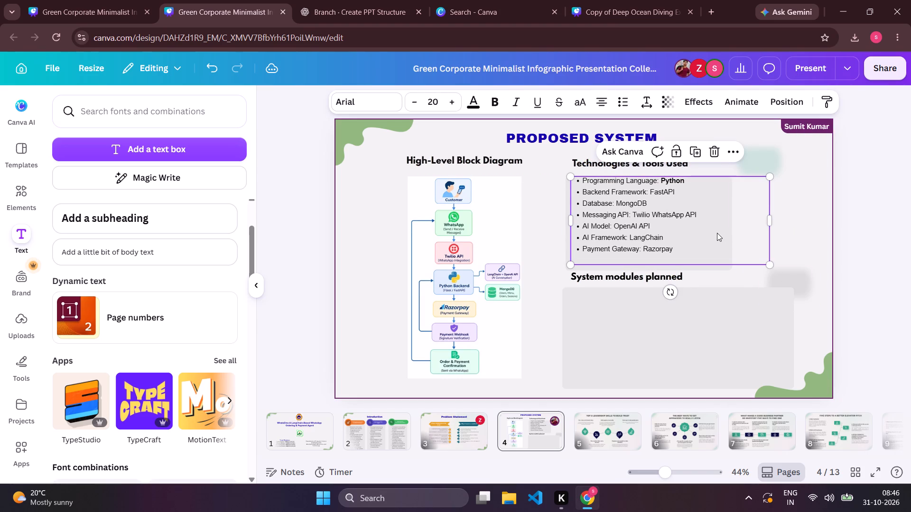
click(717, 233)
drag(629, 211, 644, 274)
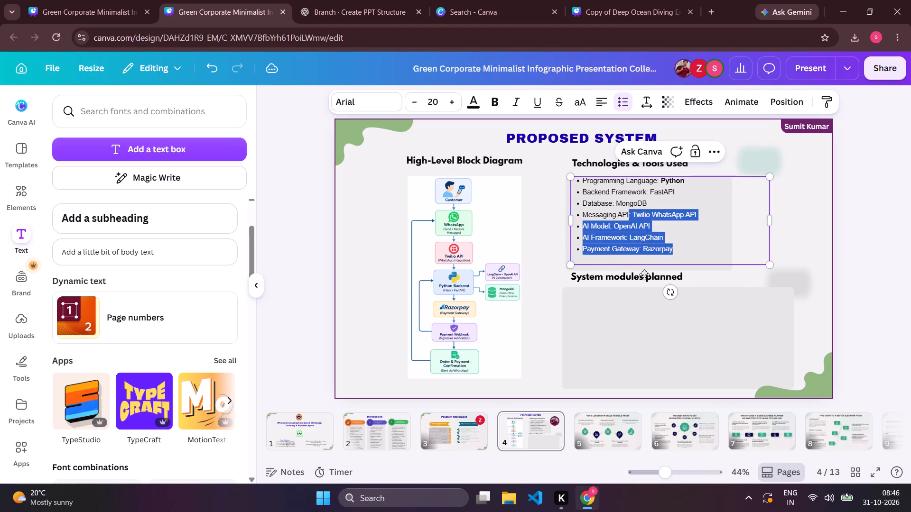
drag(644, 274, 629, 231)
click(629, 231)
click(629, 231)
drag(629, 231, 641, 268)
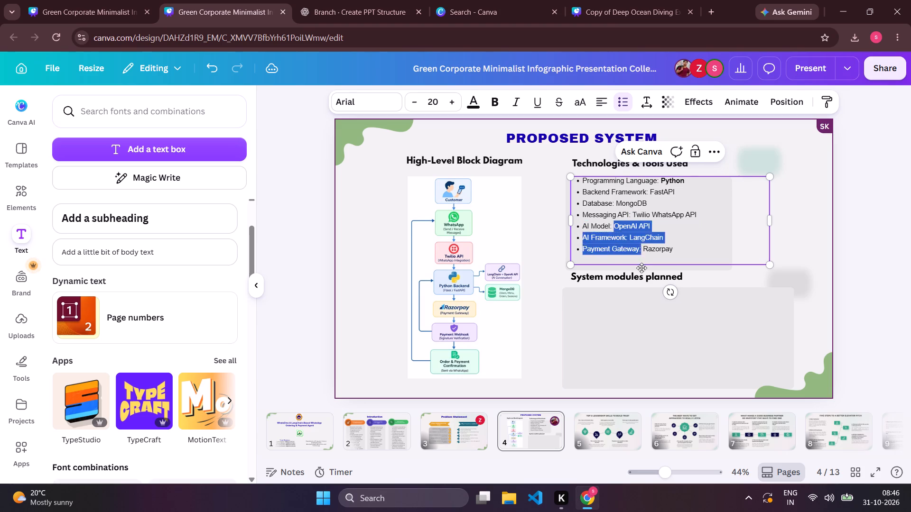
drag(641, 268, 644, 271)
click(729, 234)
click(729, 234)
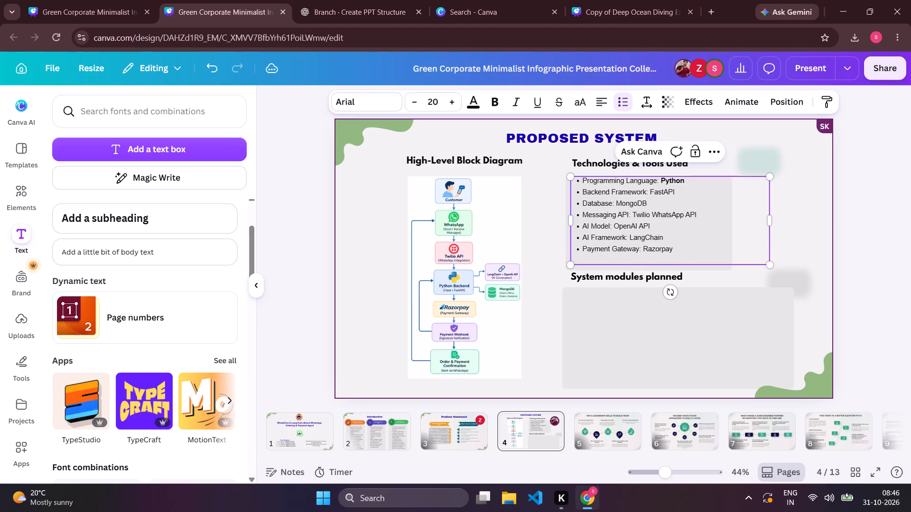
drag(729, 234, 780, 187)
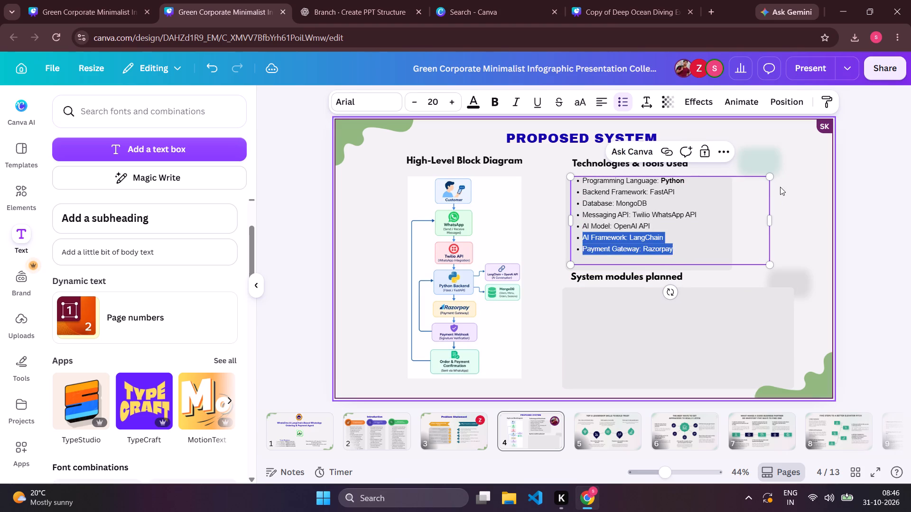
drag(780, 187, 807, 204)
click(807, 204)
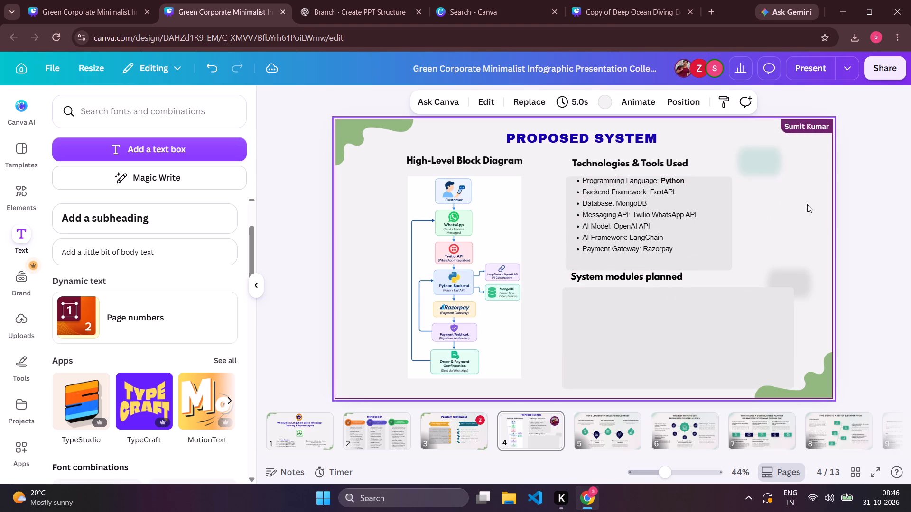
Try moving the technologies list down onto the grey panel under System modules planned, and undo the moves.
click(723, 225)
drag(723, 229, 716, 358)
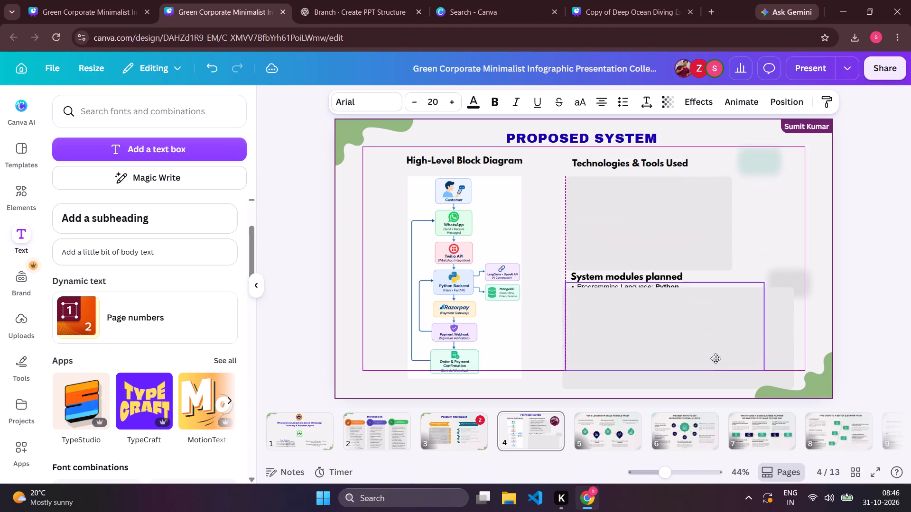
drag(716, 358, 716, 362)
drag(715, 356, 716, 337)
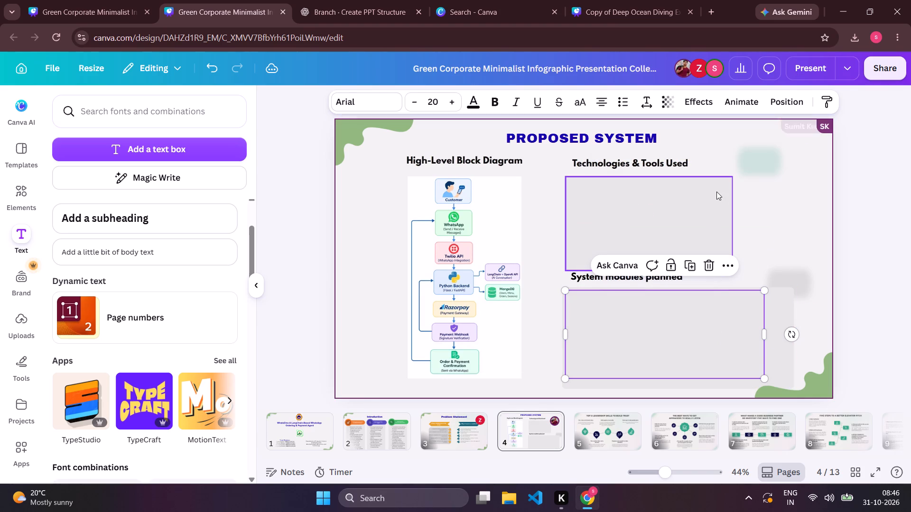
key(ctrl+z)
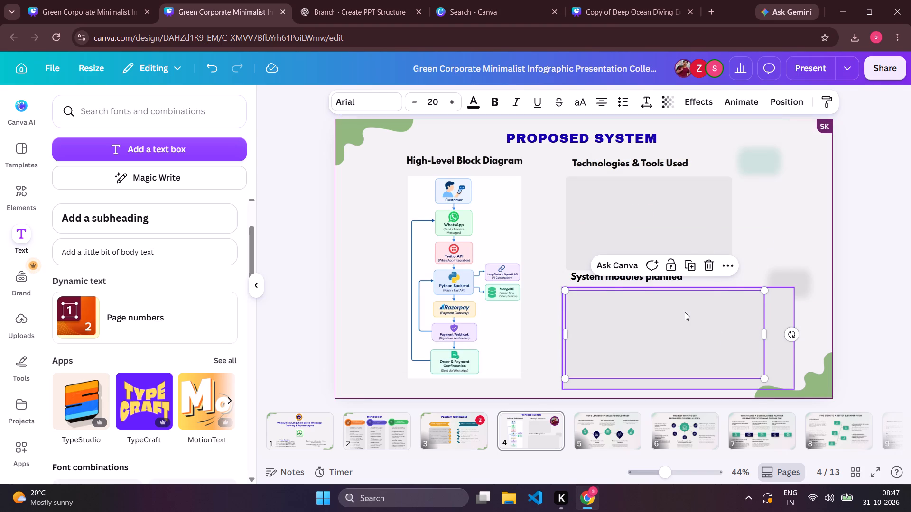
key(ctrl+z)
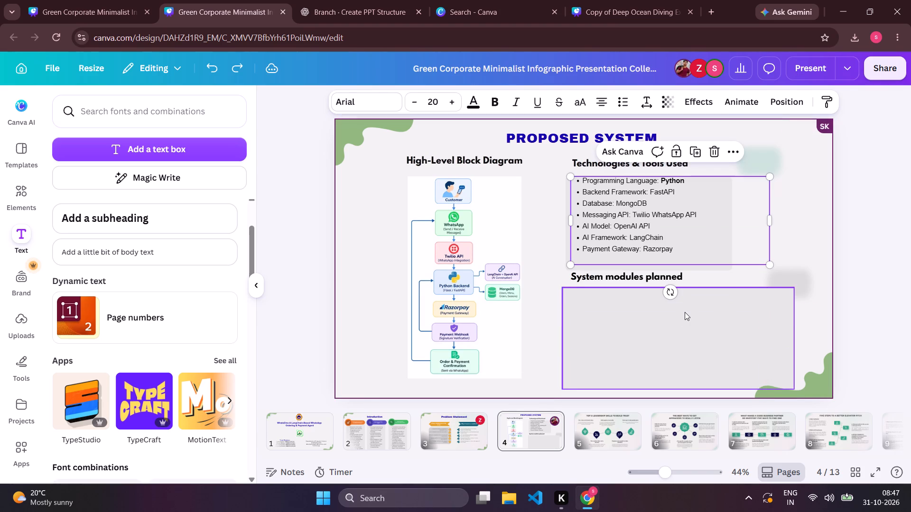
Delete the wide grey panel under the System modules planned heading.
click(668, 289)
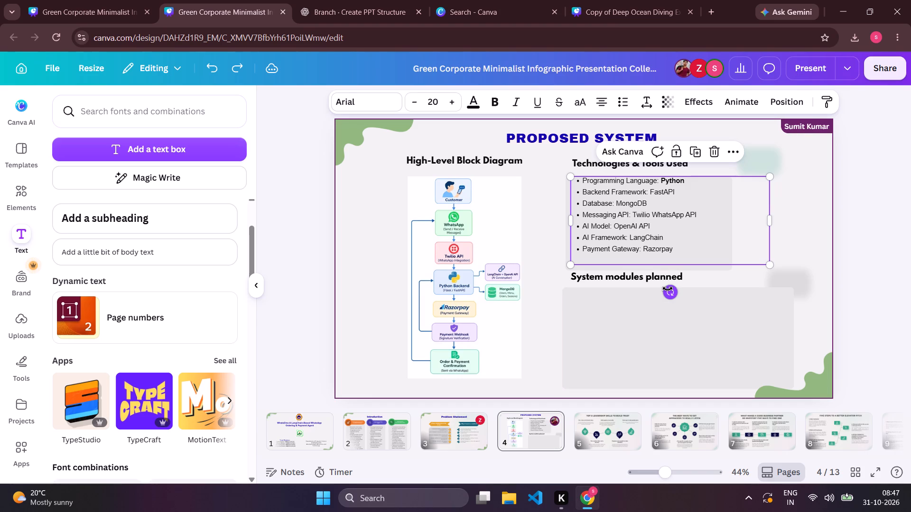
click(794, 220)
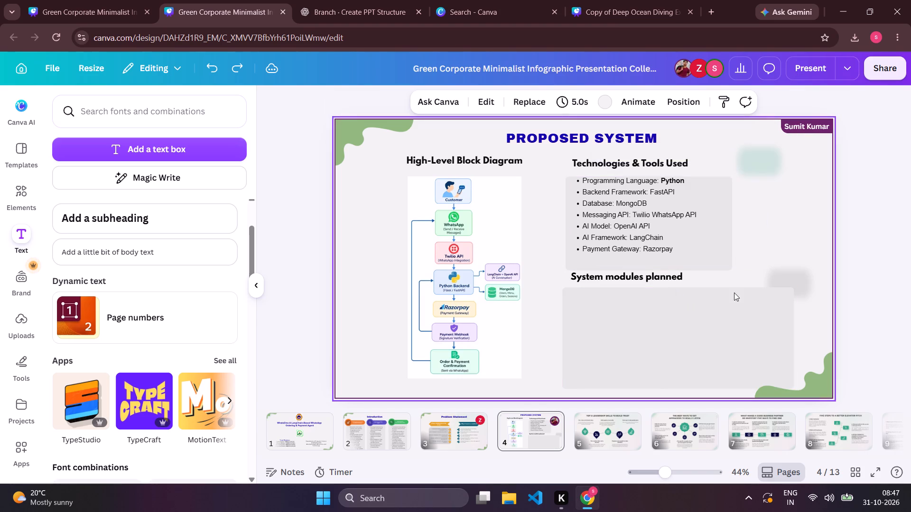
click(710, 329)
click(702, 264)
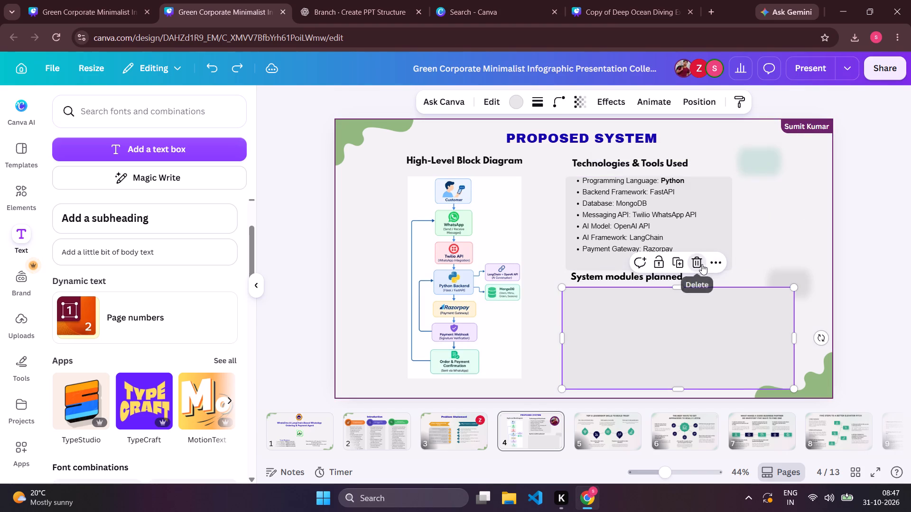
Move the technologies list off its grey panel, aside over the block diagram.
drag(655, 231, 418, 273)
Move the grey panel from under Technologies & Tools Used to just below the System modules planned heading.
drag(584, 236, 595, 322)
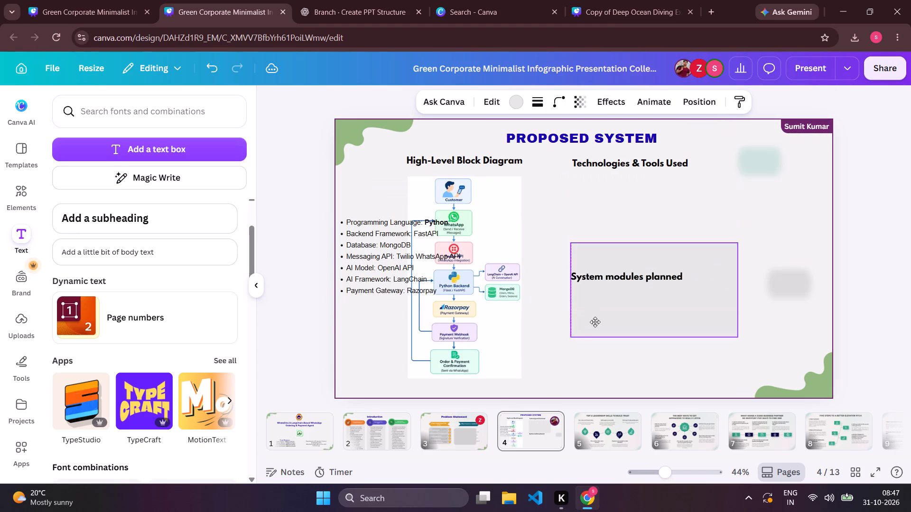
drag(595, 322, 588, 349)
Try to copy the grey panel under System modules planned and paste it below the Technologies & Tools Used heading.
double_click(588, 349)
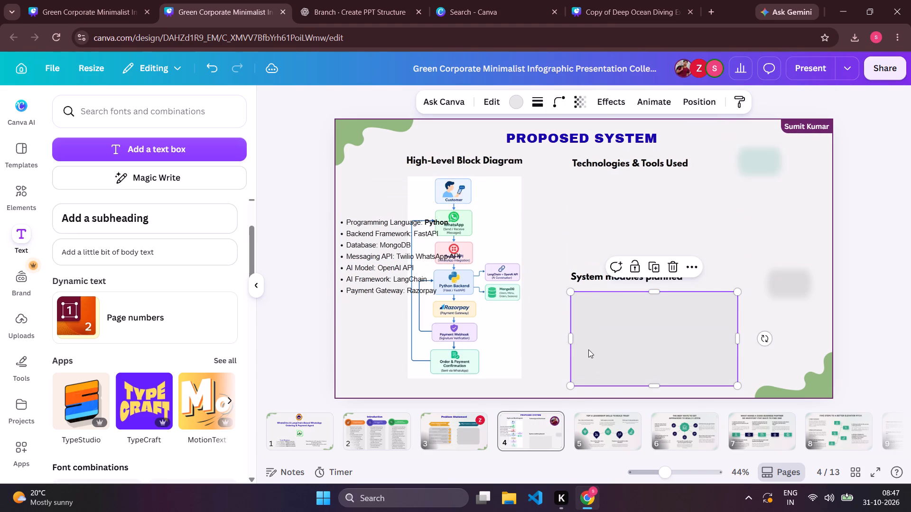
click(617, 324)
key(ctrl+c)
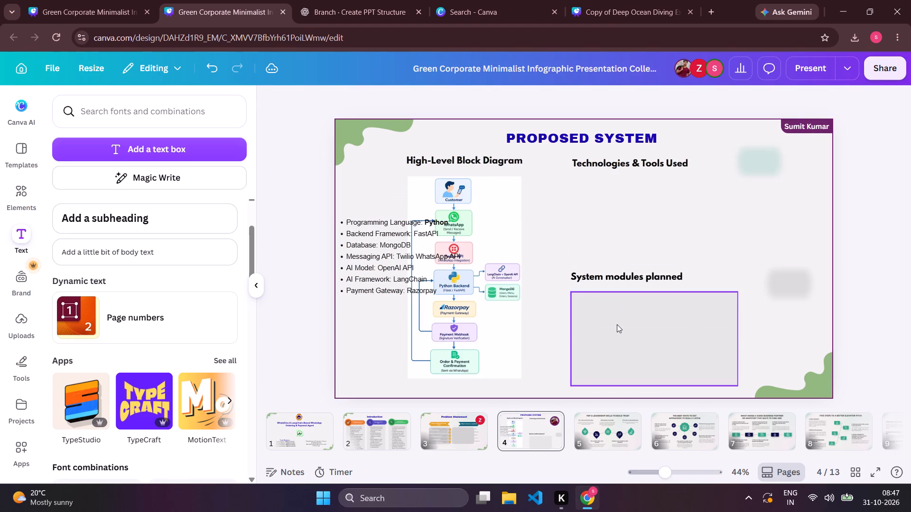
click(617, 204)
click(617, 204)
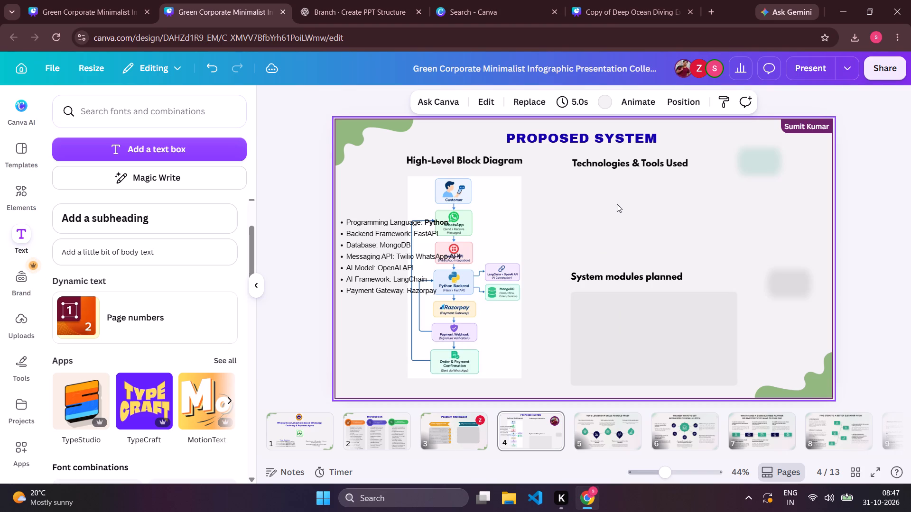
key(ctrl+v)
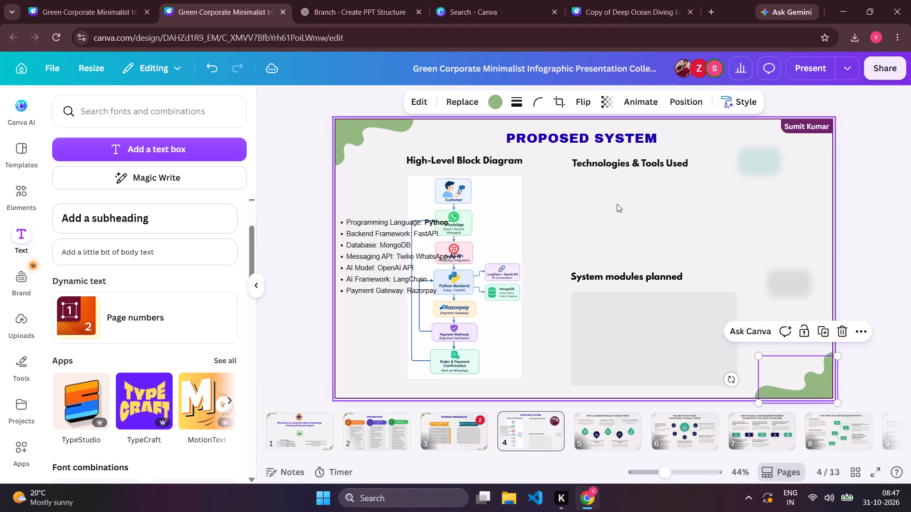
click(632, 218)
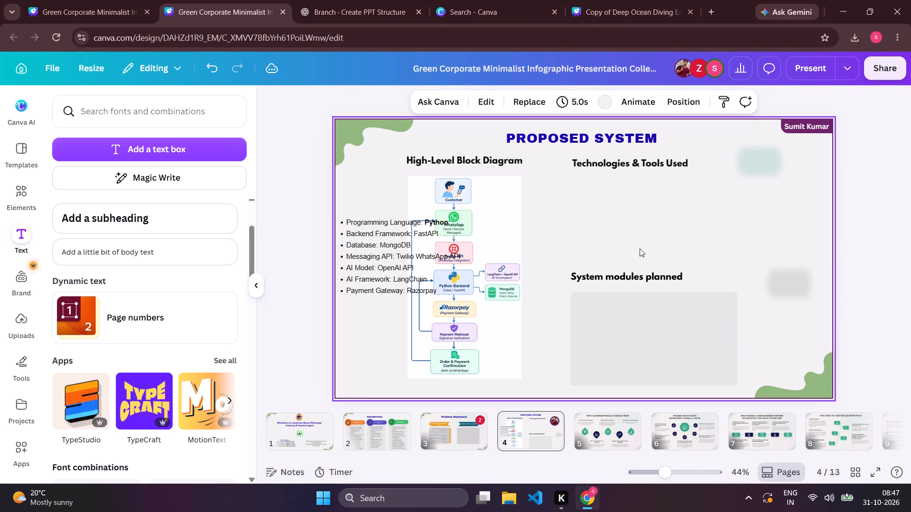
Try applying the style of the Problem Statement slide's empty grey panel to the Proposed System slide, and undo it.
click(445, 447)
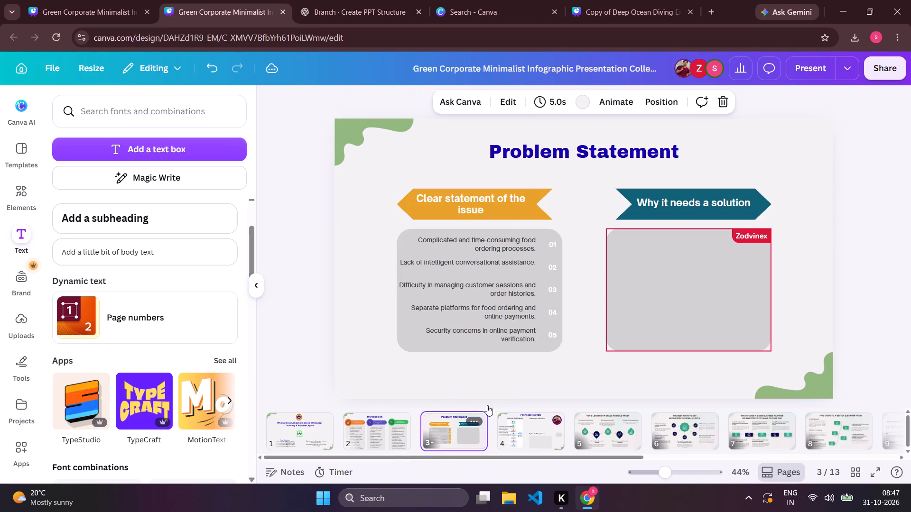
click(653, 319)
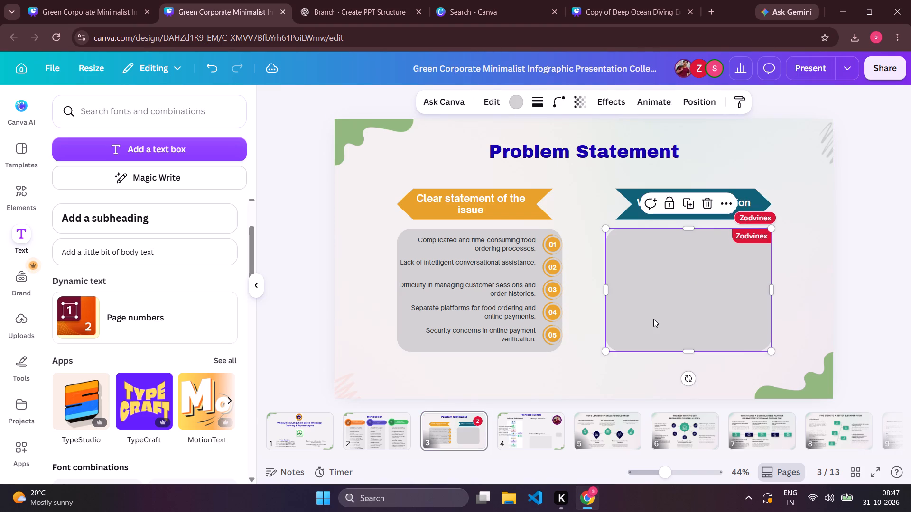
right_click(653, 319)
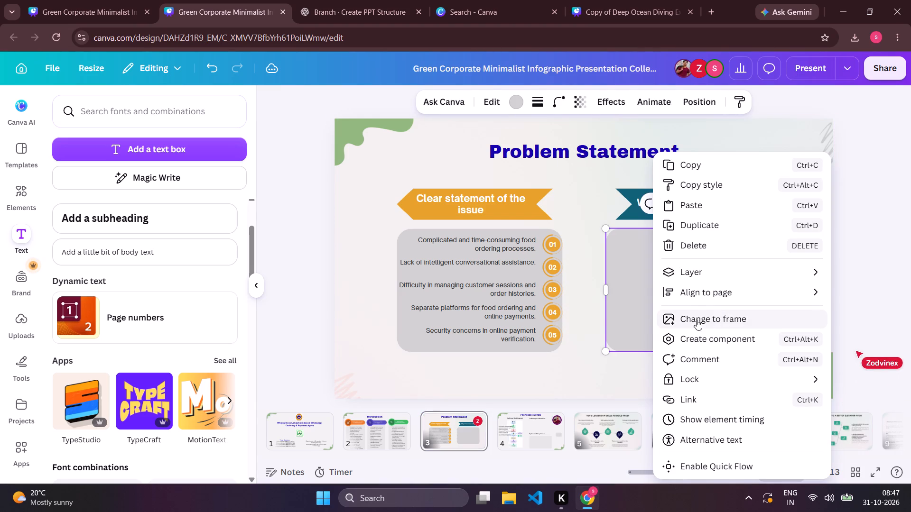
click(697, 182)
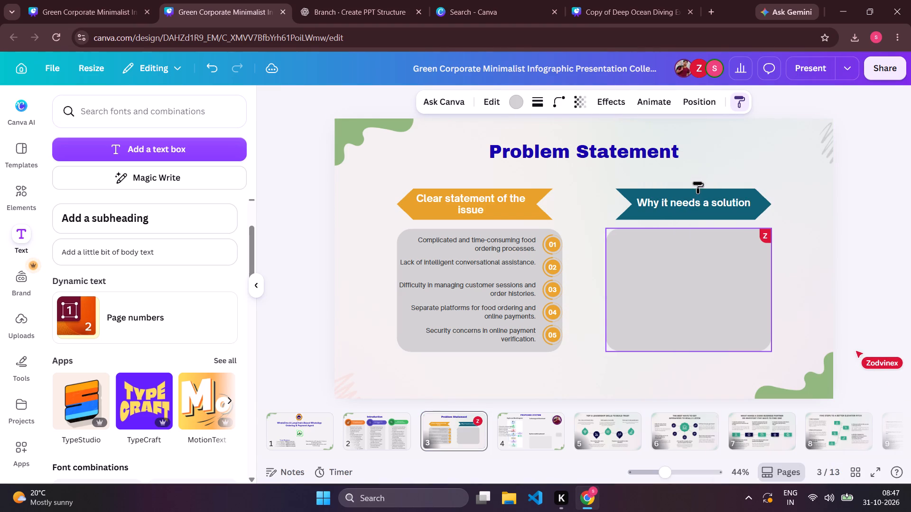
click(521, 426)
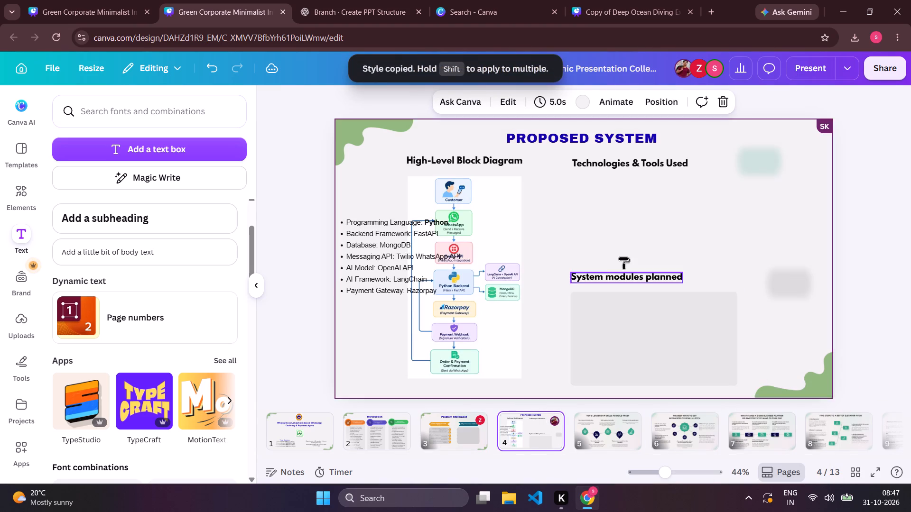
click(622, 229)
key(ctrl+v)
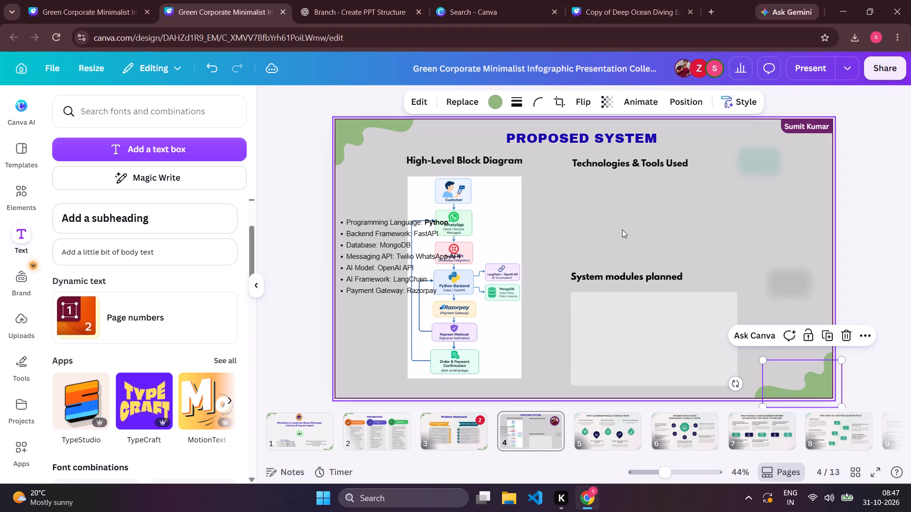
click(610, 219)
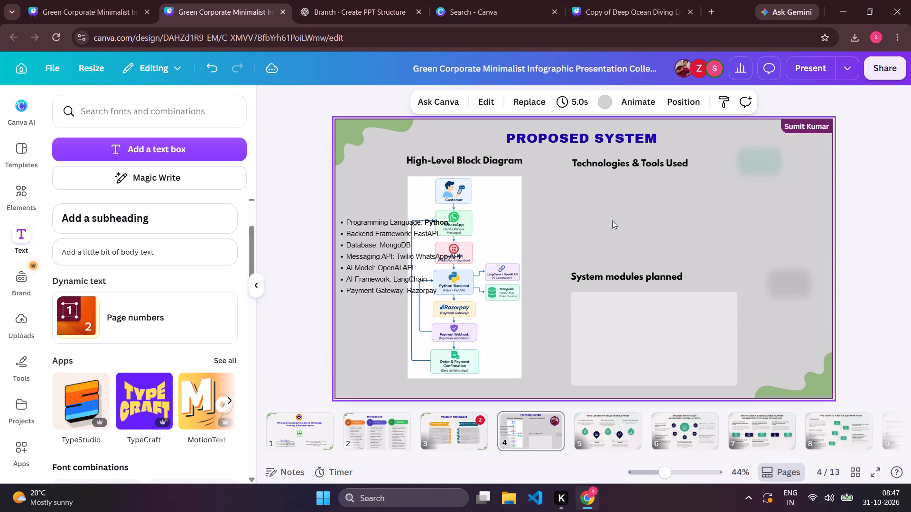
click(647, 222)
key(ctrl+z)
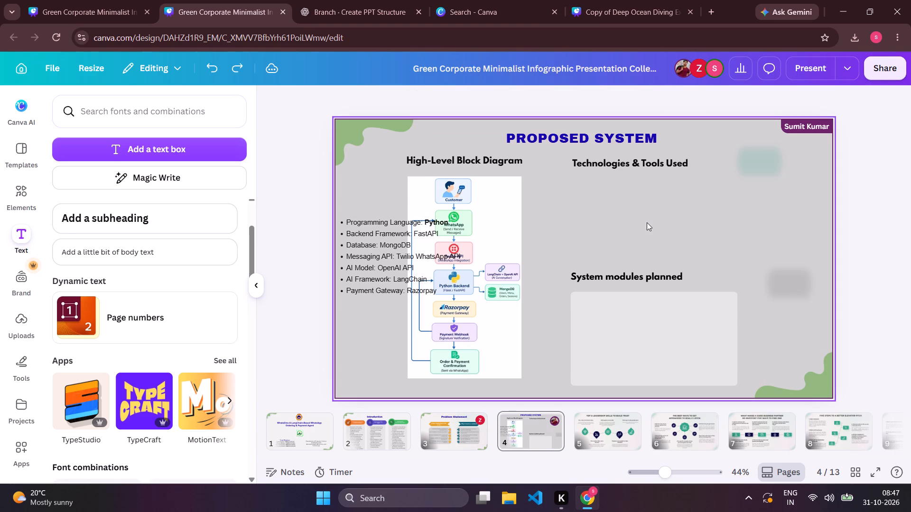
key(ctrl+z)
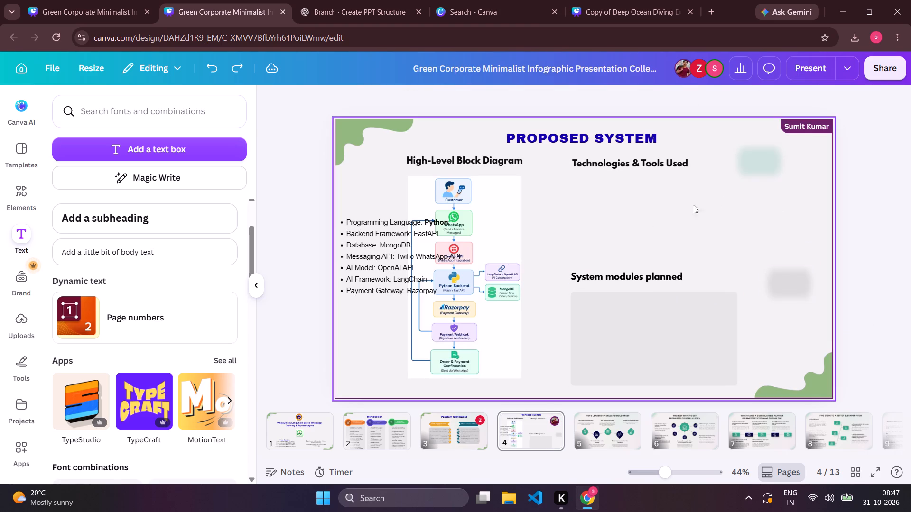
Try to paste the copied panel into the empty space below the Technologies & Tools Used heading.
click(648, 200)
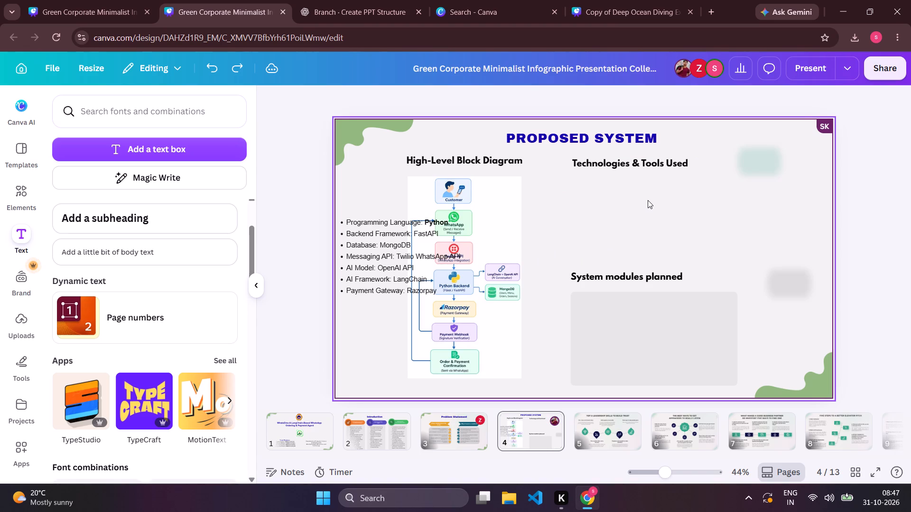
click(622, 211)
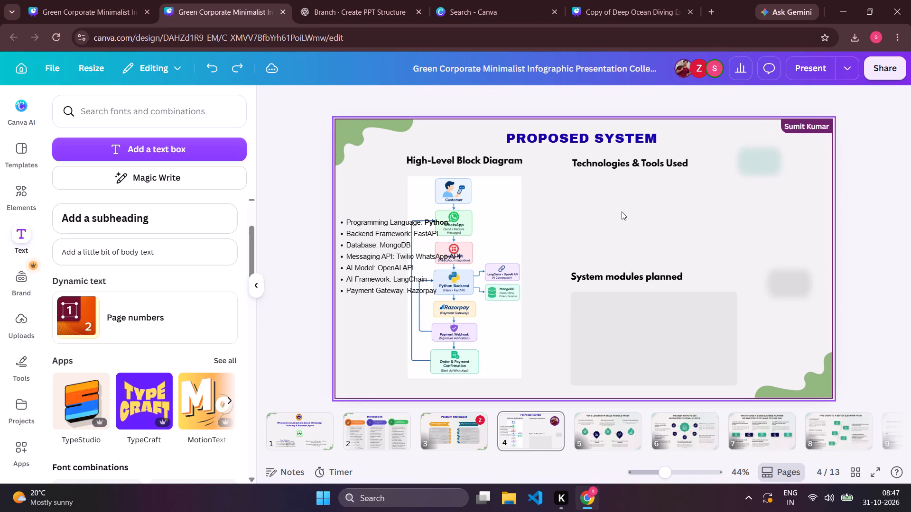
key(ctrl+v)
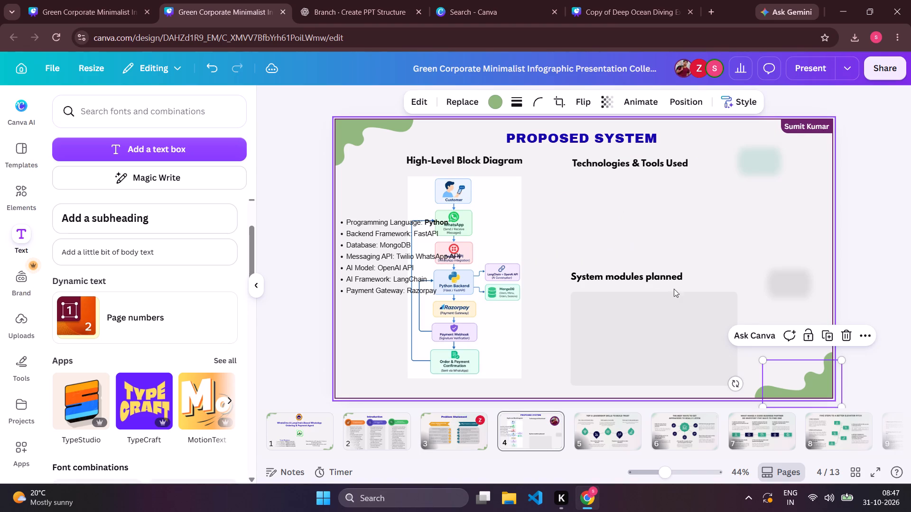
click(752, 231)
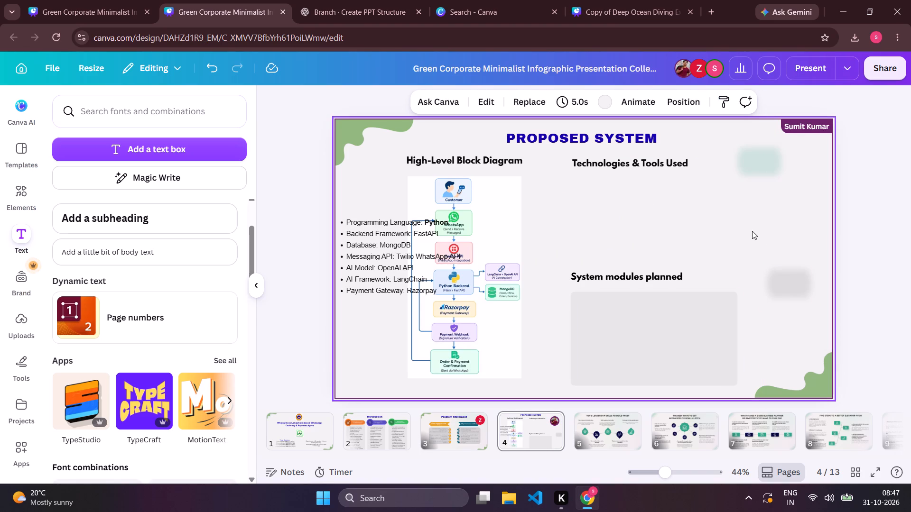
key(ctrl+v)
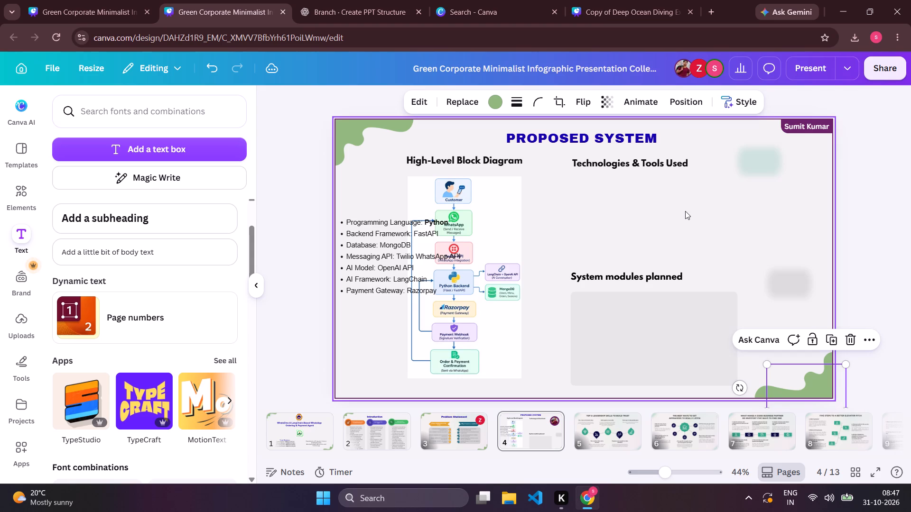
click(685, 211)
Move the technologies list off the block diagram to just below the Technologies & Tools Used heading.
drag(361, 271, 504, 254)
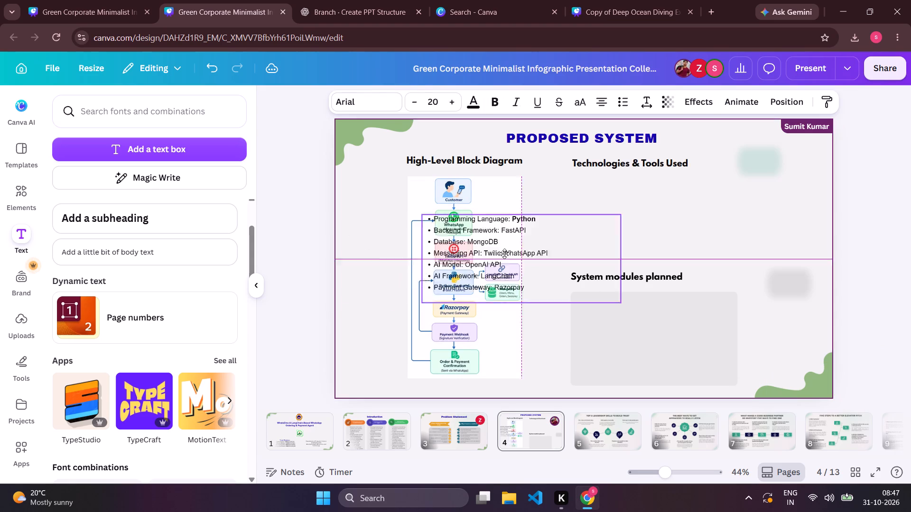
drag(504, 254, 595, 231)
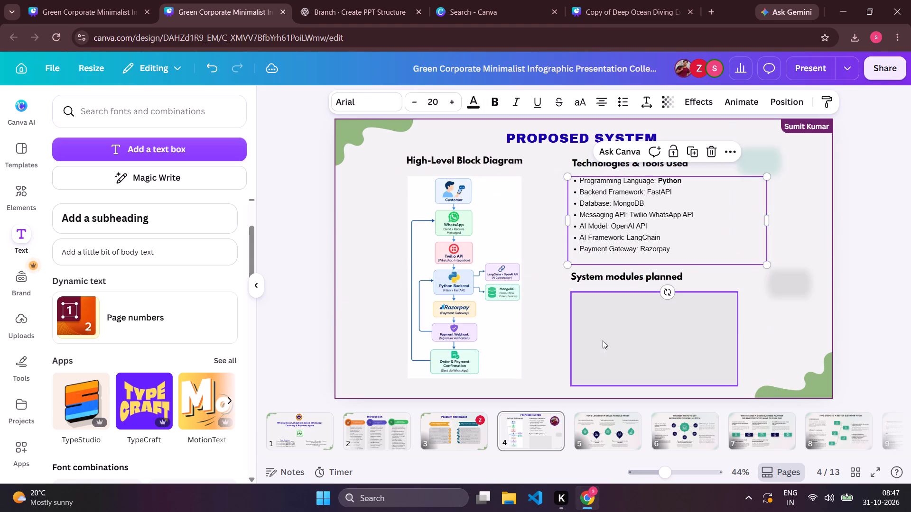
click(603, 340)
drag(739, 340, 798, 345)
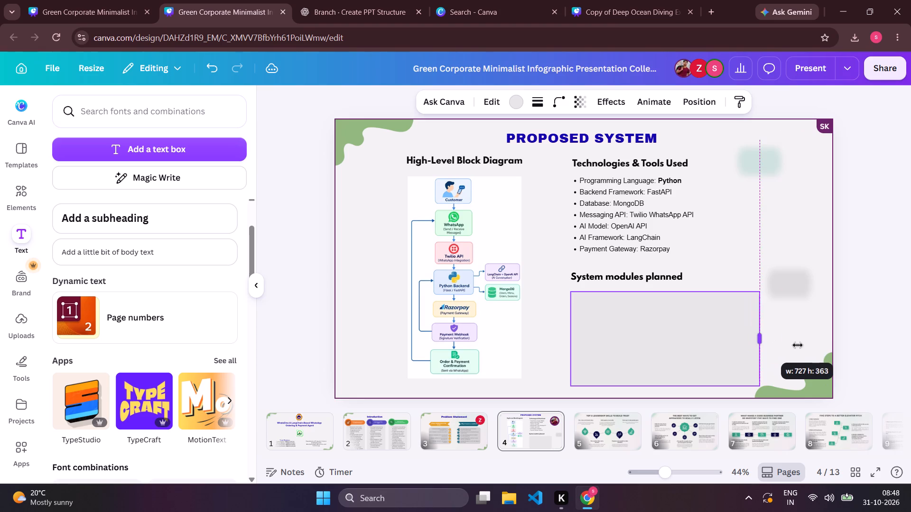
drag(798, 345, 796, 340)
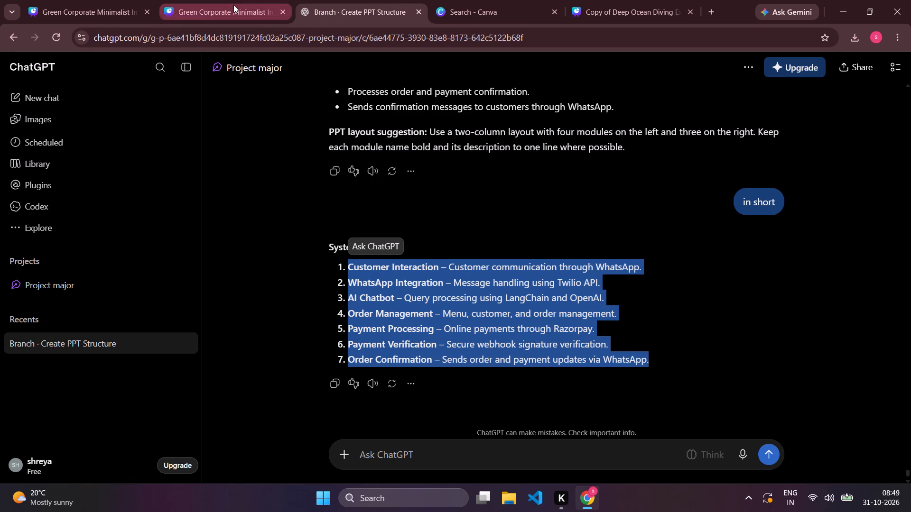
In the Canva presentation, paste the copied seven-module list onto the Proposed System slide and place it just below the System modules planned heading.
click(233, 5)
click(612, 309)
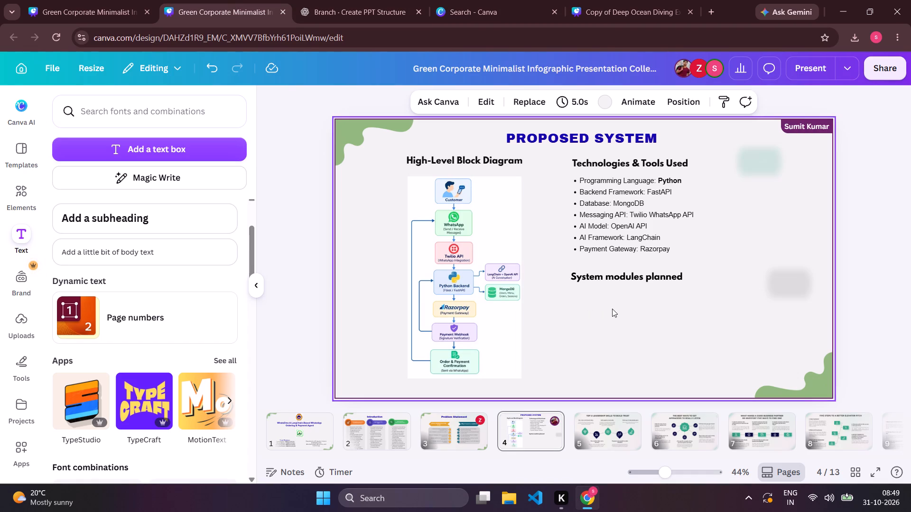
key(ctrl+v)
drag(591, 276, 565, 270)
click(565, 270)
drag(565, 270, 588, 289)
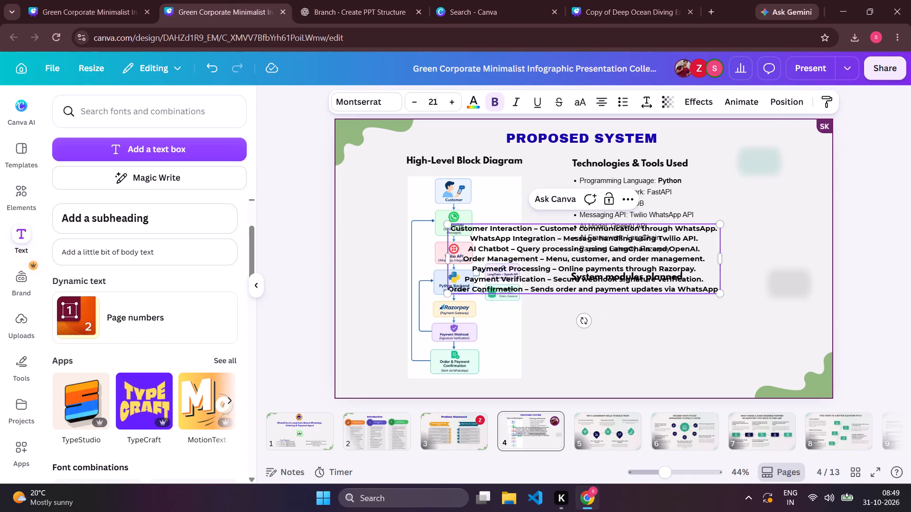
drag(588, 289, 620, 314)
click(640, 342)
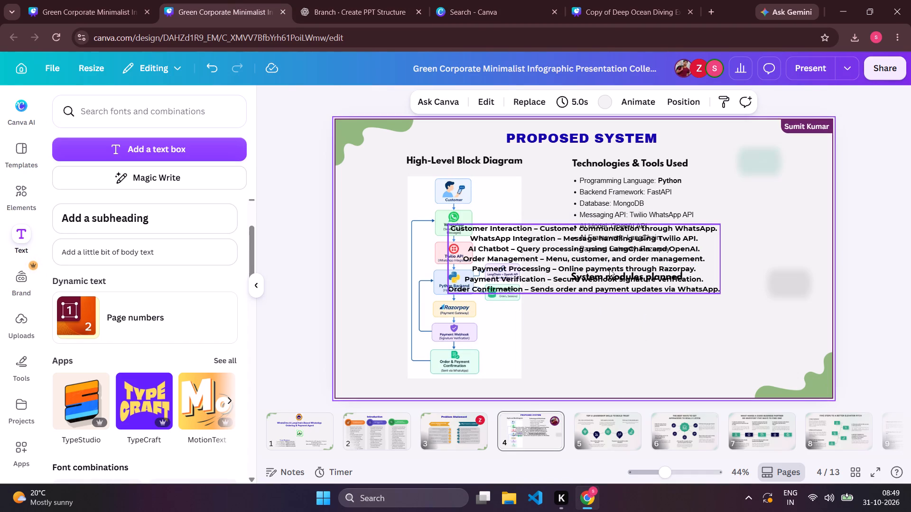
drag(609, 269, 704, 332)
Format the whole system modules list as left-aligned bullet points in regular, non-bold text.
click(598, 307)
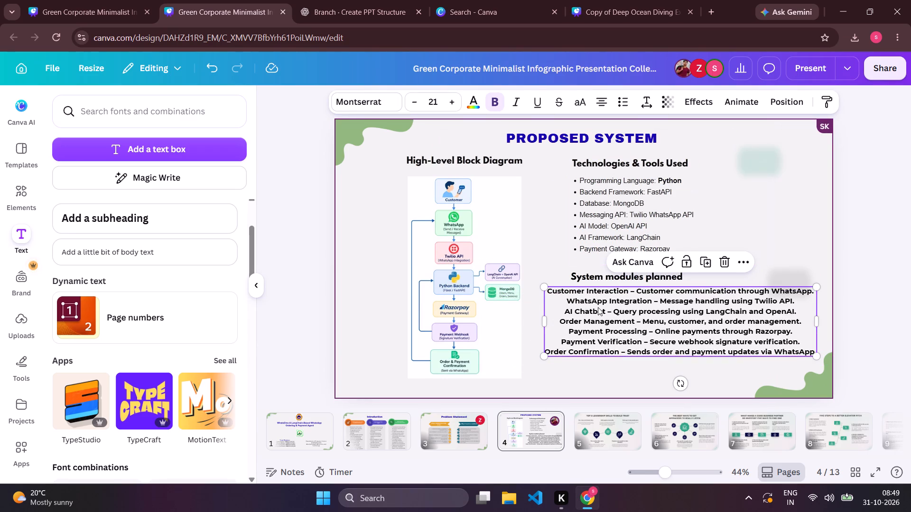
key(ctrl+a)
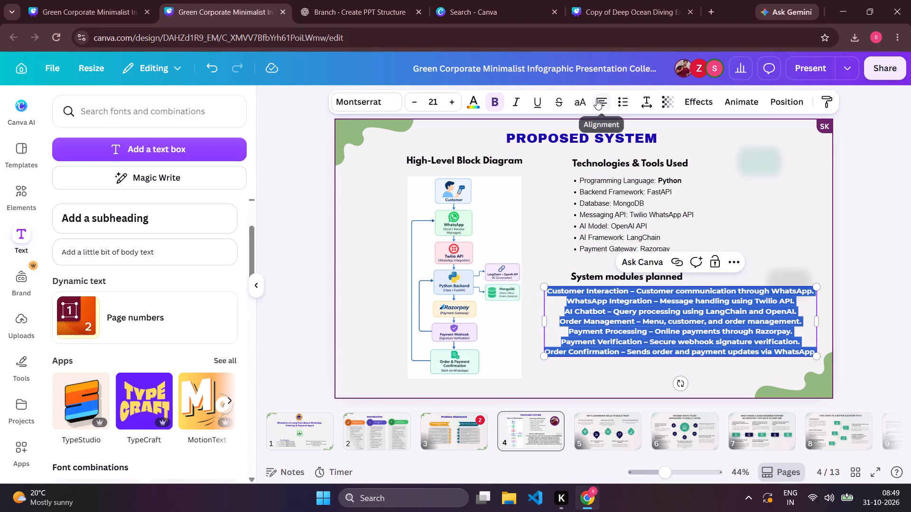
click(596, 99)
click(623, 104)
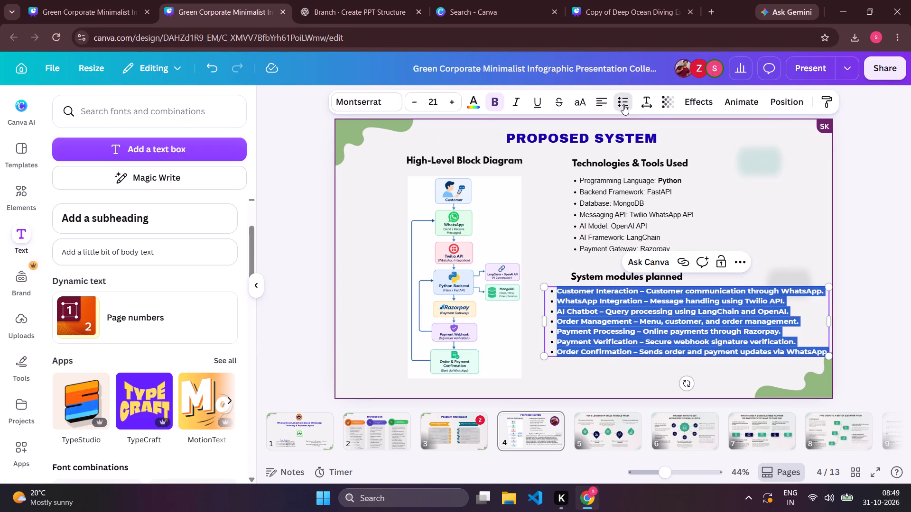
click(492, 105)
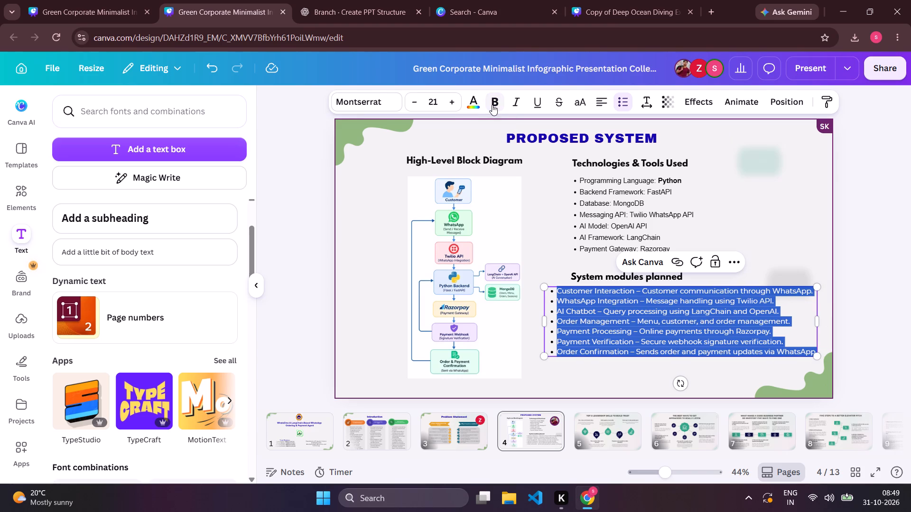
Set the bulleted list under System modules planned in Arial at size 20, matching the technologies list.
click(361, 106)
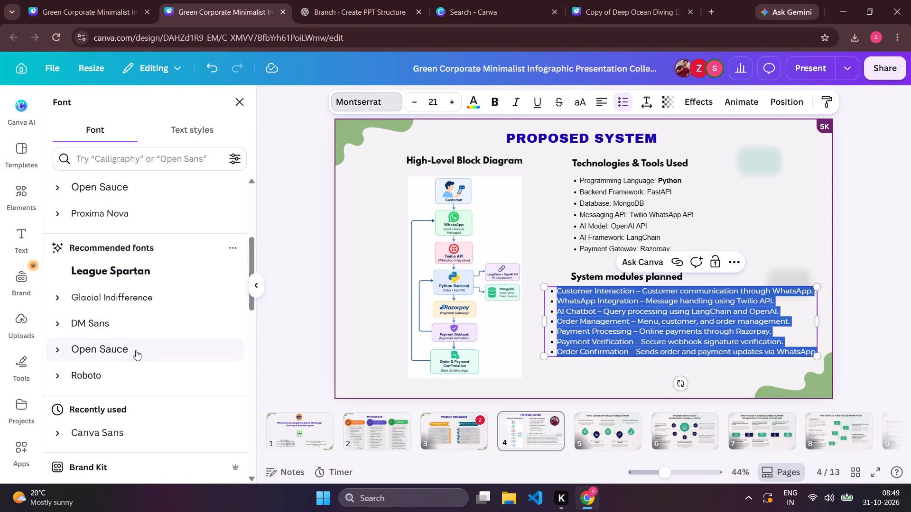
scroll(157, 305, down, 3)
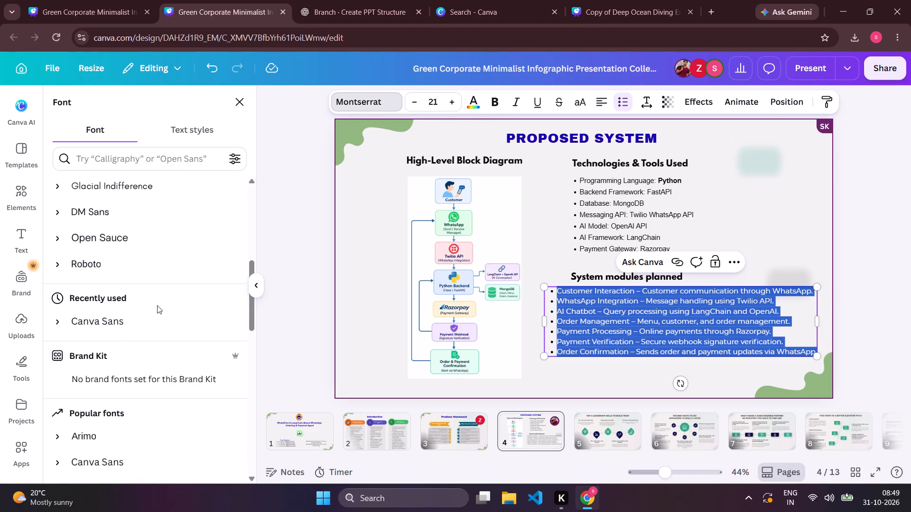
scroll(157, 305, up, 5)
click(155, 258)
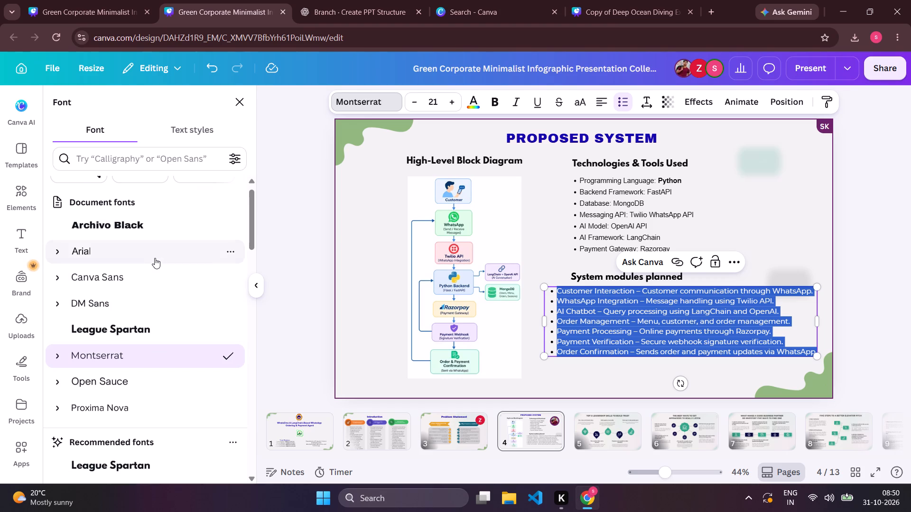
click(744, 238)
click(623, 240)
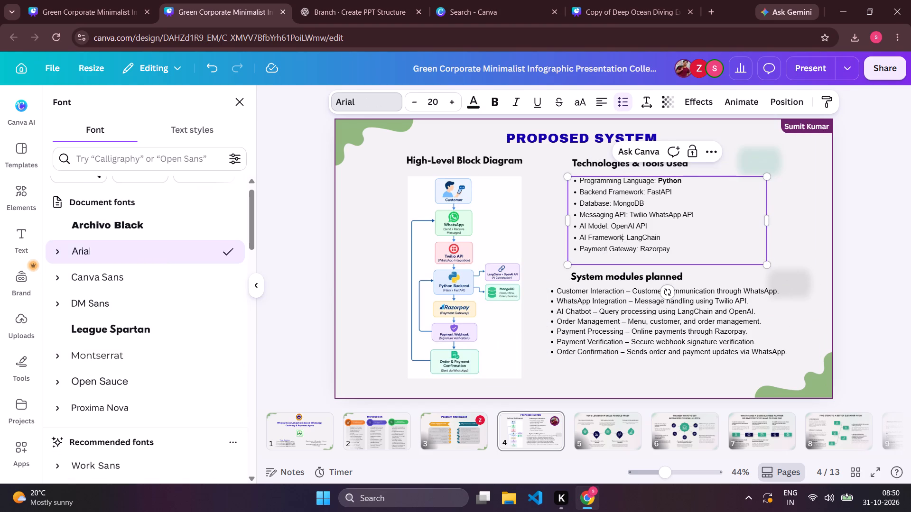
click(610, 295)
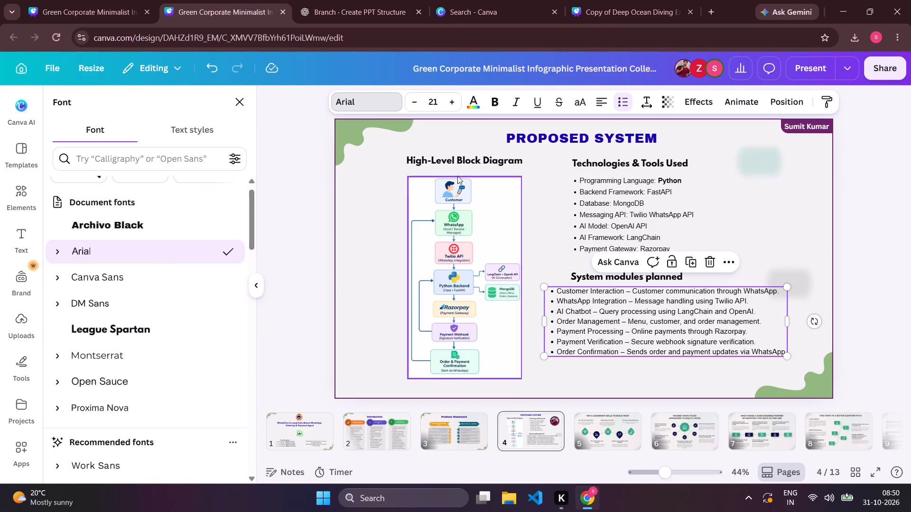
click(415, 105)
Set the system modules list's letter spacing to 1 and line spacing to 1.65.
click(615, 324)
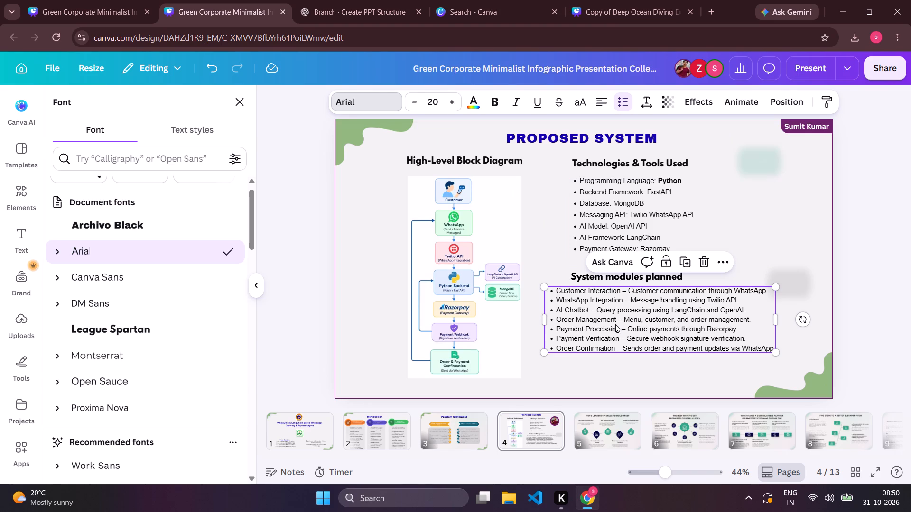
key(ctrl+a)
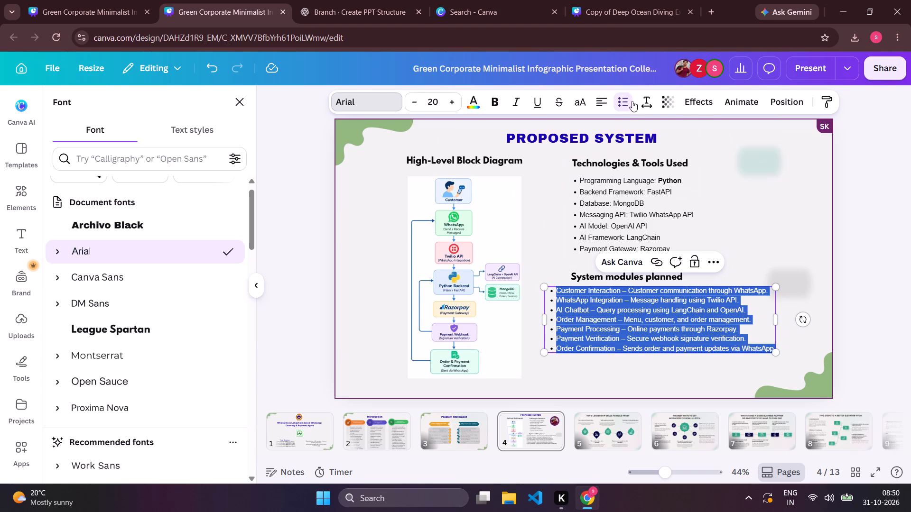
click(646, 106)
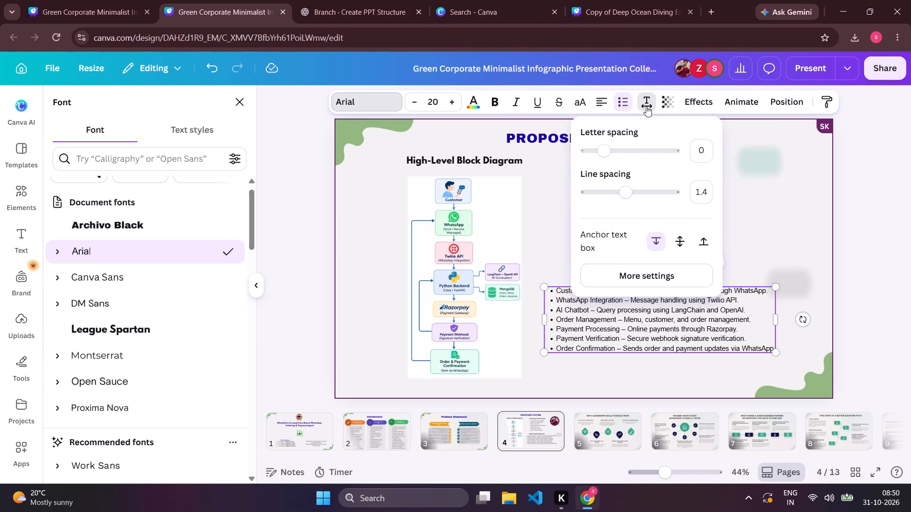
click(698, 148)
key(BackSpace)
key(1)
click(707, 182)
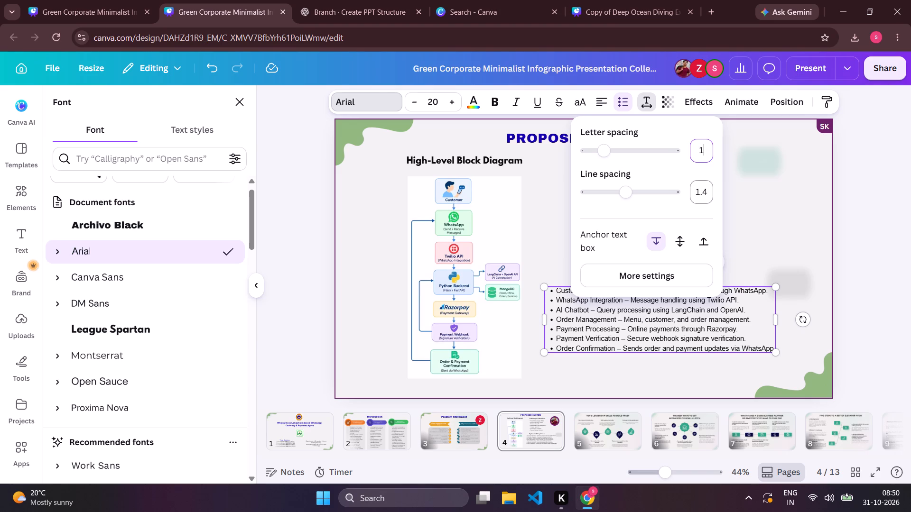
click(707, 182)
key(BackSpace)
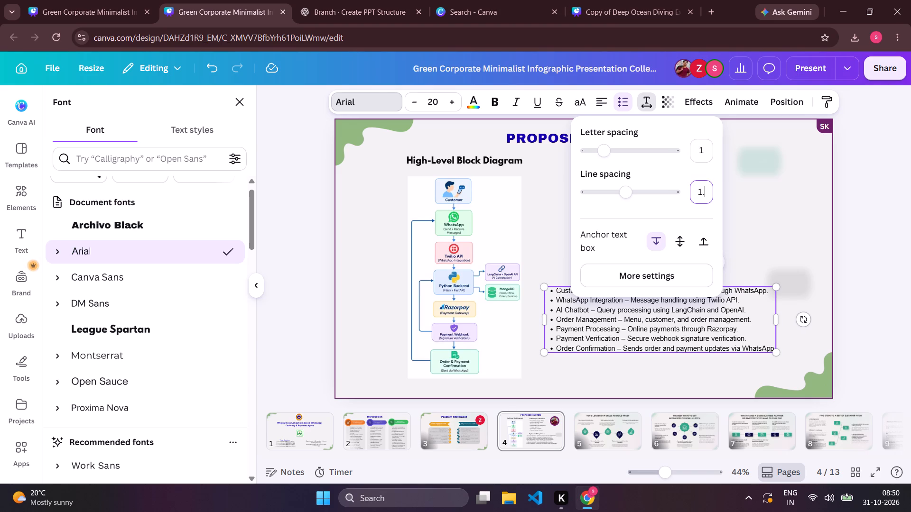
text(65)
key(Return)
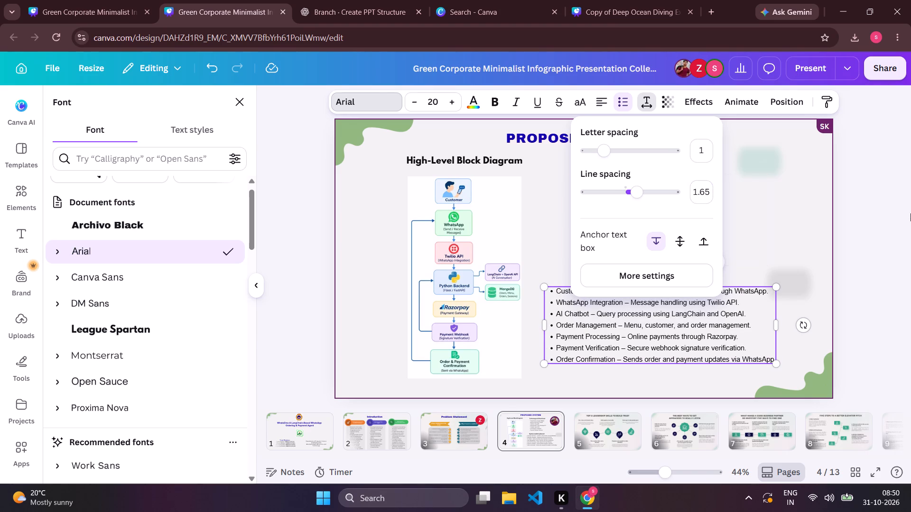
Move the bulleted modules list directly under the System modules planned heading, aligned with the technologies list above.
click(808, 201)
drag(680, 315, 703, 320)
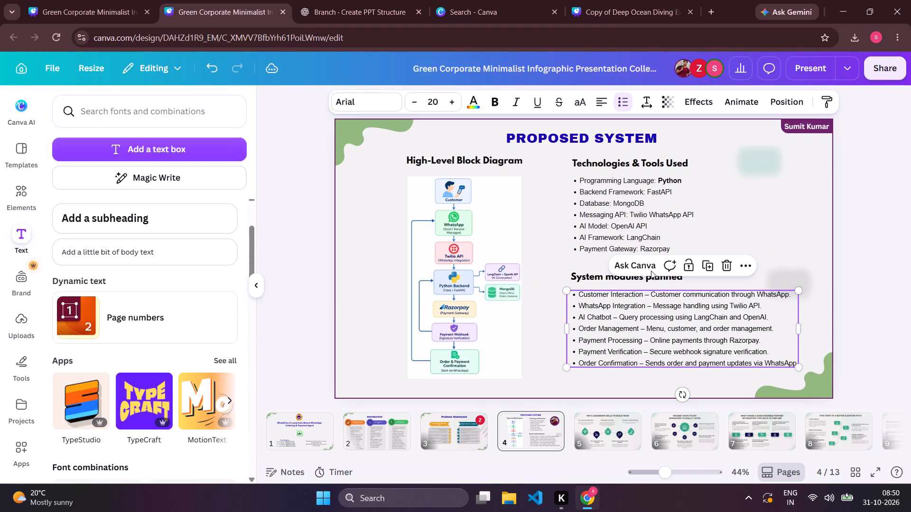
click(629, 231)
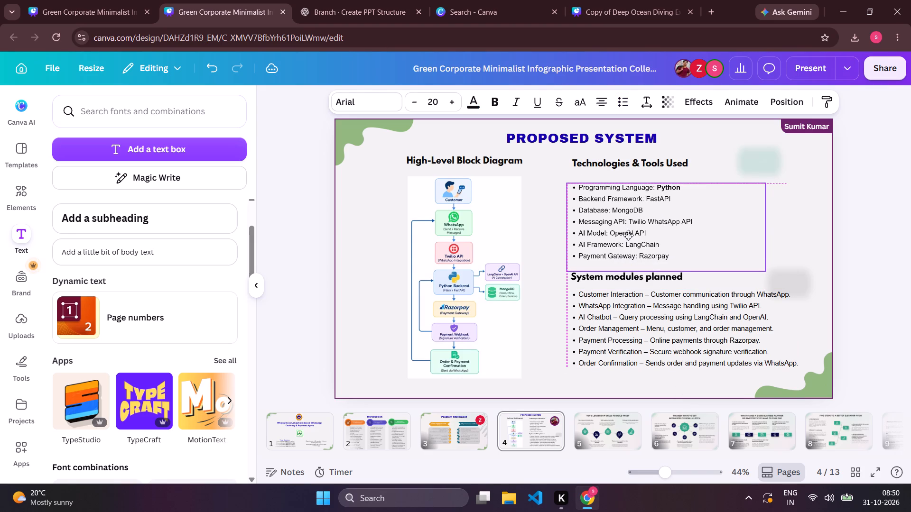
click(641, 386)
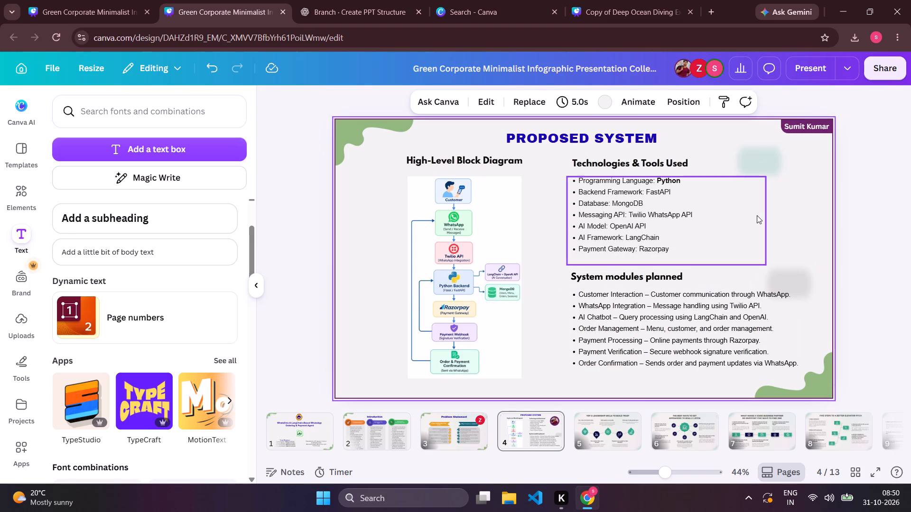
click(799, 220)
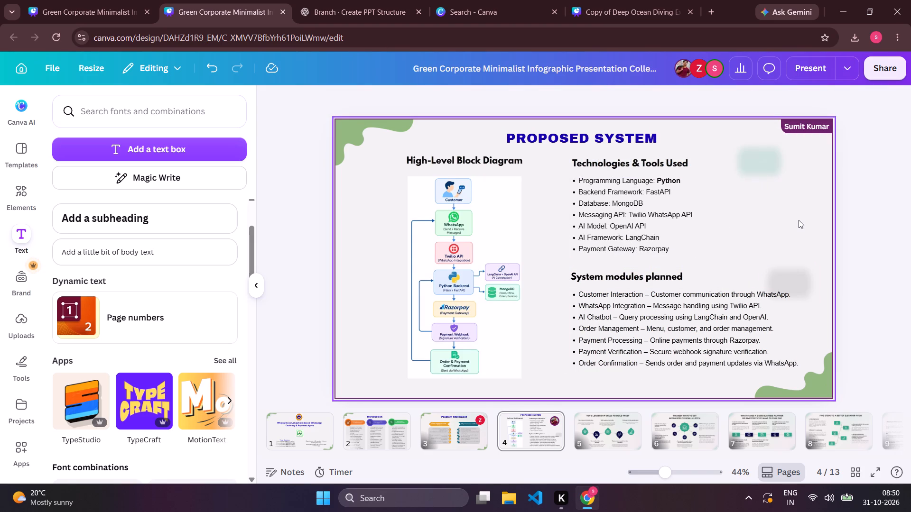
Reposition the blurred pale green shape beside the Technologies & Tools Used heading, slightly closer to the slide's right edge.
drag(766, 167, 682, 212)
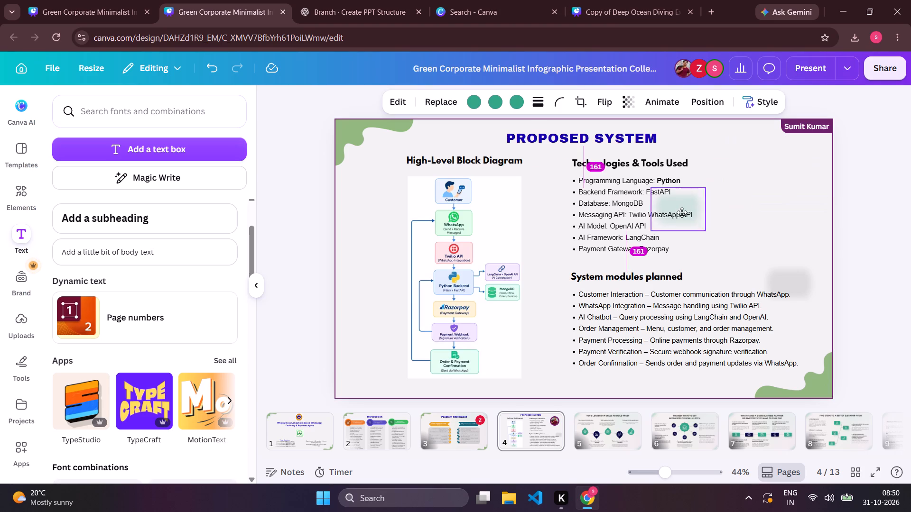
drag(682, 212, 409, 353)
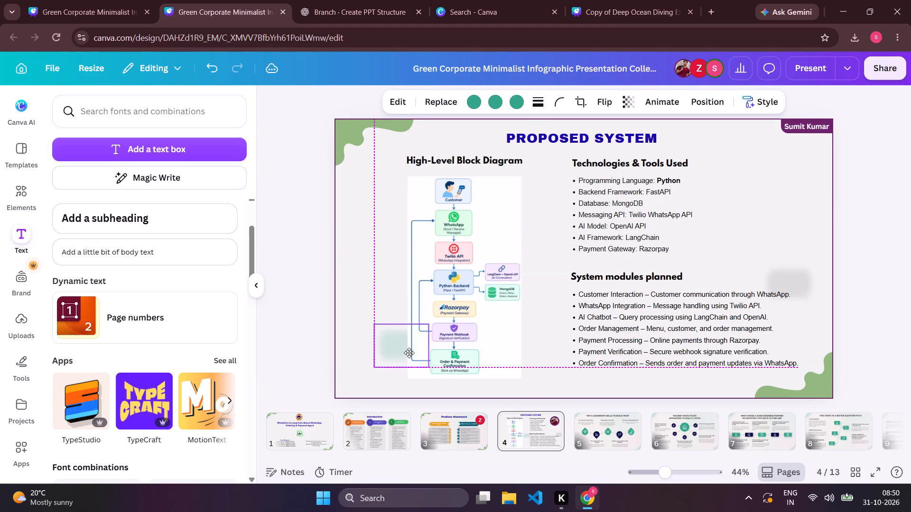
drag(409, 353, 381, 355)
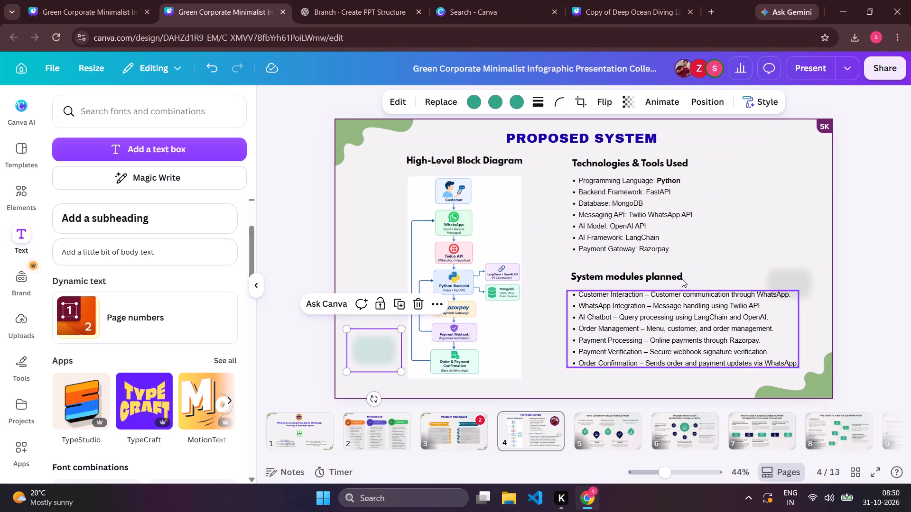
drag(384, 348, 770, 175)
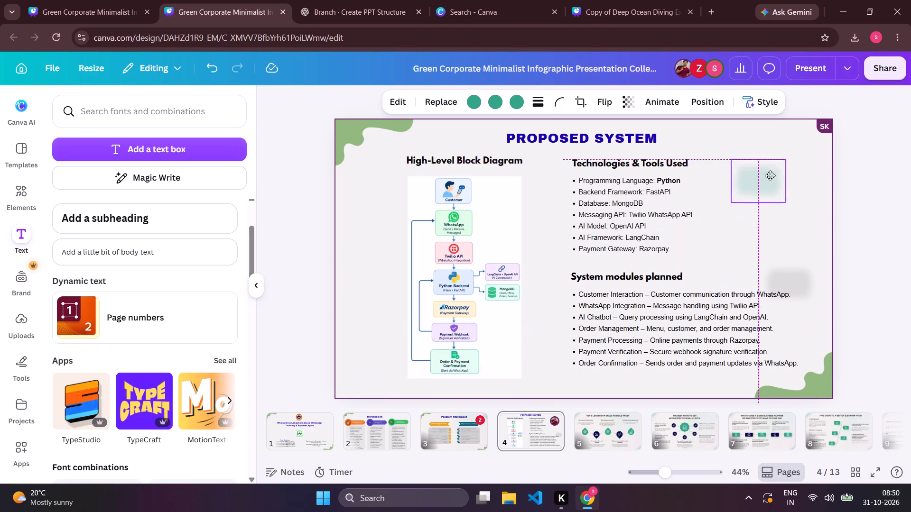
drag(770, 175, 785, 162)
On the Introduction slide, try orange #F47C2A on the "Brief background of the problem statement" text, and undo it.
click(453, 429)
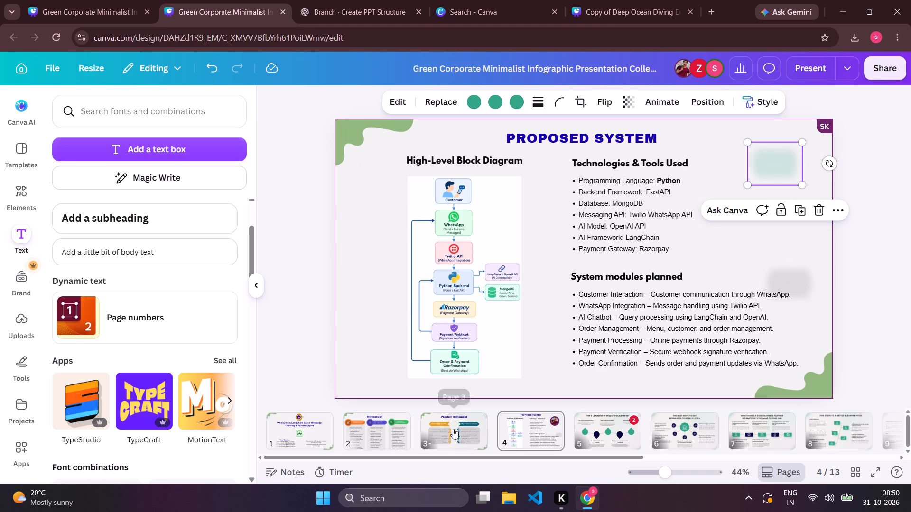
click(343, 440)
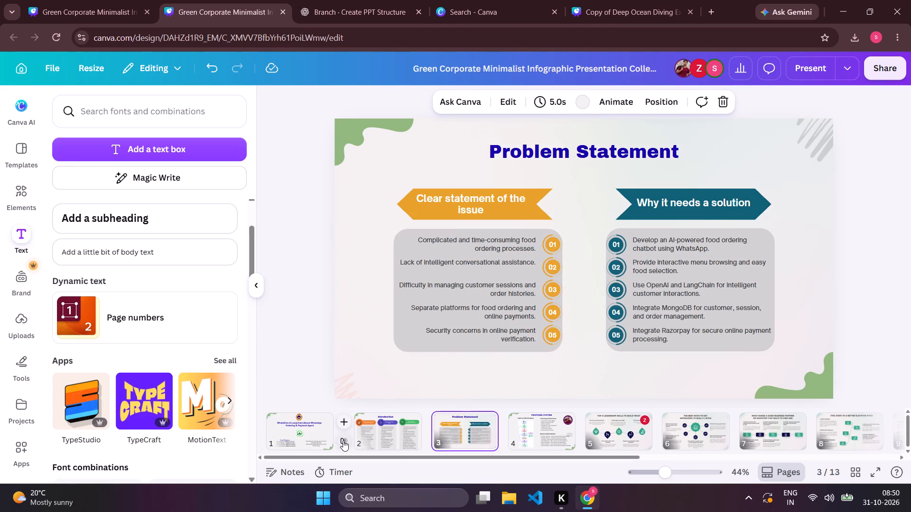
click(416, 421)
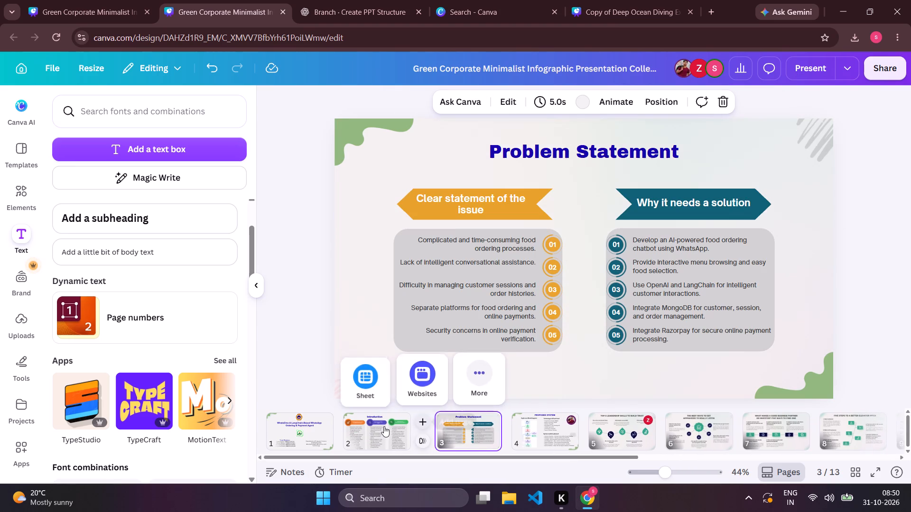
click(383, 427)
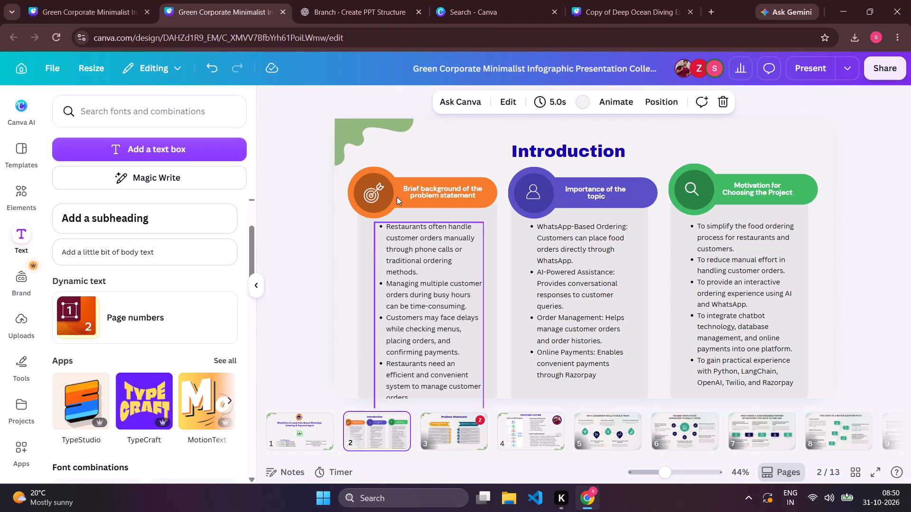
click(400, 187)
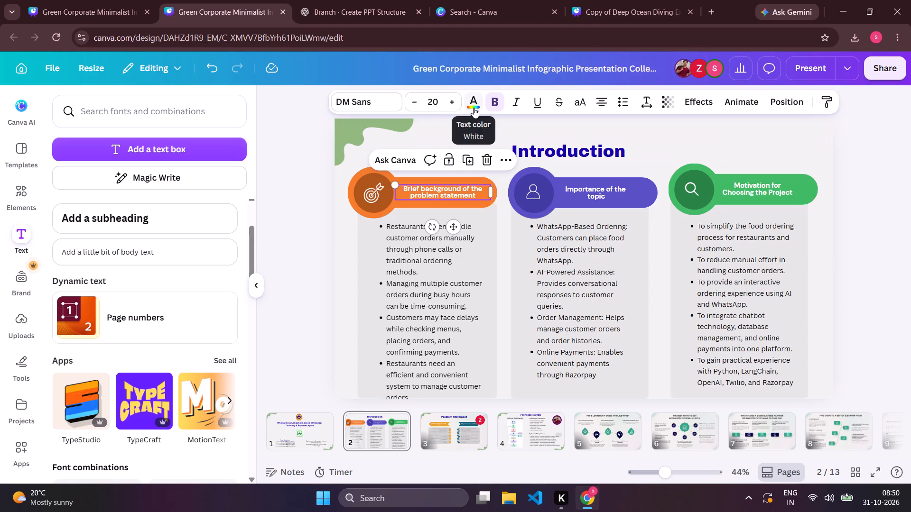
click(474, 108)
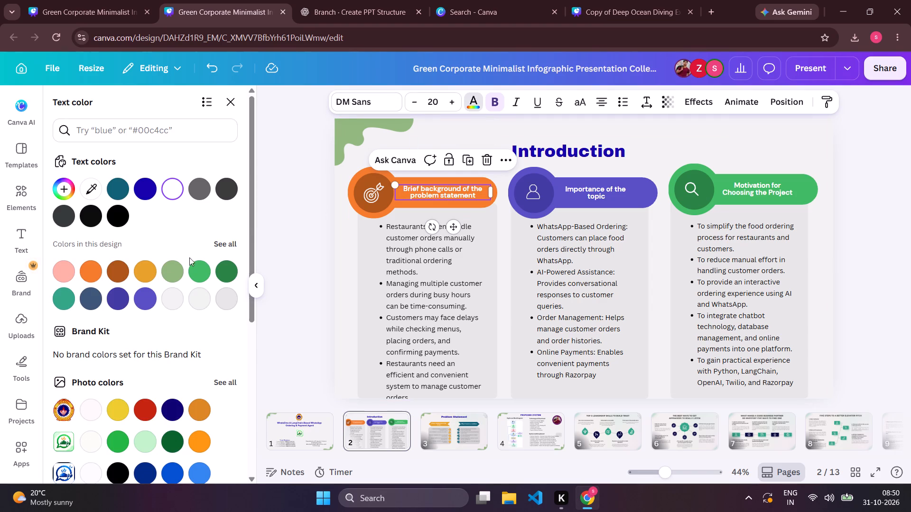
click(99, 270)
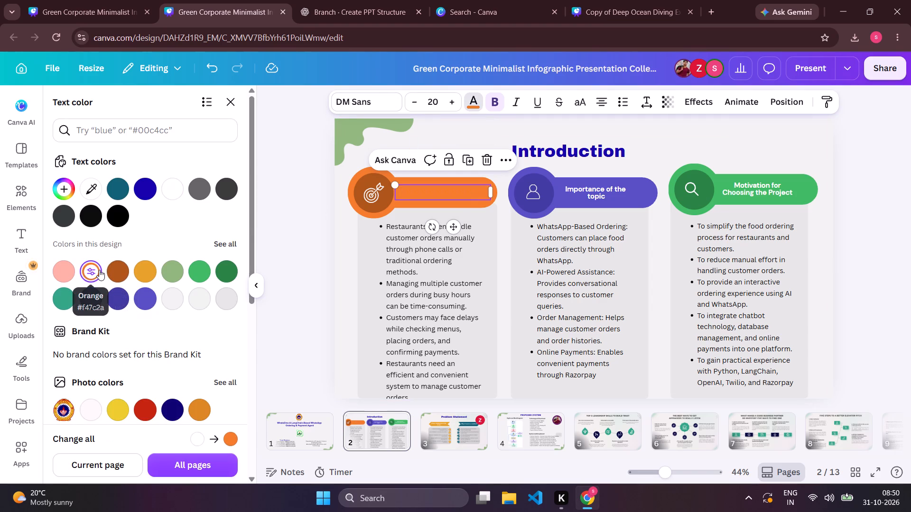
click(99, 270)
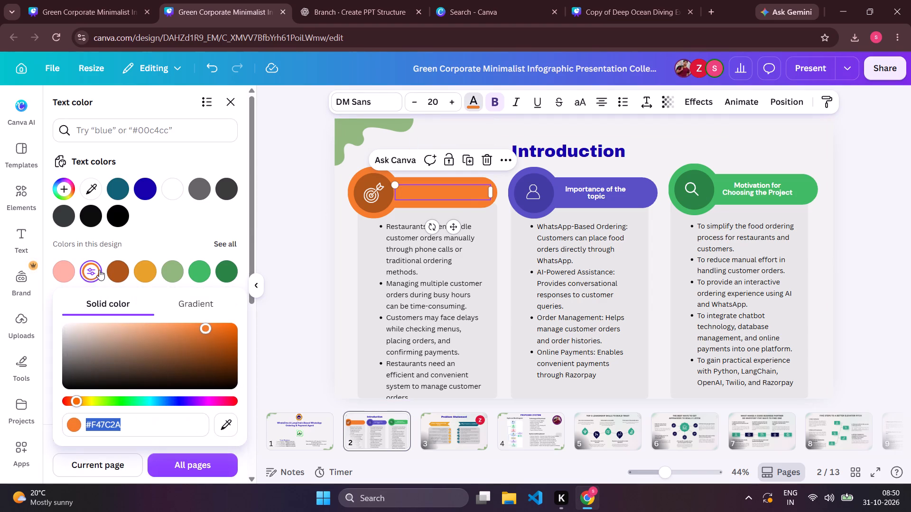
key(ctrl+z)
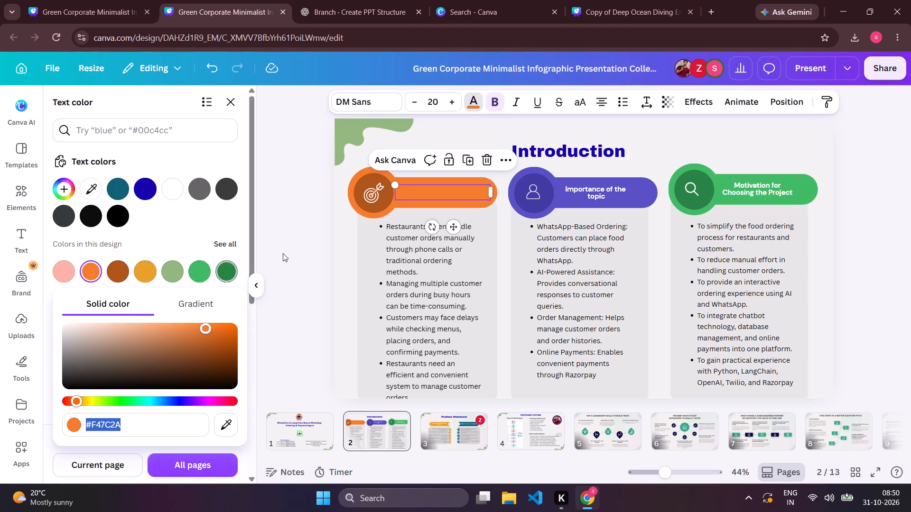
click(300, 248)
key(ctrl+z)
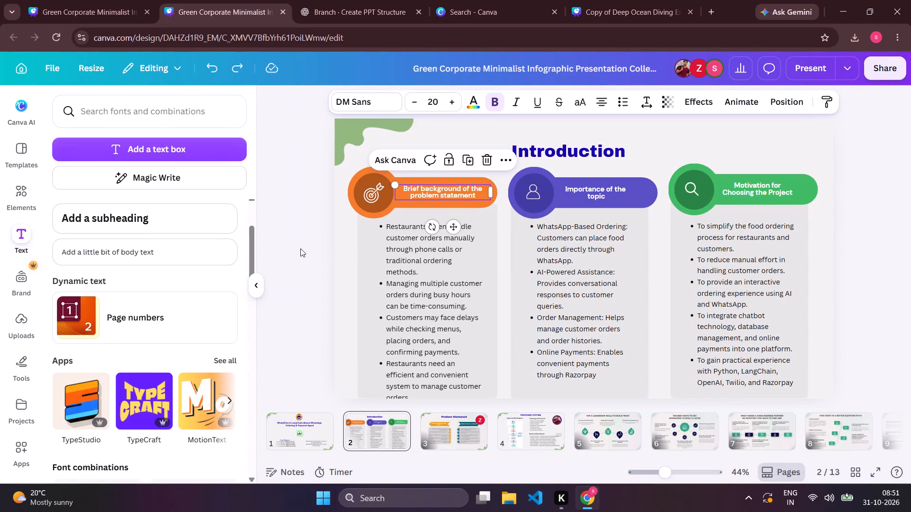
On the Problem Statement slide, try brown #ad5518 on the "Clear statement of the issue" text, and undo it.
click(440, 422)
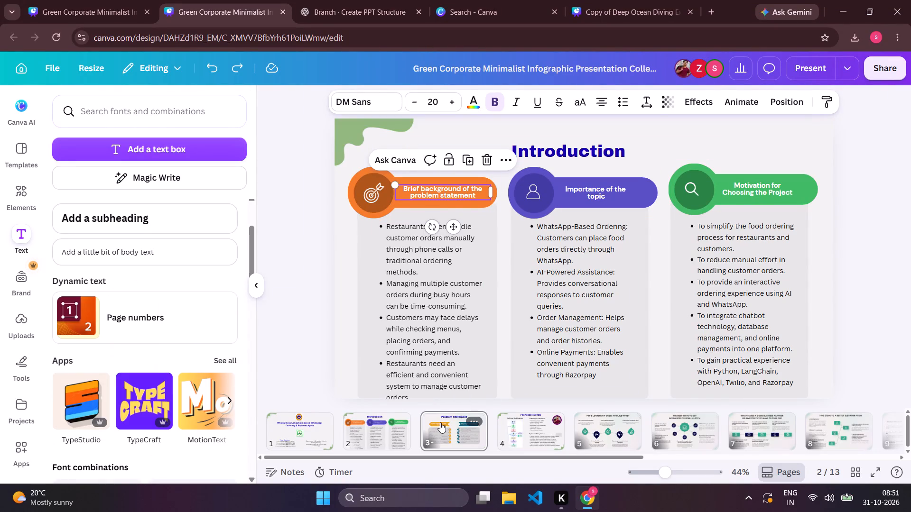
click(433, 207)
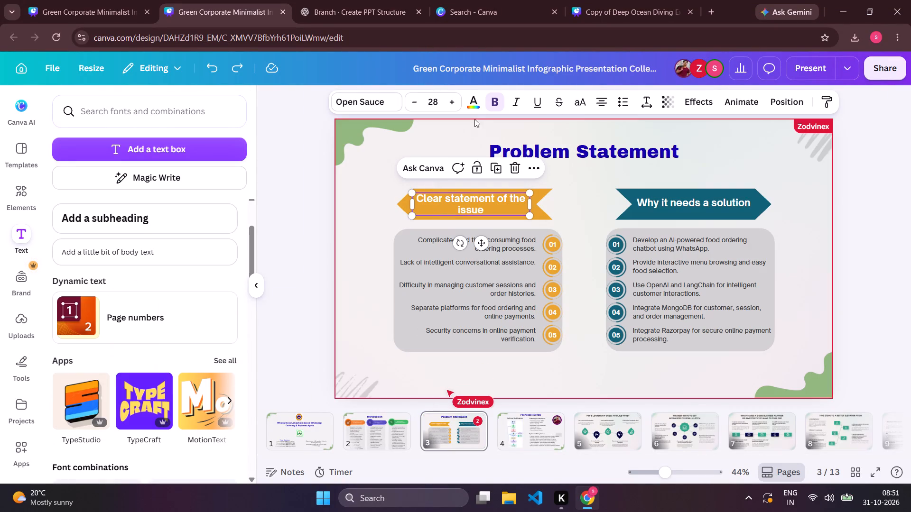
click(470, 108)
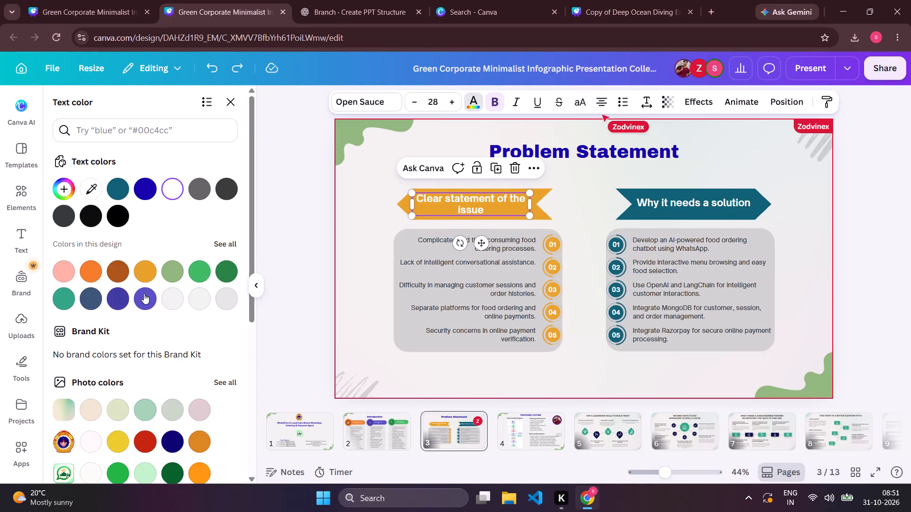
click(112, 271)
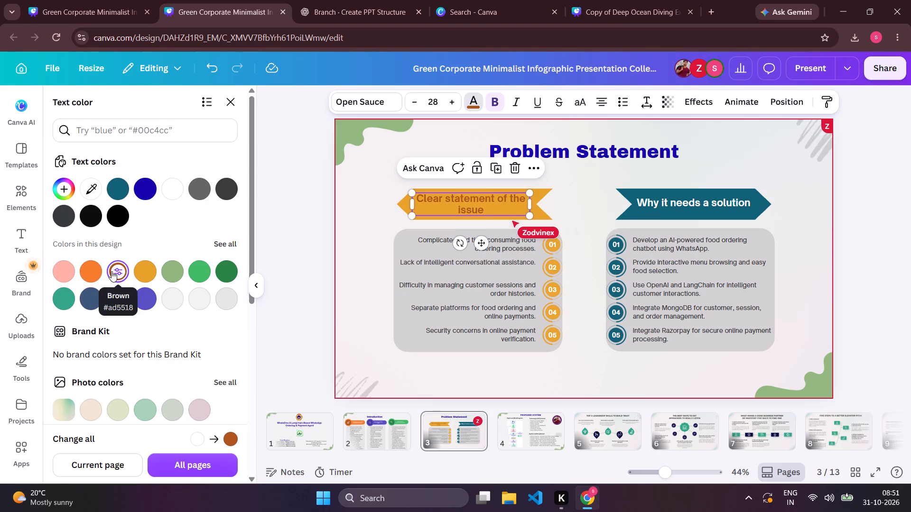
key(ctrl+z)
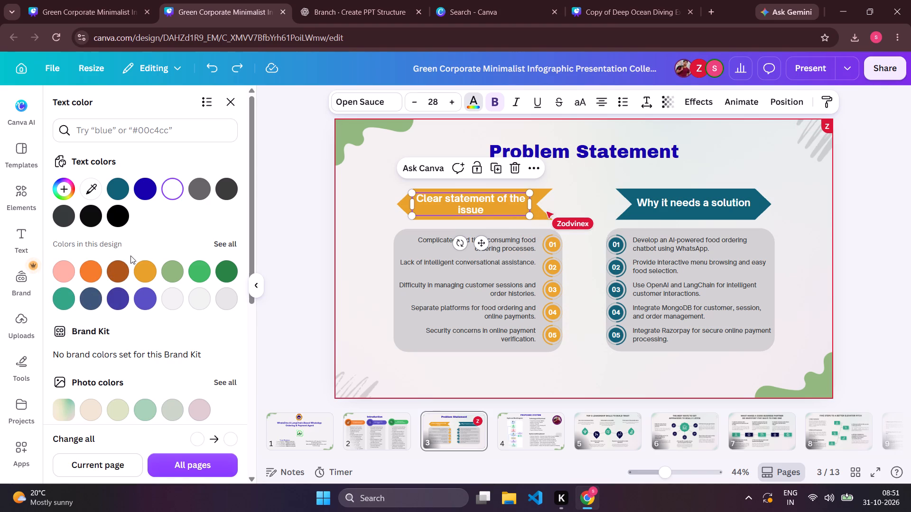
Fill the arrow banner behind "Clear statement of the issue" with the brown from the design's colors.
click(566, 185)
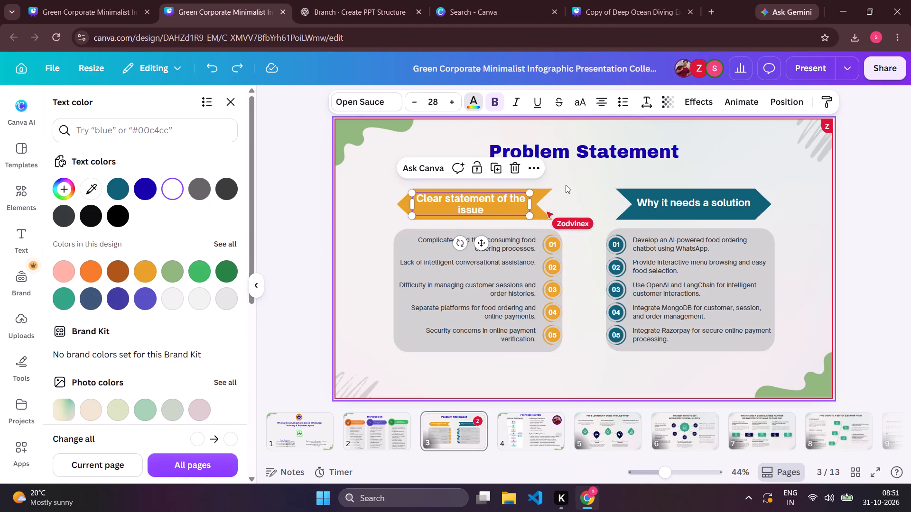
click(536, 195)
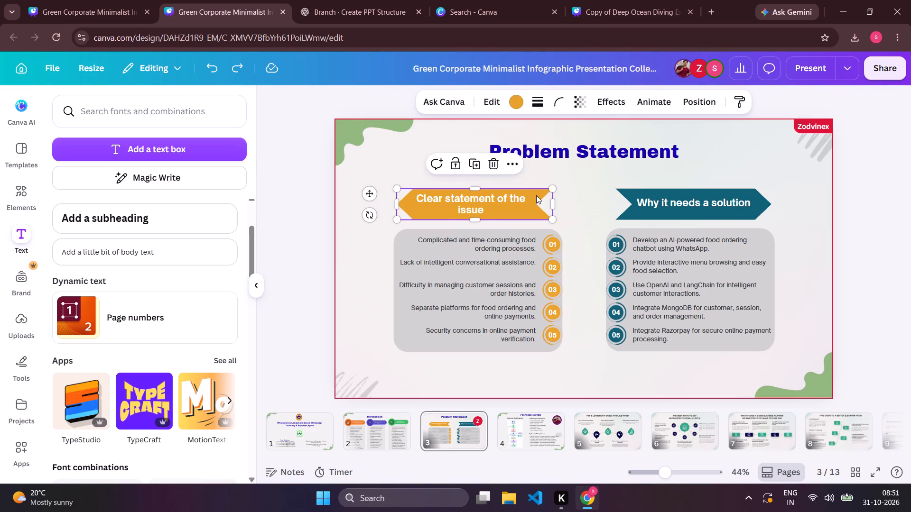
click(519, 101)
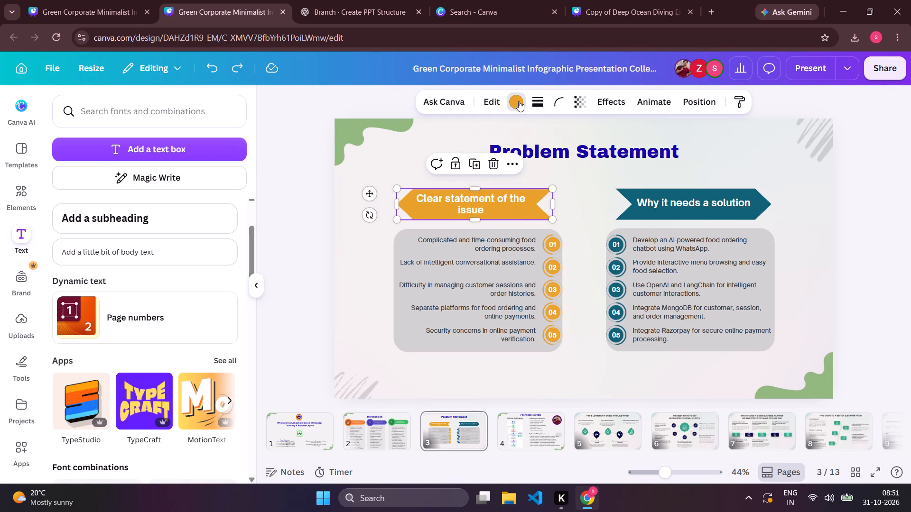
click(84, 271)
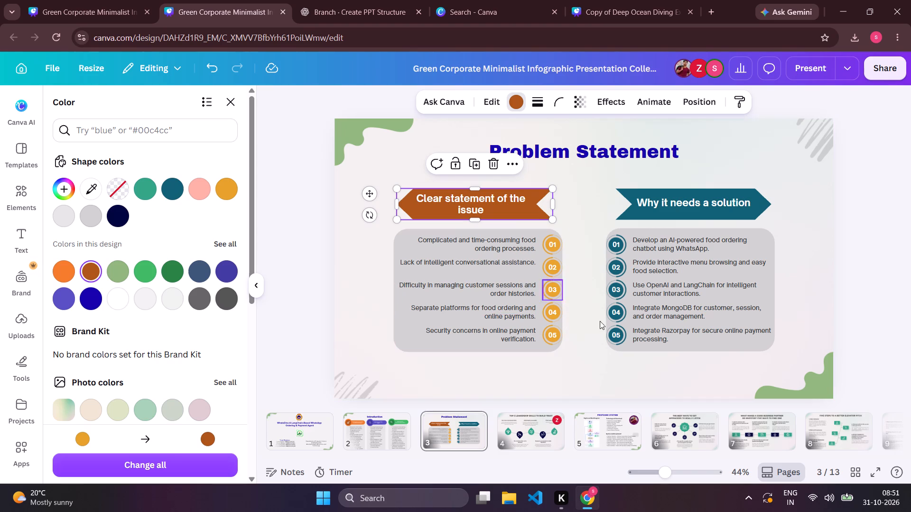
click(583, 363)
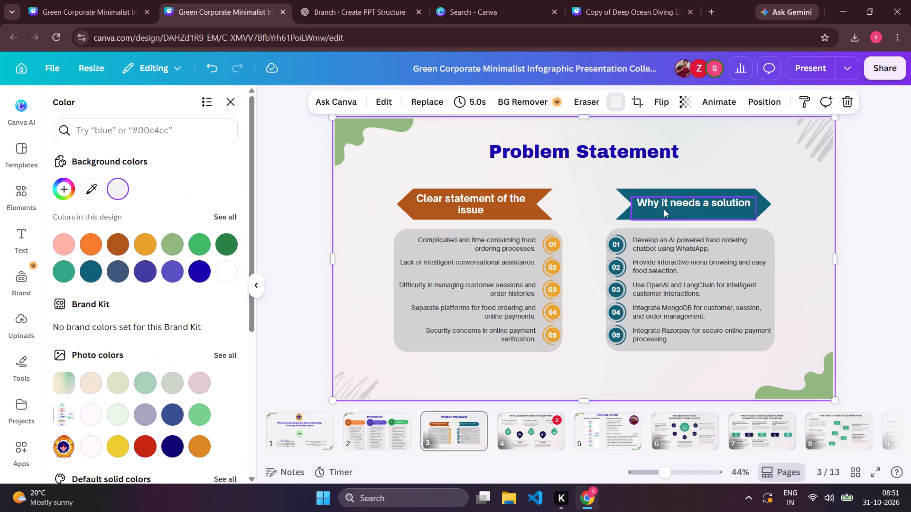
Add numbers-only page numbers to all pages of the presentation.
click(657, 210)
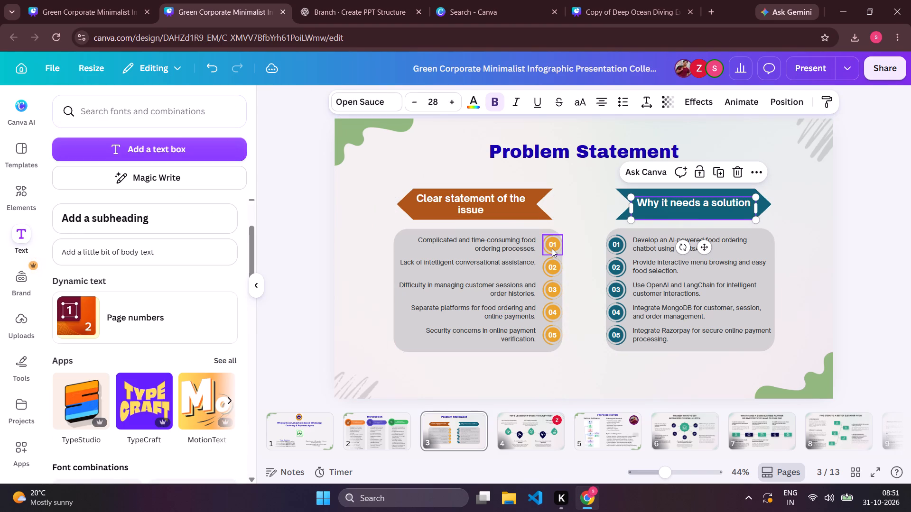
click(552, 248)
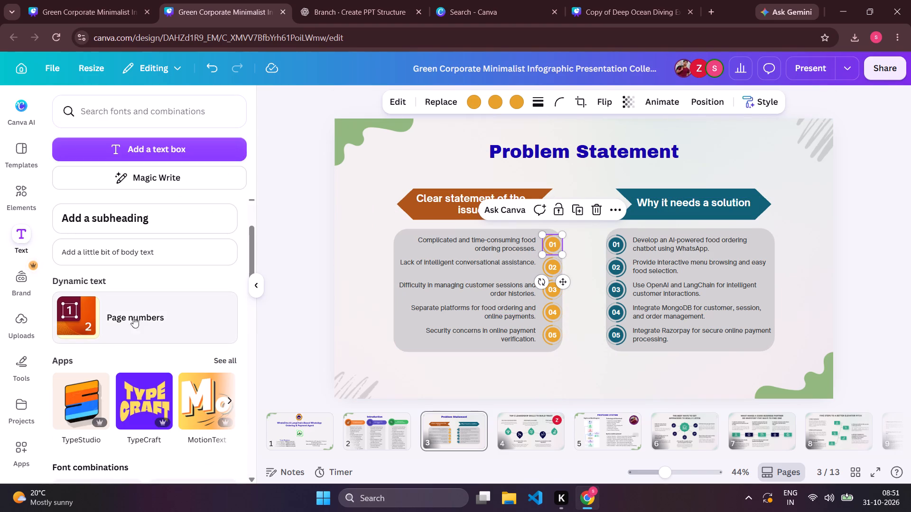
click(91, 328)
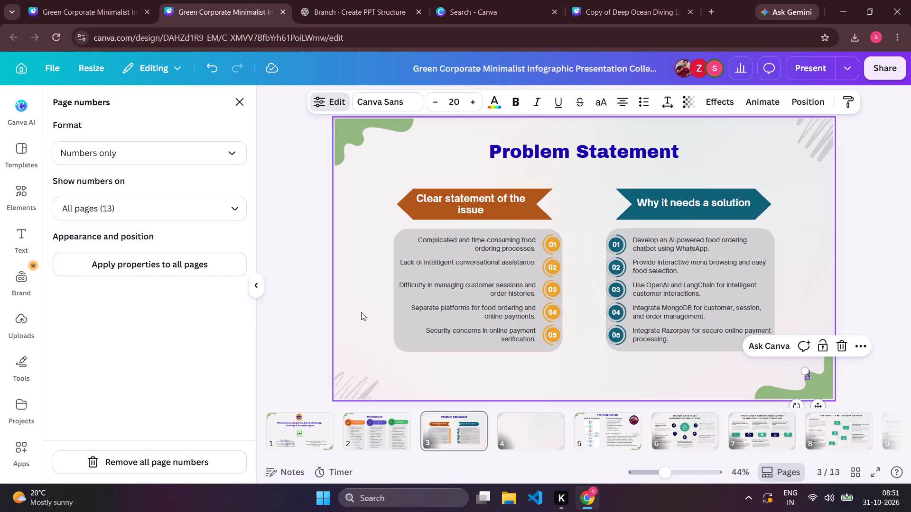
On the Introduction slide, set the "Brief background of the problem statement" text color to orange #f47c2a.
click(377, 436)
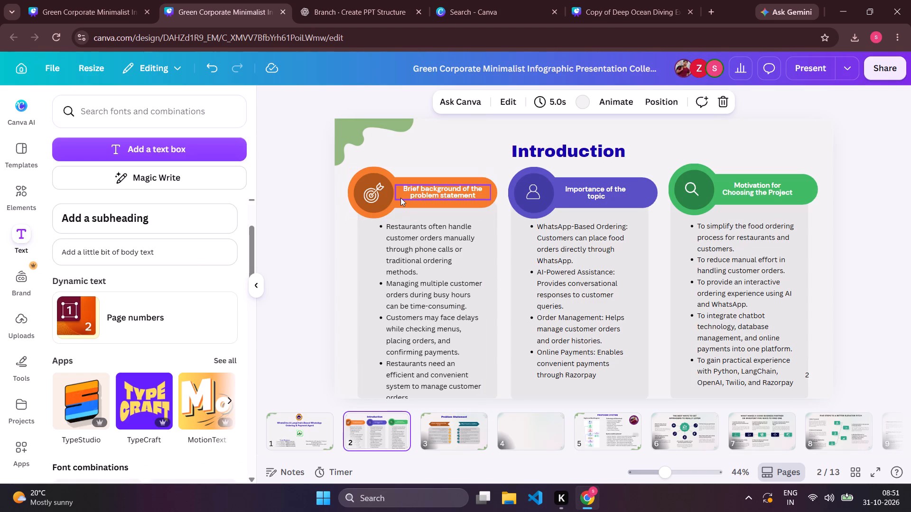
click(400, 198)
click(392, 206)
click(392, 206)
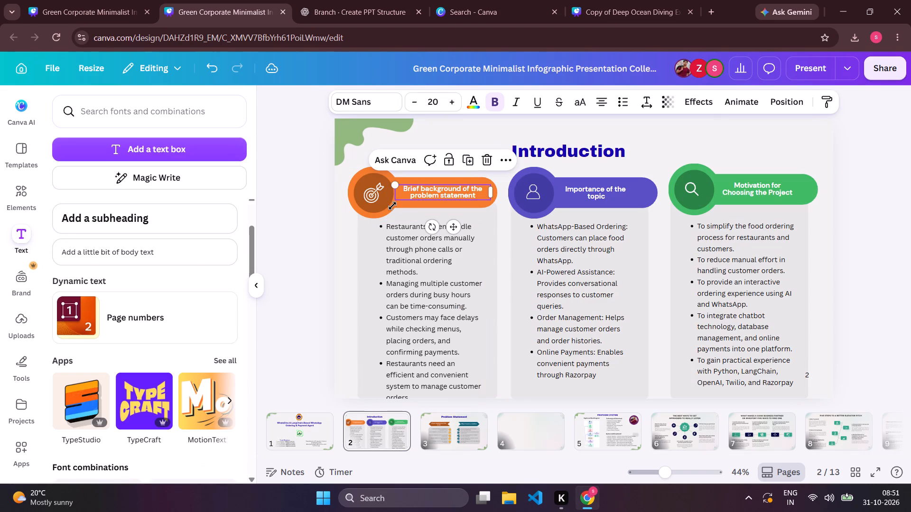
click(474, 105)
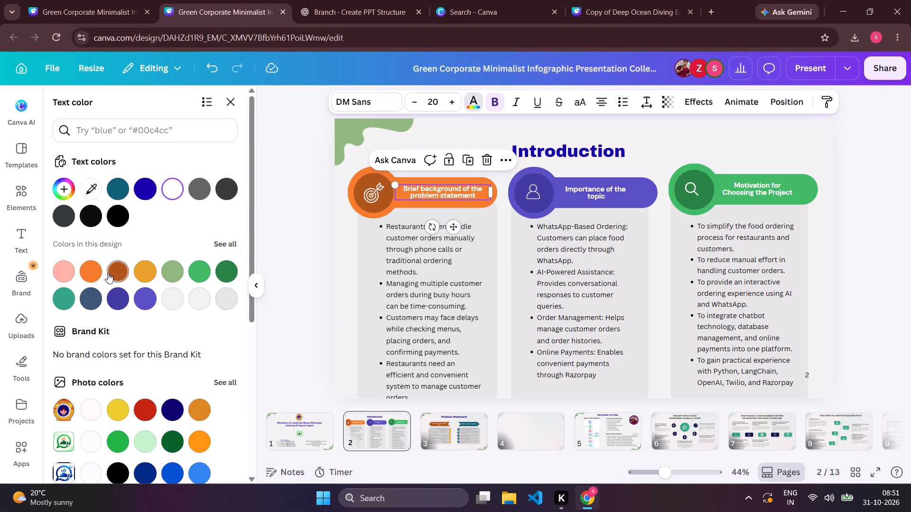
click(91, 277)
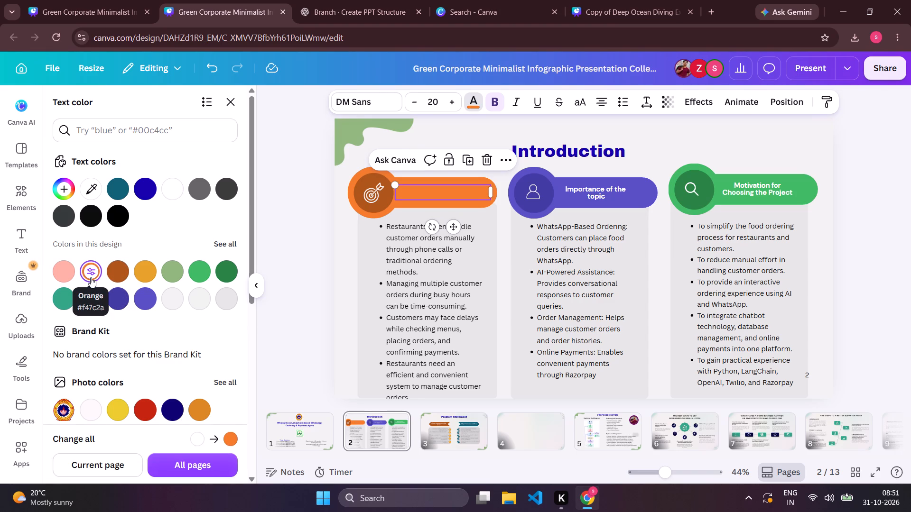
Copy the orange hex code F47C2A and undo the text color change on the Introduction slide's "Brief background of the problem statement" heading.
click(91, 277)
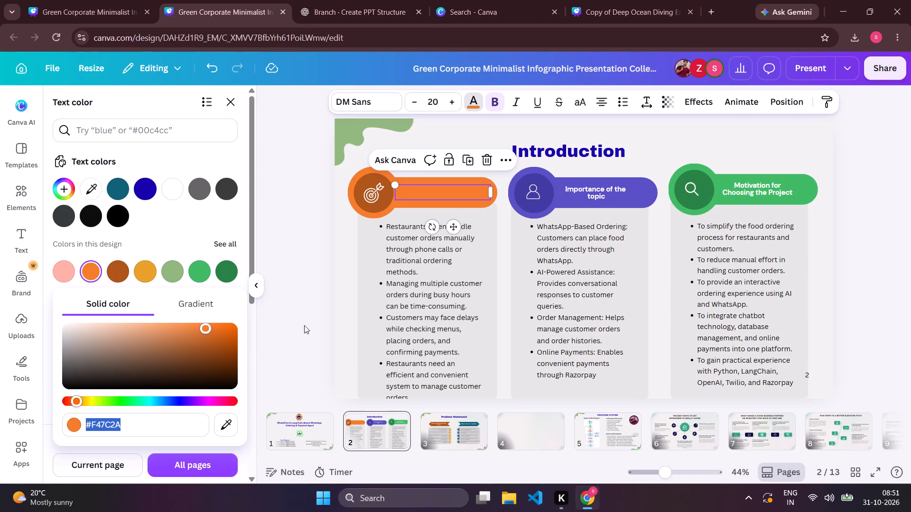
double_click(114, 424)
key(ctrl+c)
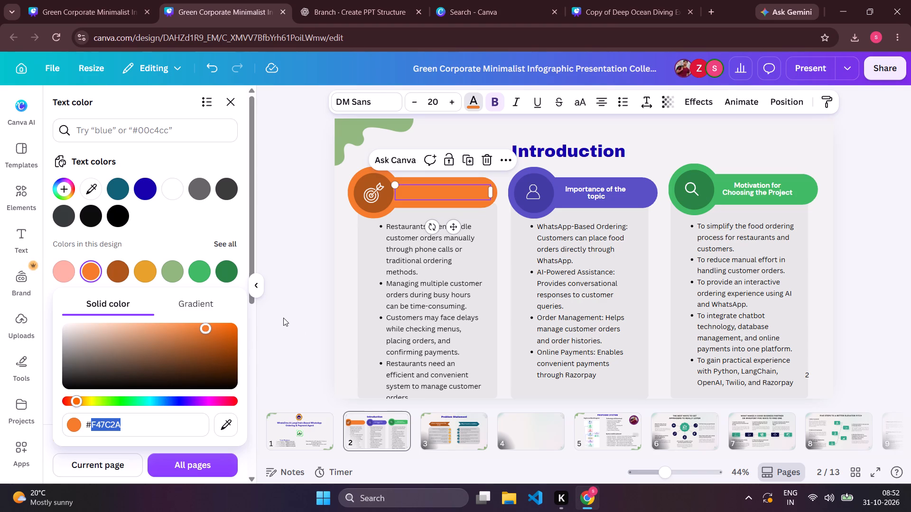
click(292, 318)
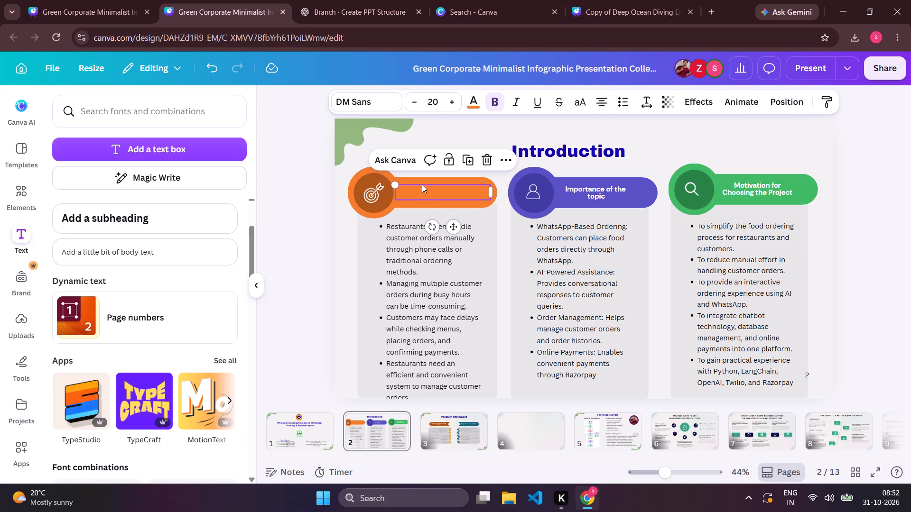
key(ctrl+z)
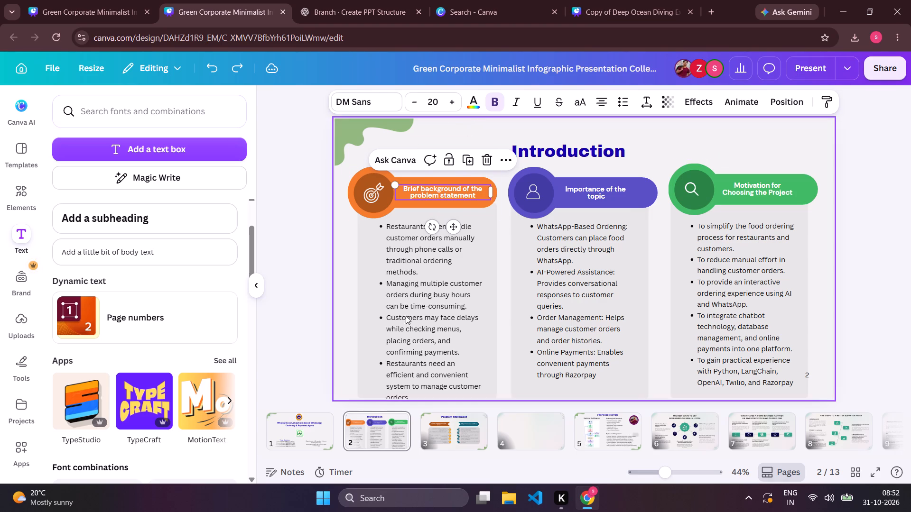
On the Problem Statement slide, fill the arrow banner behind "Clear statement of the issue" with orange #f47c2a.
click(433, 435)
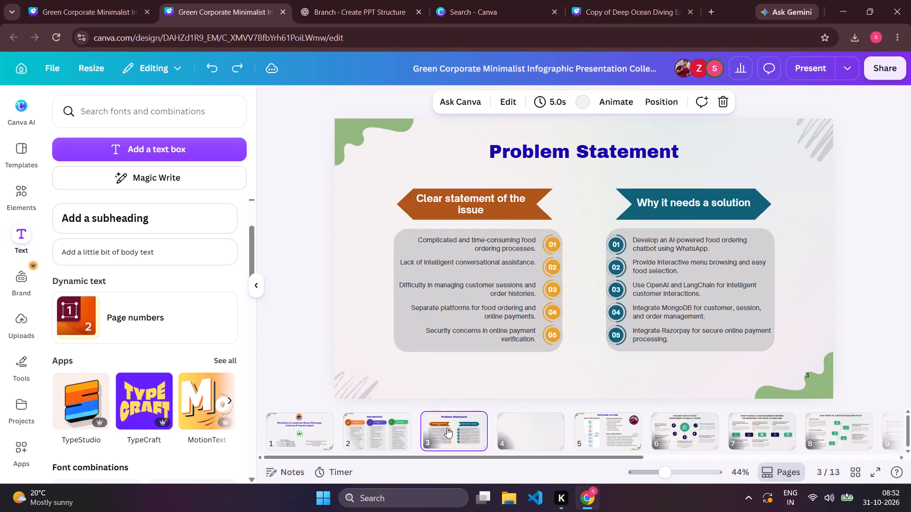
click(428, 218)
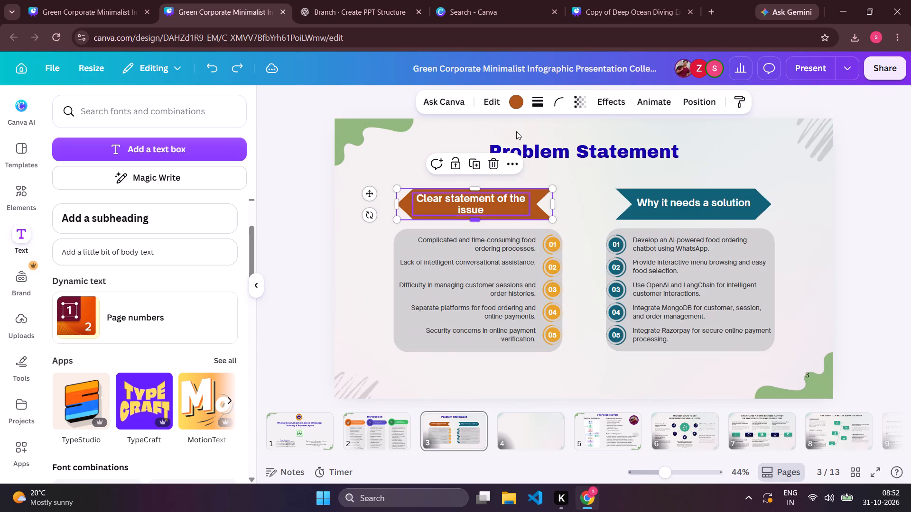
click(520, 101)
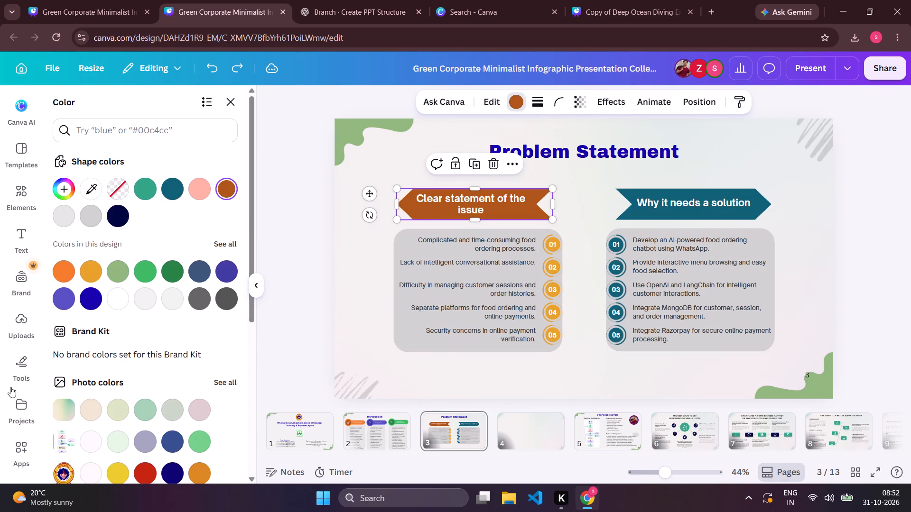
click(61, 275)
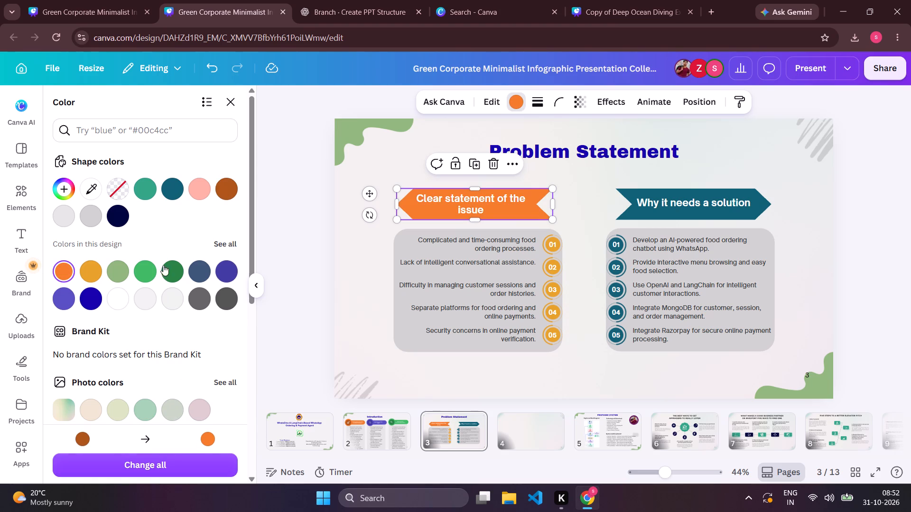
click(92, 277)
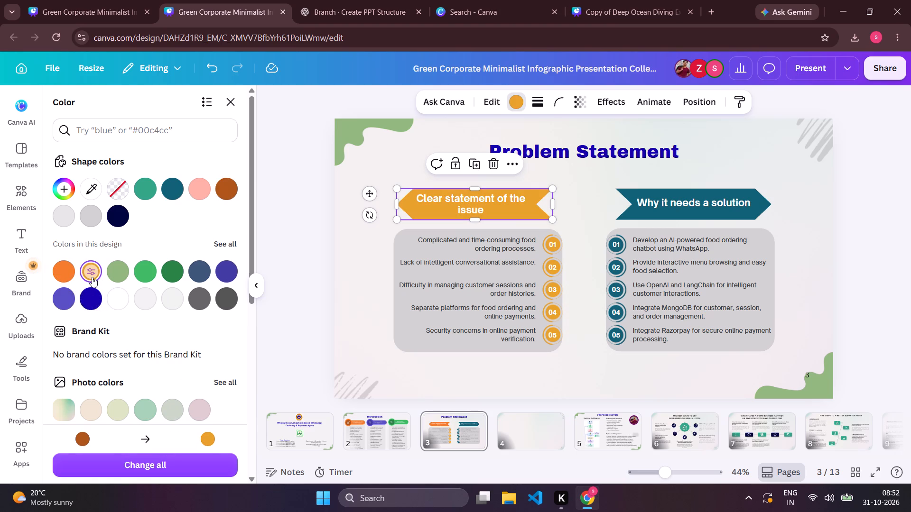
click(65, 279)
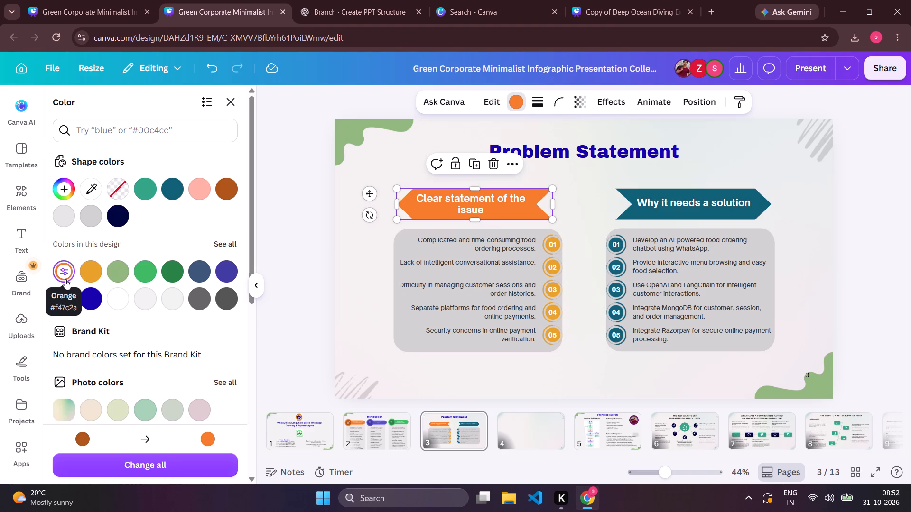
click(334, 329)
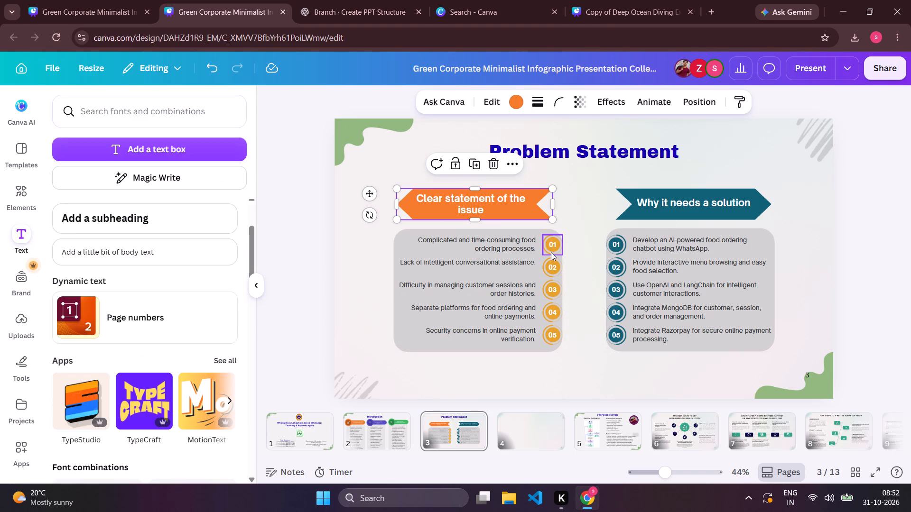
Change the first of the three graphic colors of the 02 badge under "Clear statement of the issue" to orange #f47c2a.
click(519, 102)
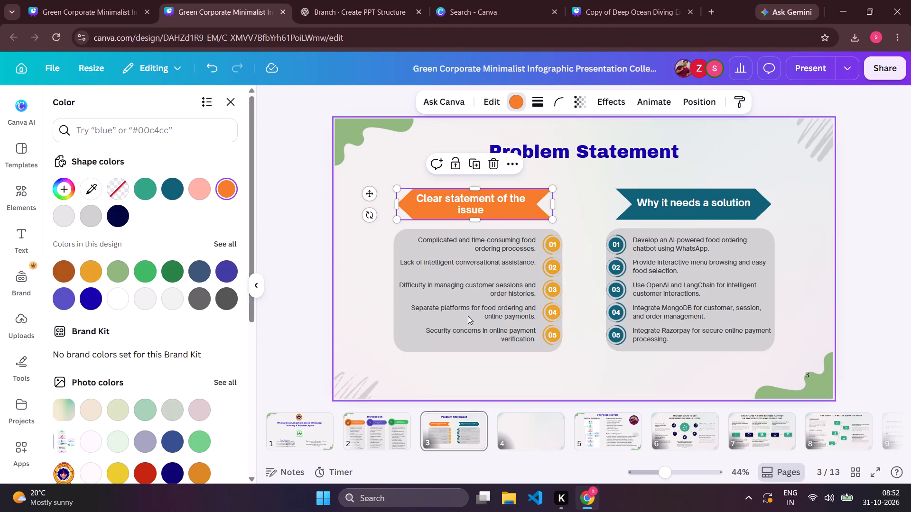
click(552, 246)
click(552, 247)
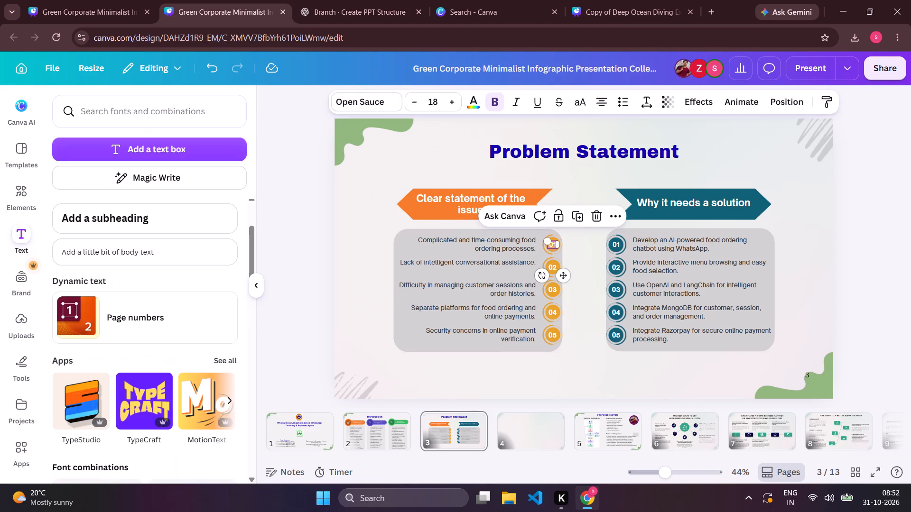
click(552, 249)
click(552, 259)
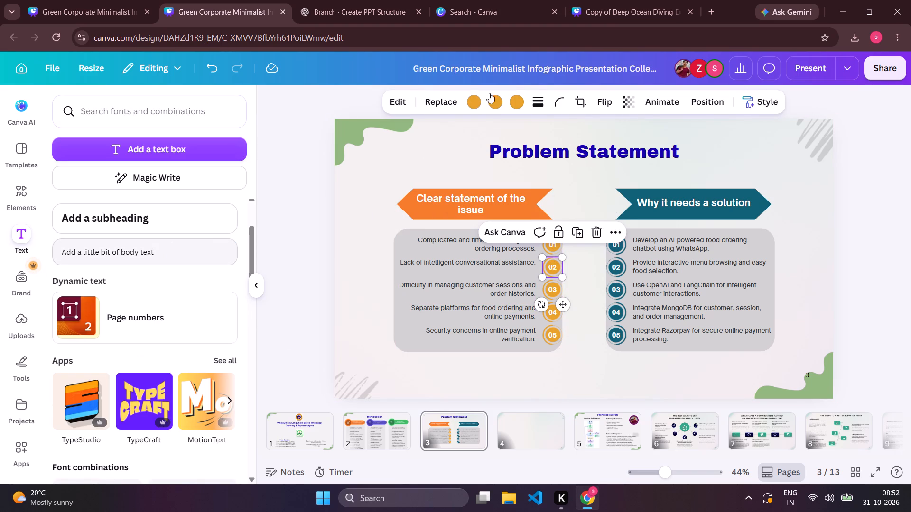
click(470, 101)
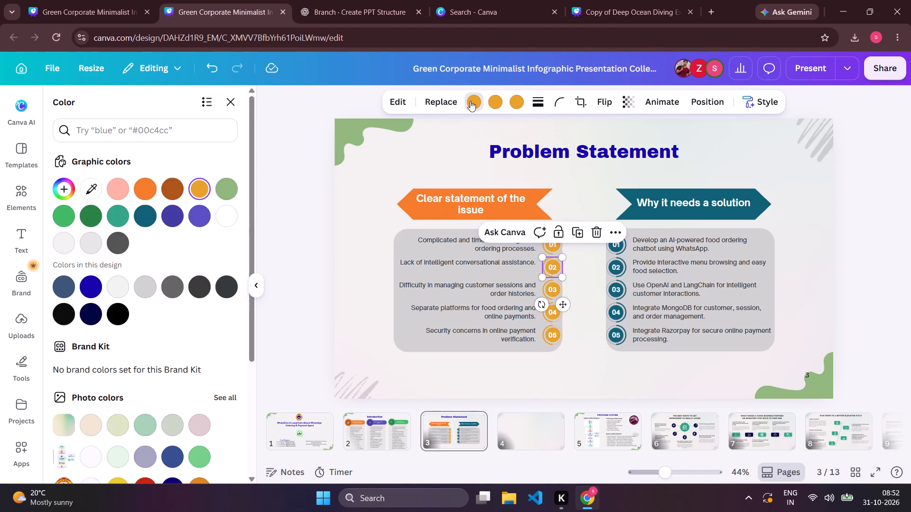
click(151, 189)
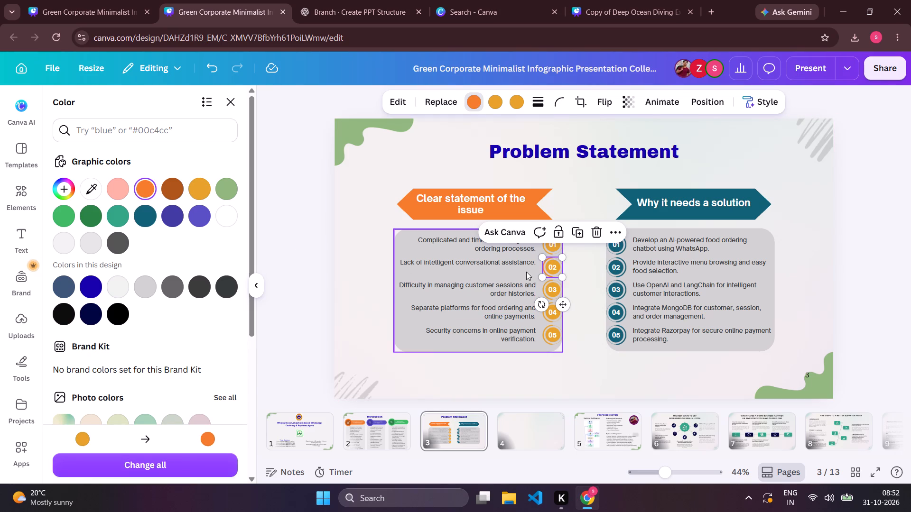
click(551, 270)
click(551, 272)
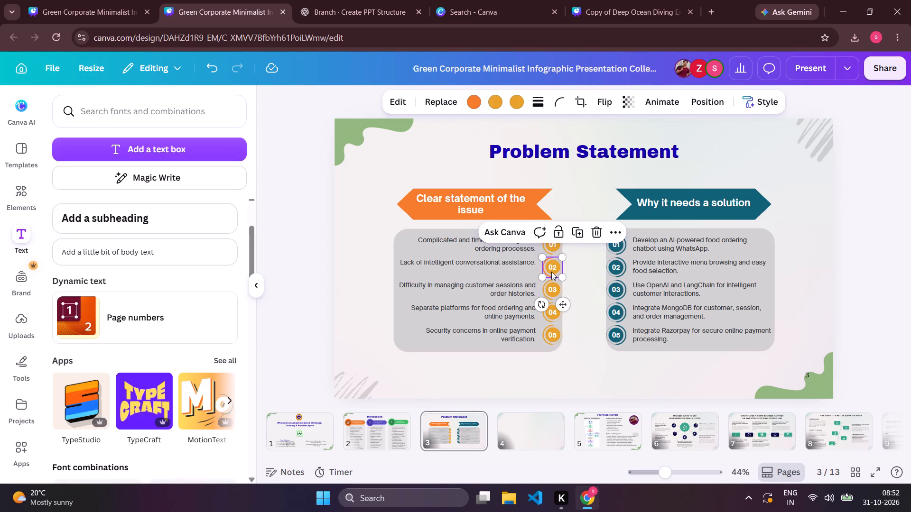
Change the first graphic color of the 01 badge under "Clear statement of the issue" to orange #f47c2a.
click(595, 358)
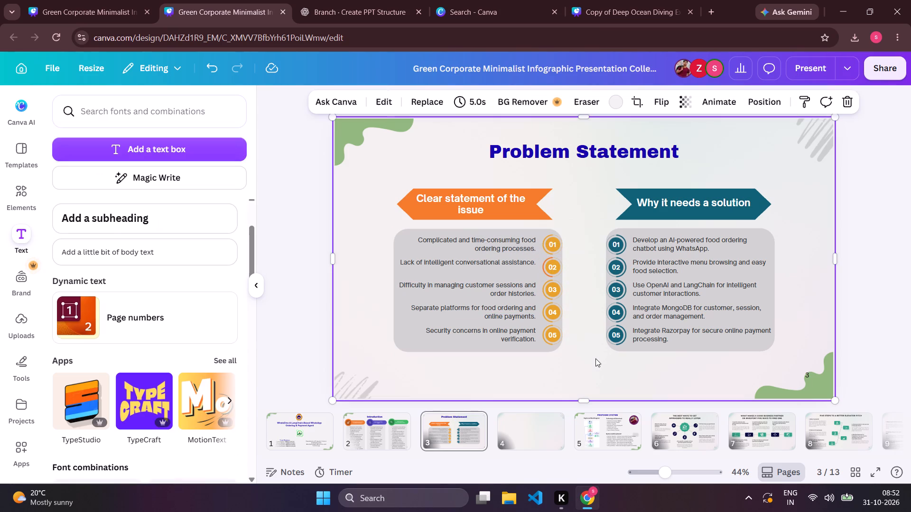
click(545, 251)
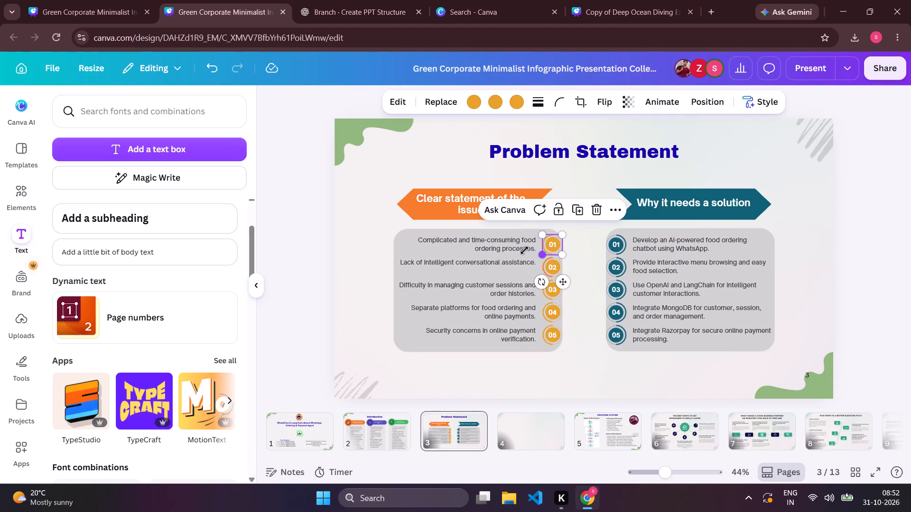
click(473, 101)
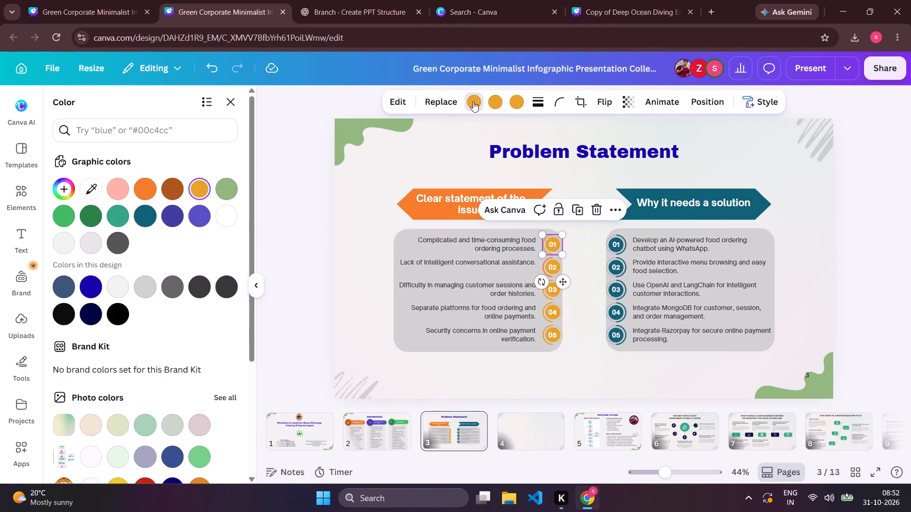
click(152, 188)
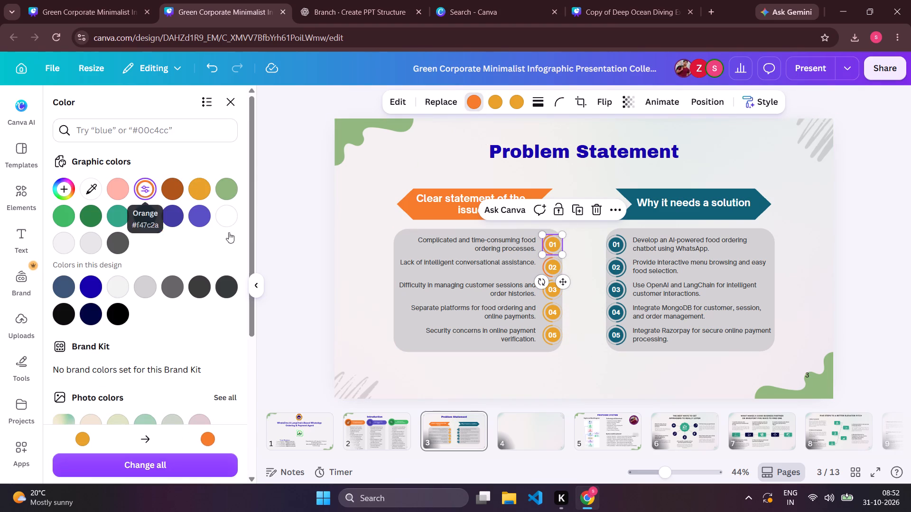
click(546, 292)
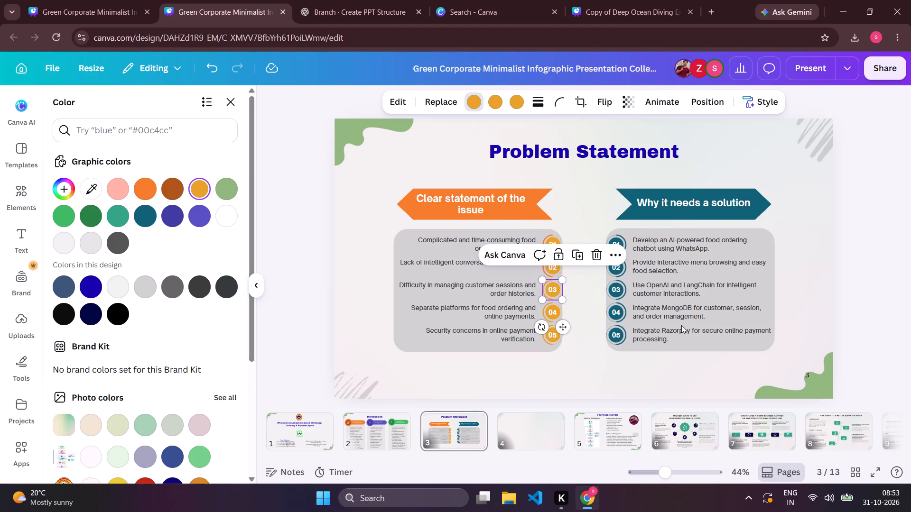
Look through the Proposed System, Problem Statement and References slides and the remaining page thumbnails to check the presentation's appearance.
click(630, 439)
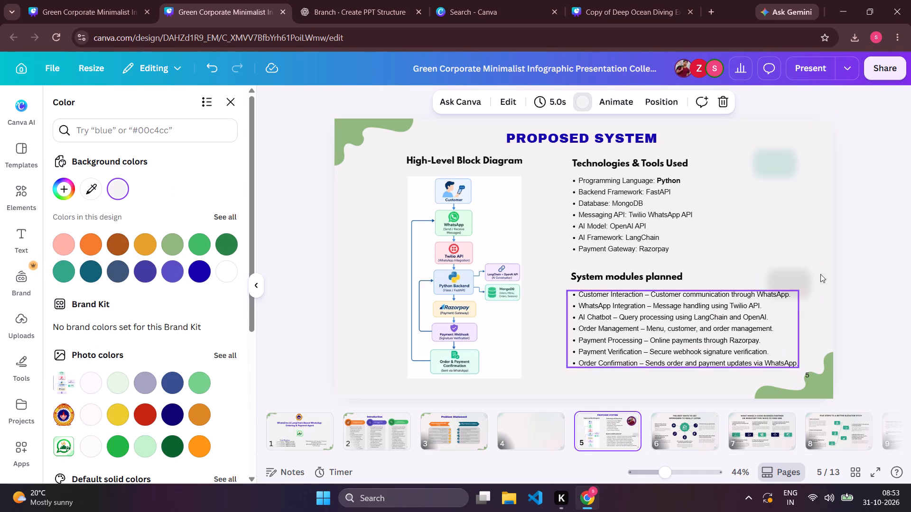
click(520, 429)
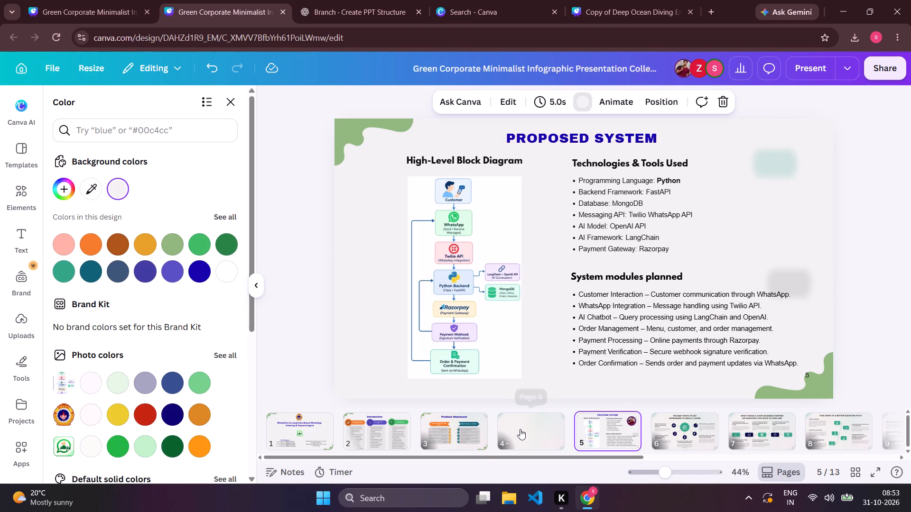
click(459, 430)
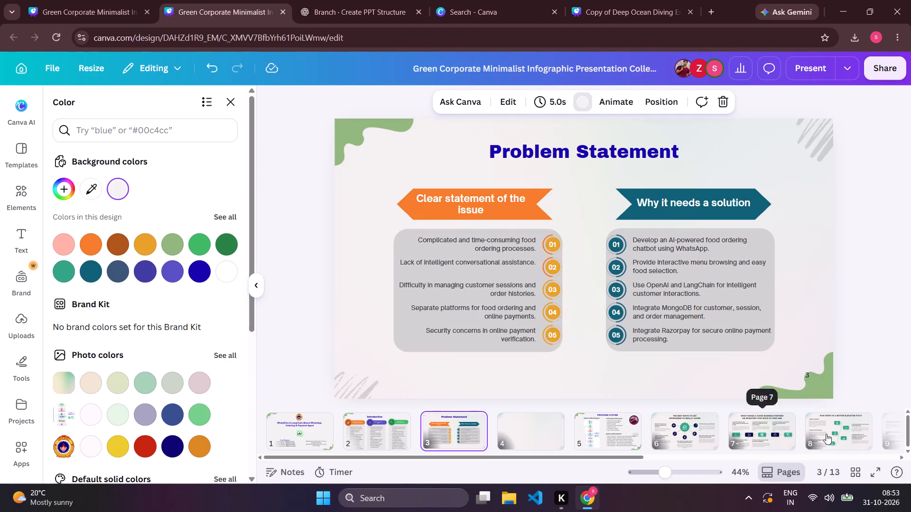
scroll(827, 434, left, 7)
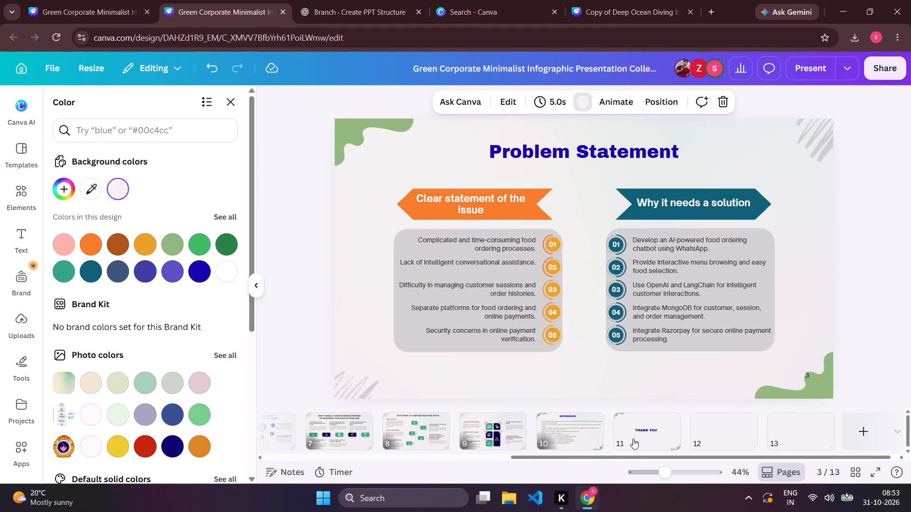
click(588, 446)
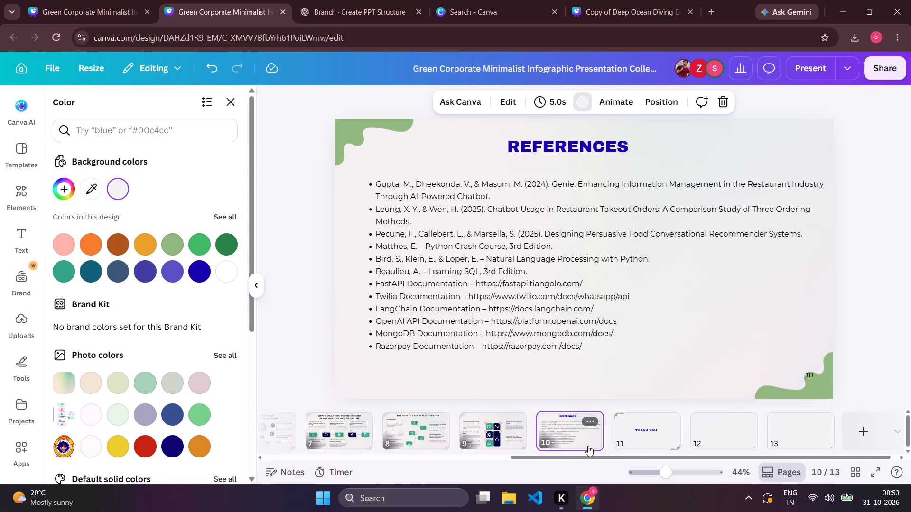
scroll(588, 446, right, 3)
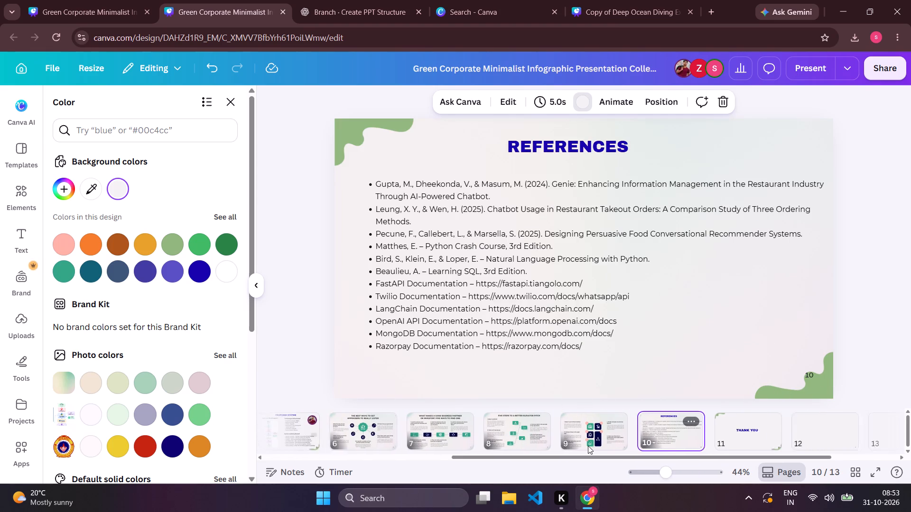
scroll(588, 446, right, 2)
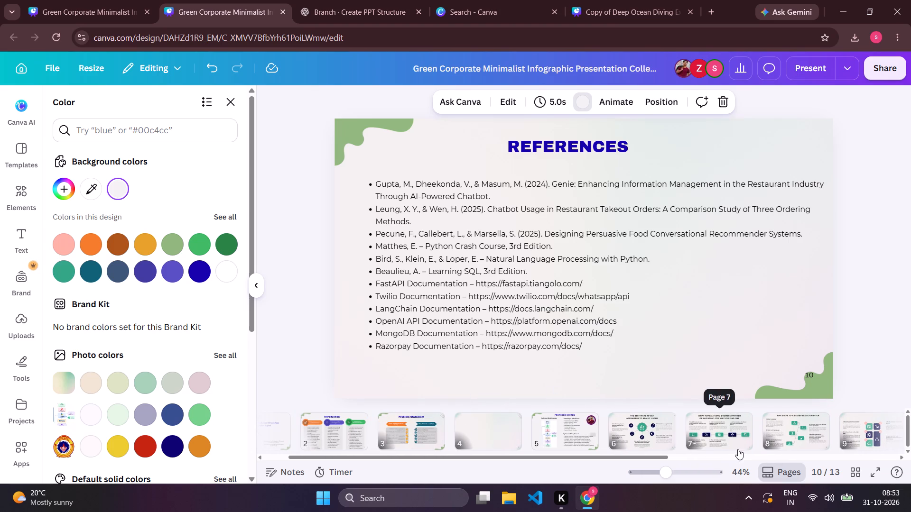
scroll(738, 449, left, 1)
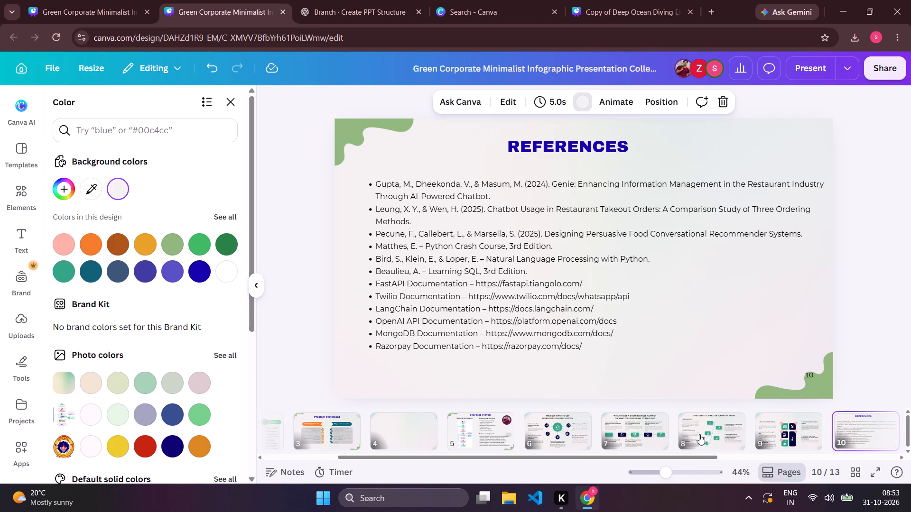
scroll(693, 434, right, 1)
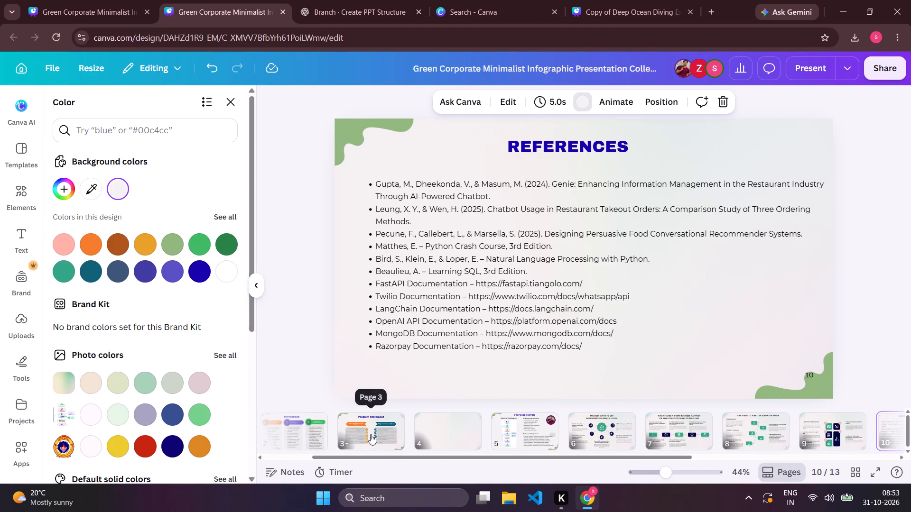
On the Problem Statement slide, recolor the 05 badge to the banner's orange and replace the old amber with it across all the badges.
click(371, 434)
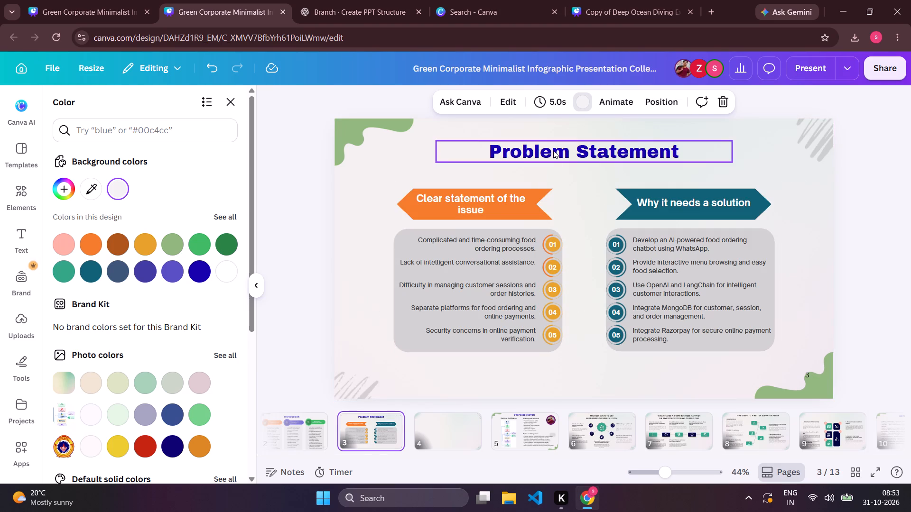
double_click(553, 293)
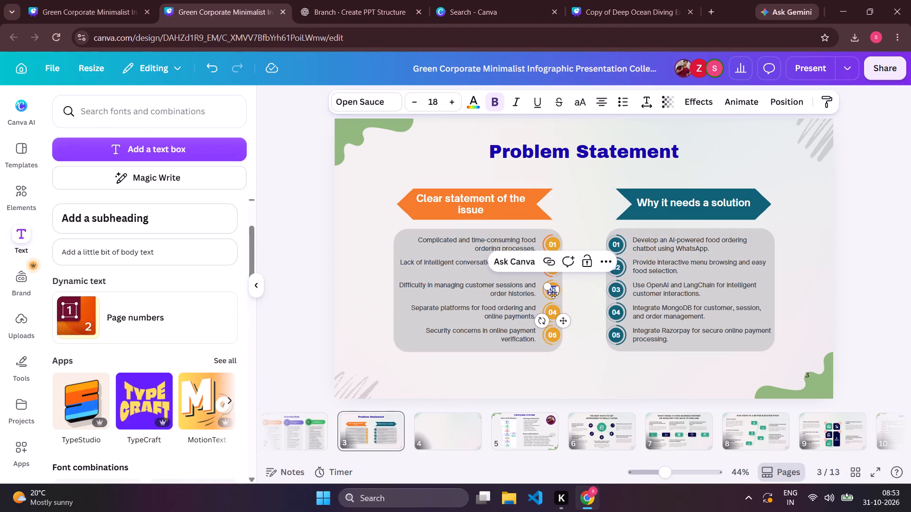
click(553, 293)
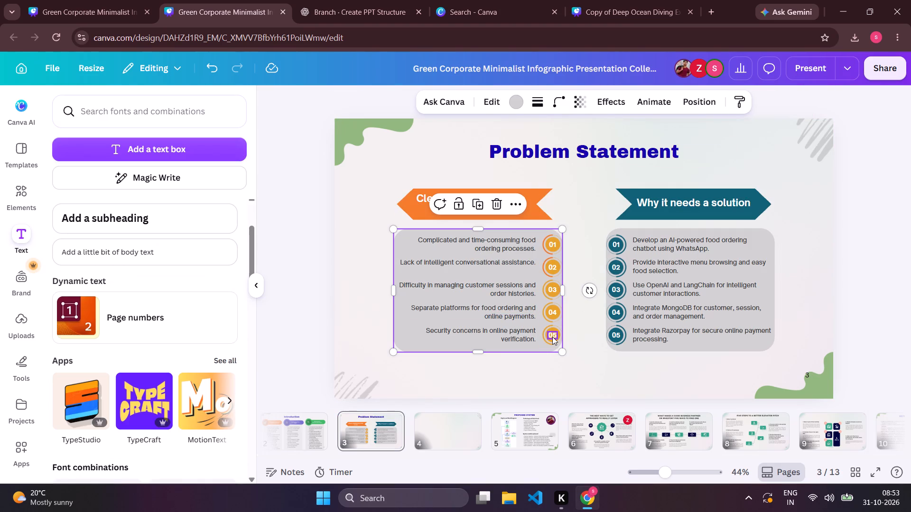
scroll(158, 327, down, 3)
scroll(158, 327, up, 1)
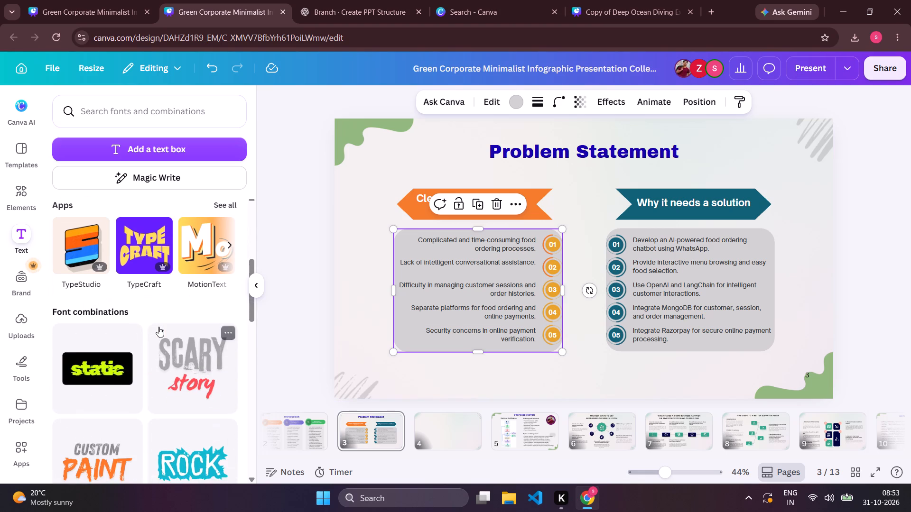
scroll(158, 327, up, 1)
click(550, 342)
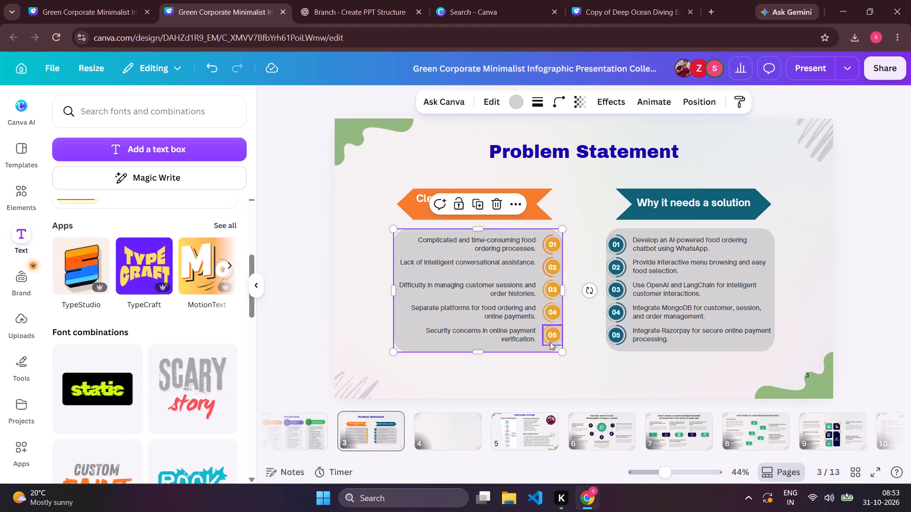
click(439, 104)
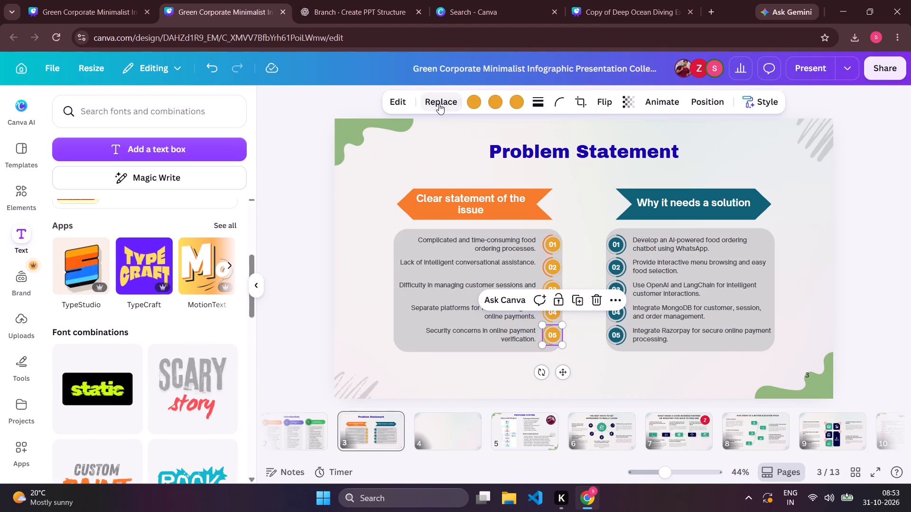
click(479, 101)
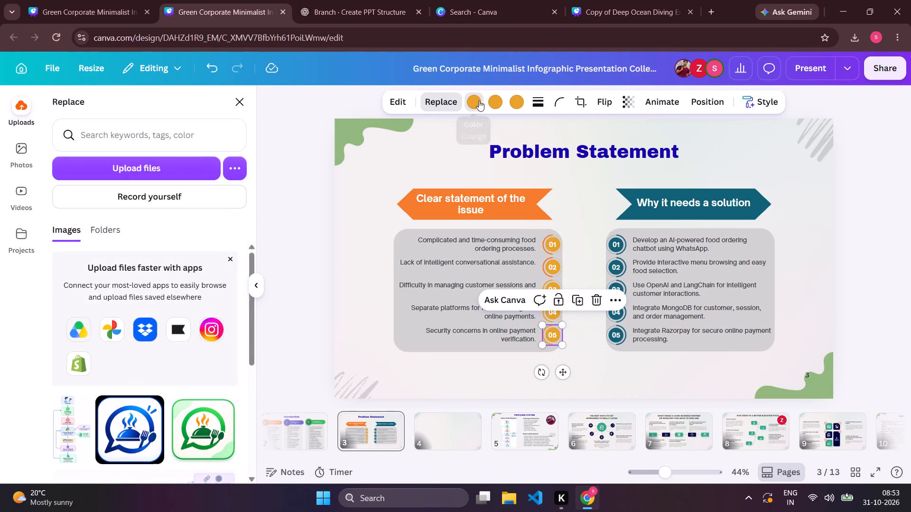
click(148, 187)
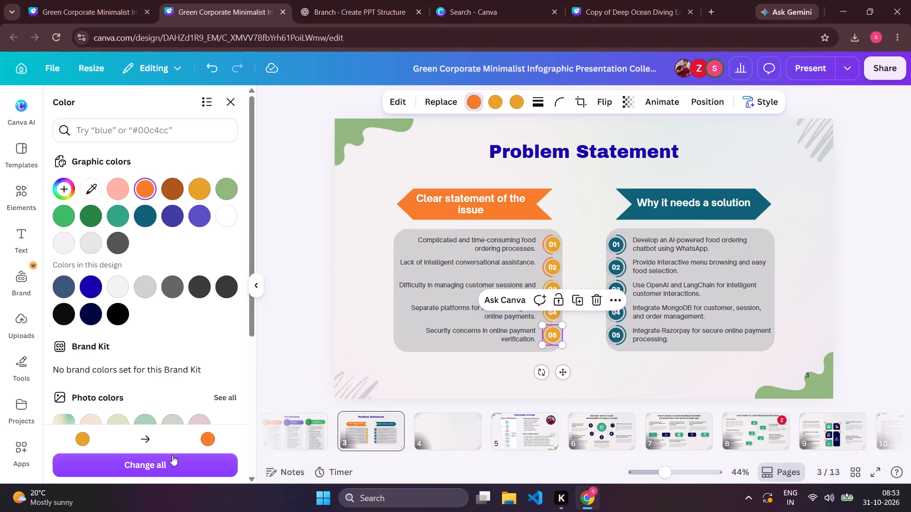
click(163, 465)
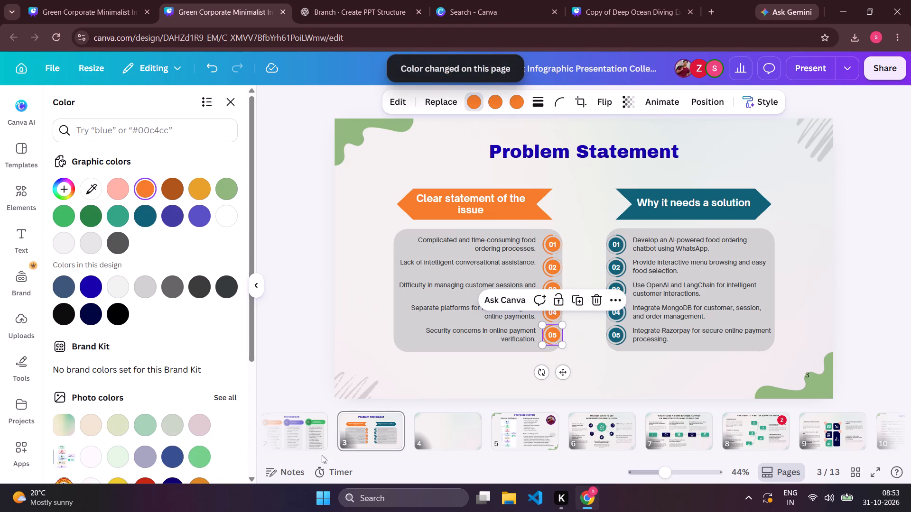
click(362, 323)
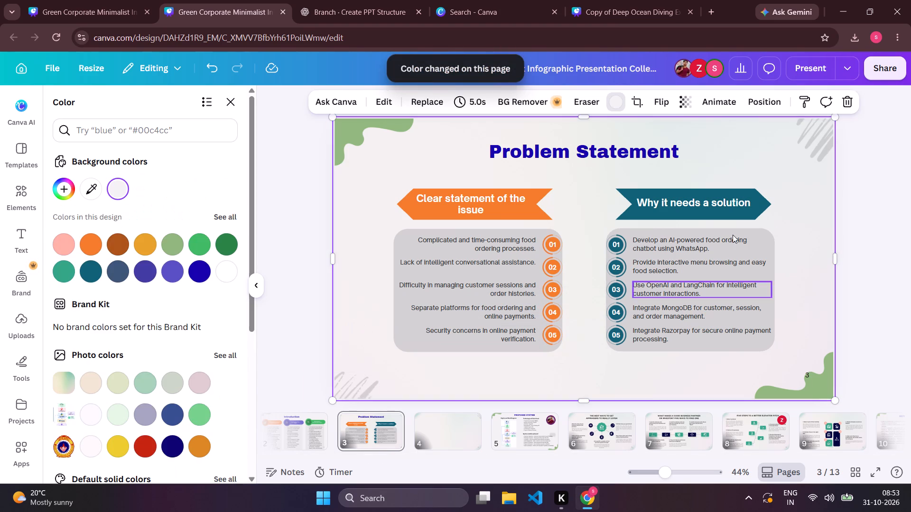
Fill the "Why it needs a solution" arrow banner with blue #423ba2 and replace its teal throughout the slide, including the number badges.
click(679, 212)
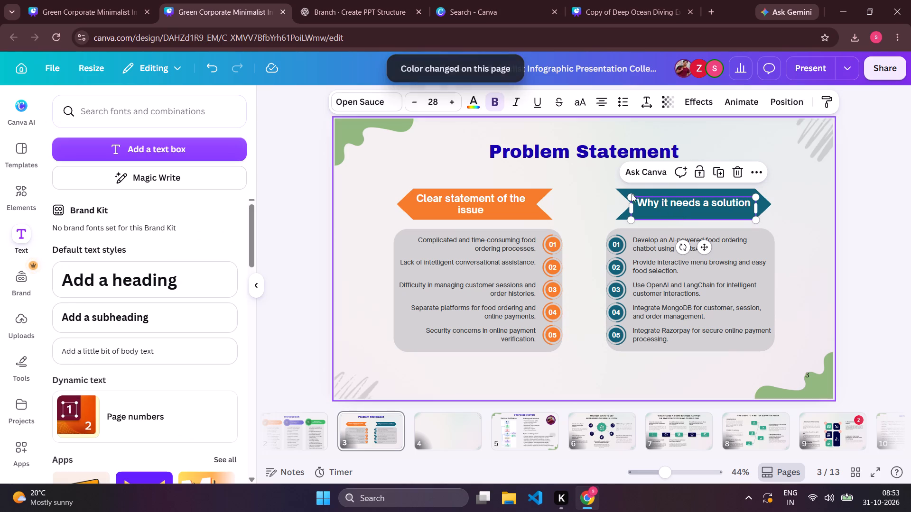
click(624, 197)
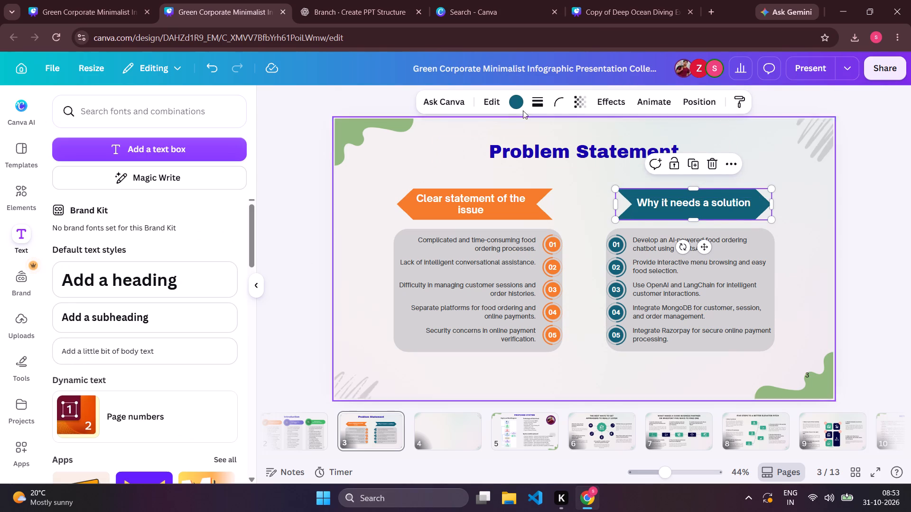
click(516, 103)
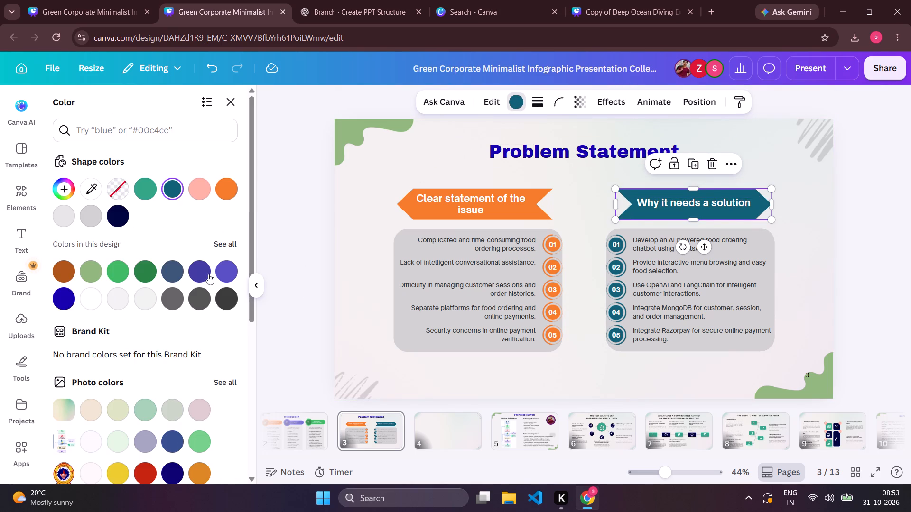
click(199, 273)
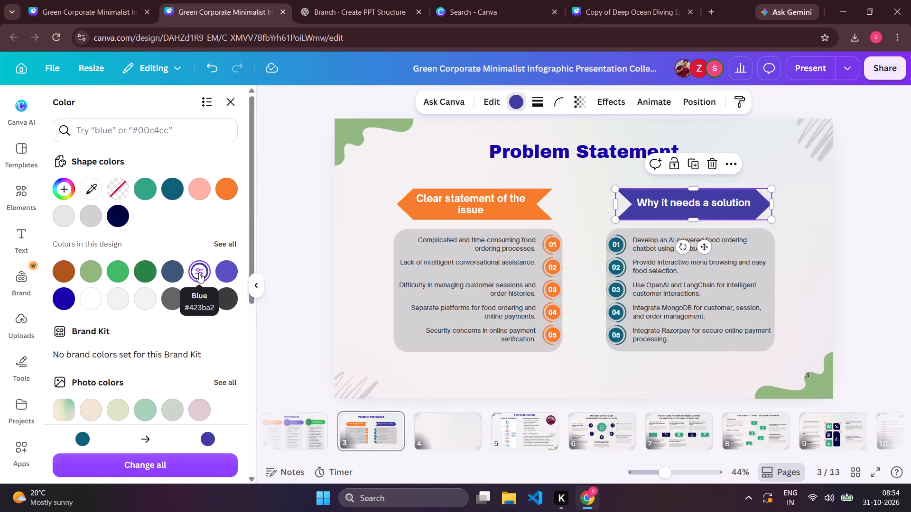
click(129, 466)
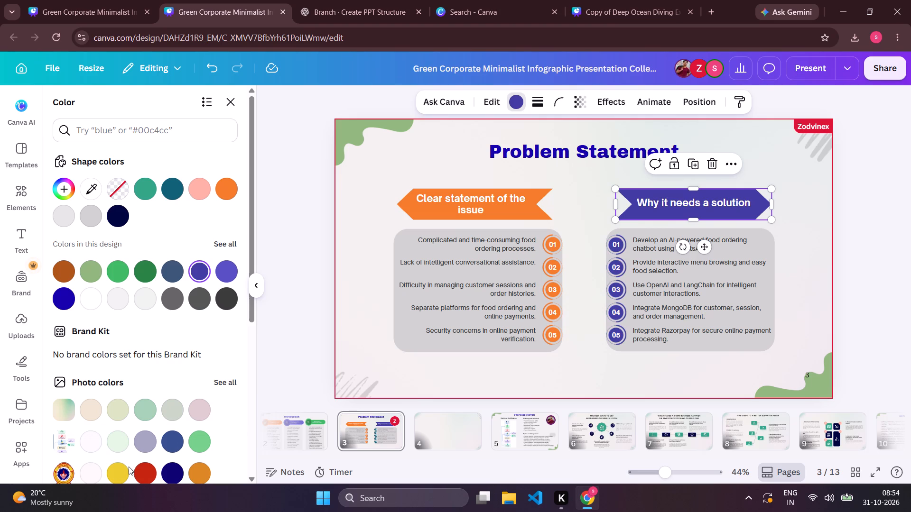
click(423, 376)
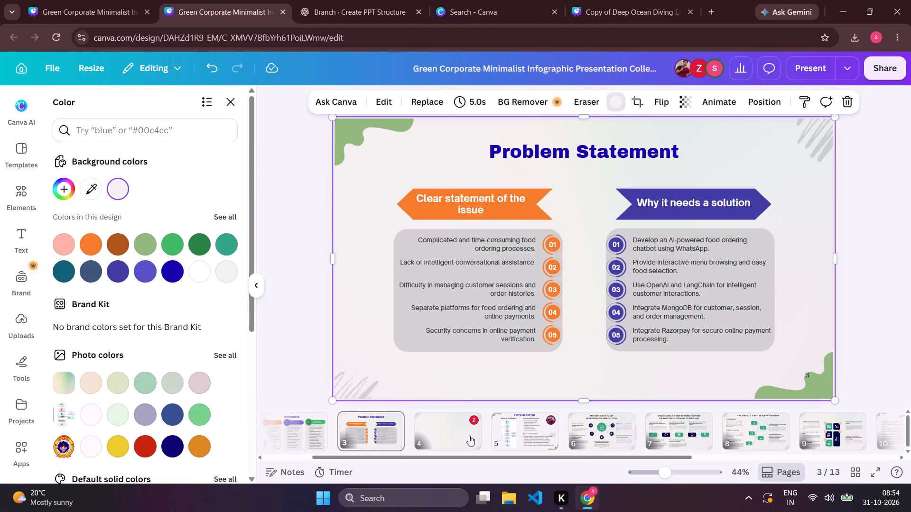
Look through the title, Introduction, Problem Statement, blank fourth and Proposed System slides to compare their colors and appearance.
click(458, 440)
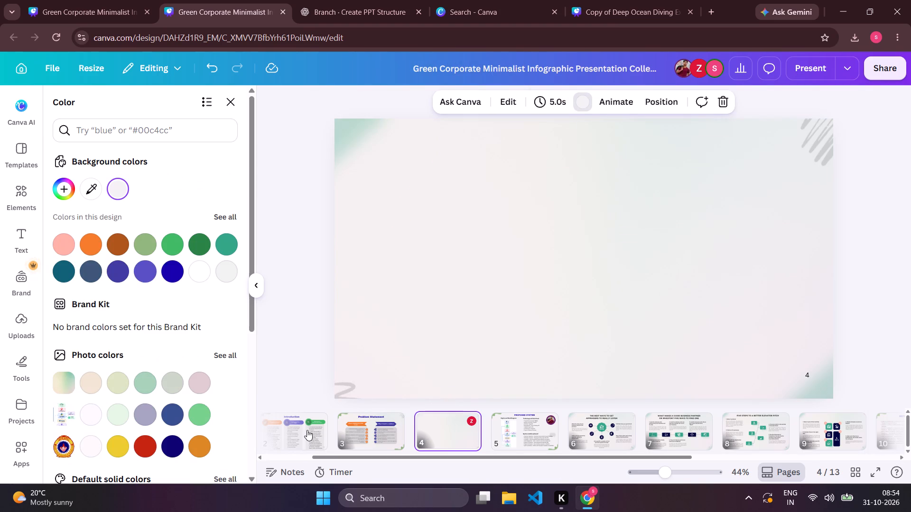
click(305, 430)
click(368, 430)
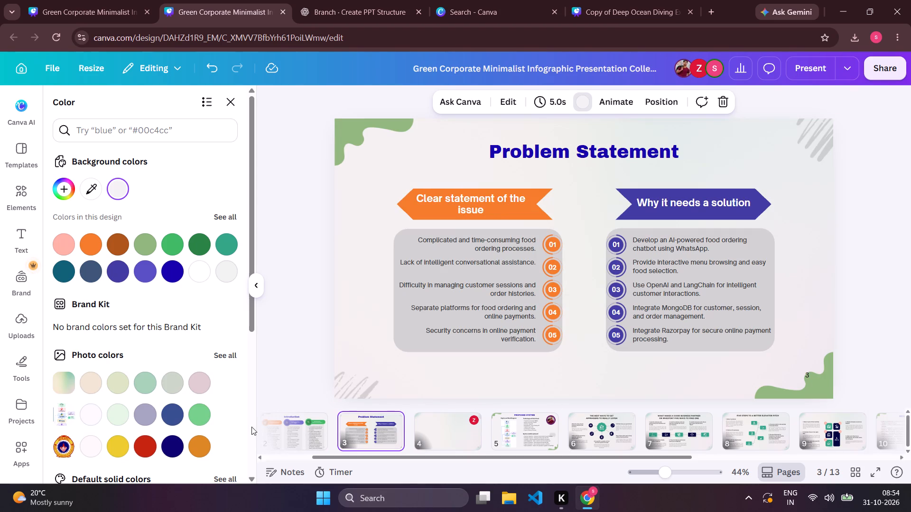
scroll(339, 427, right, 4)
click(268, 444)
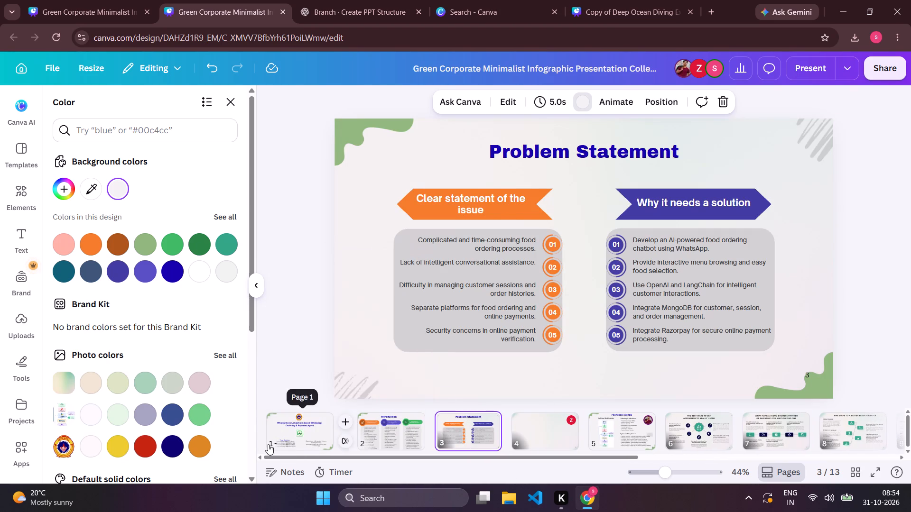
click(394, 435)
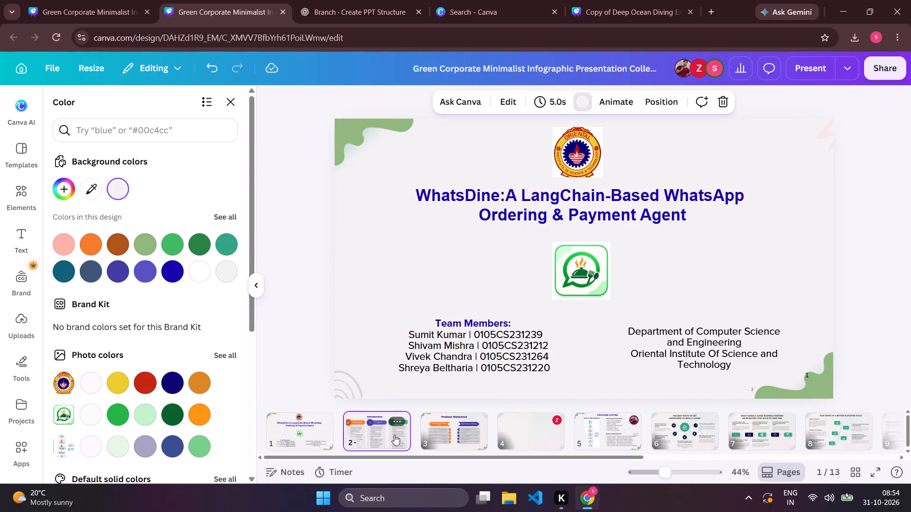
click(435, 443)
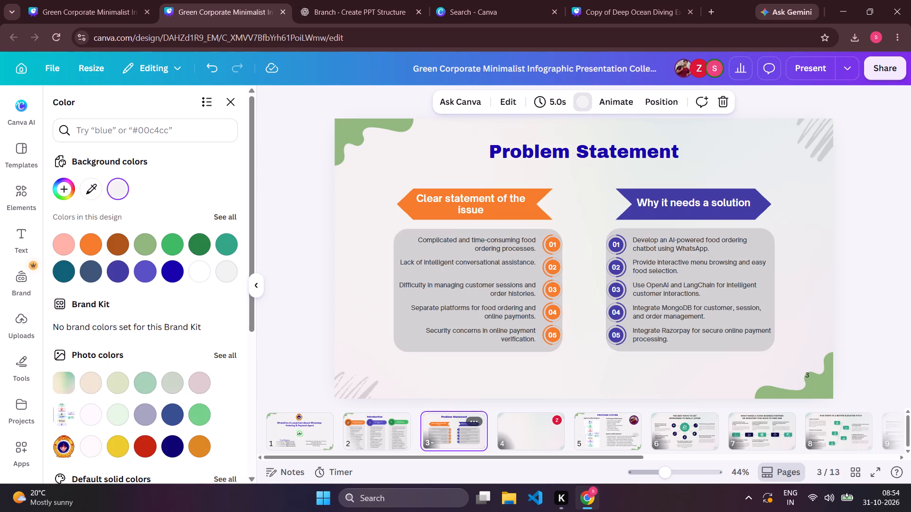
click(530, 432)
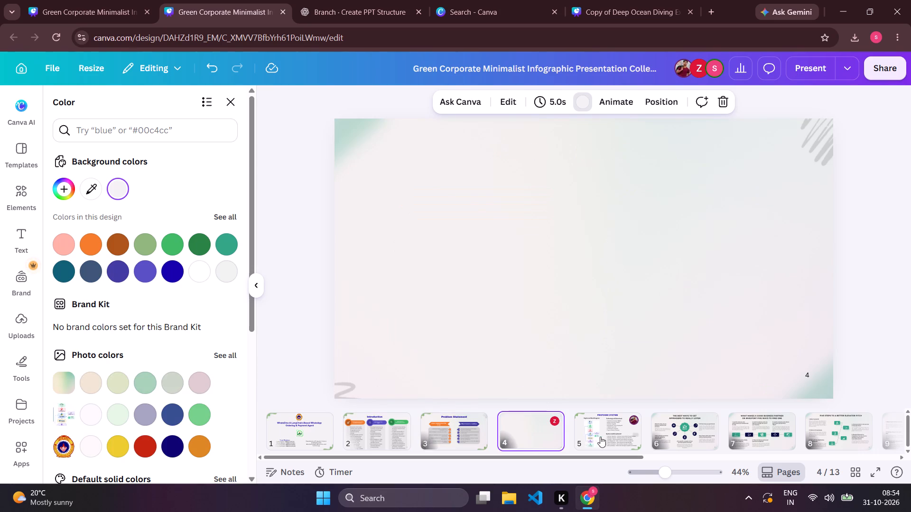
click(606, 438)
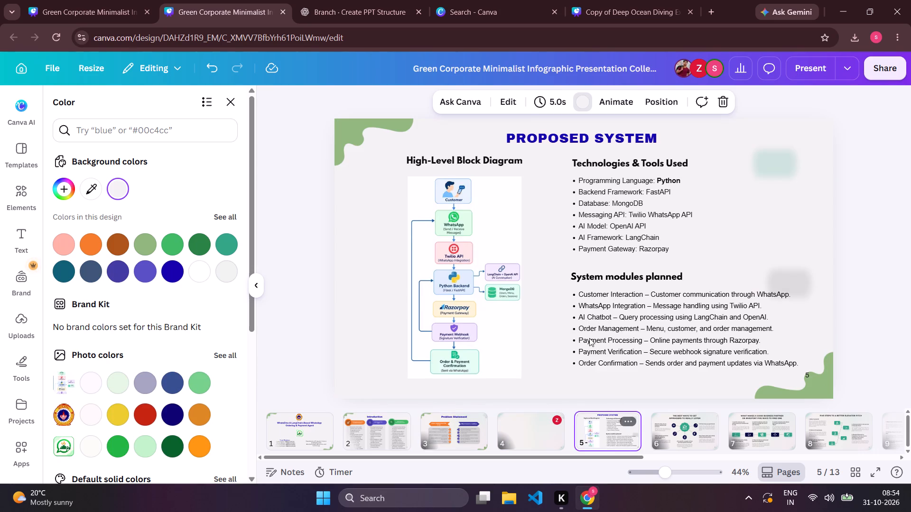
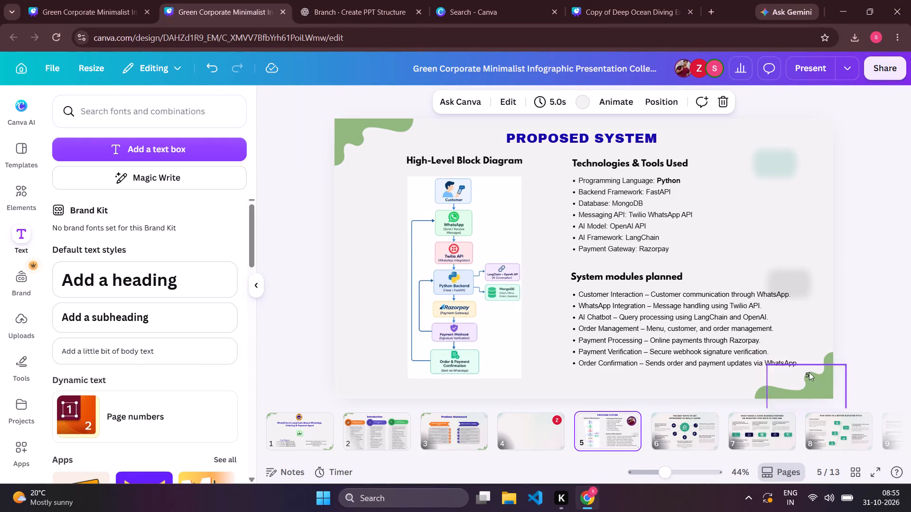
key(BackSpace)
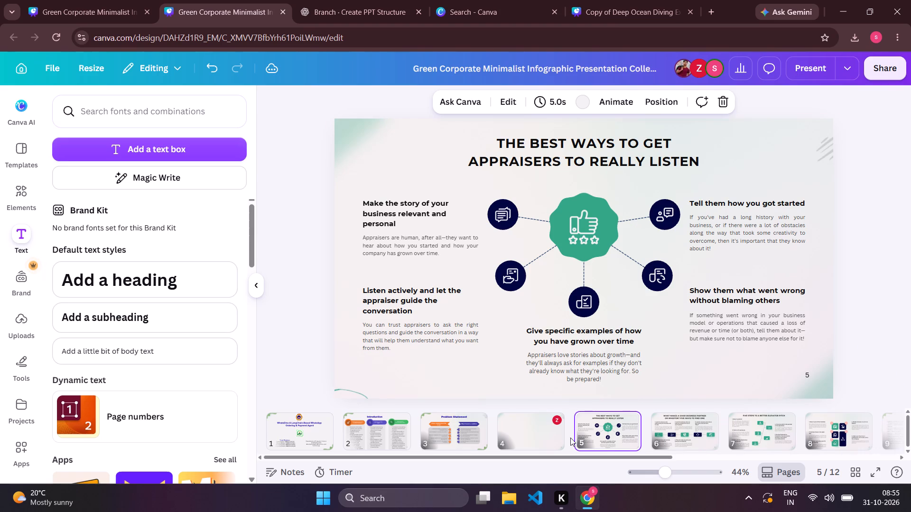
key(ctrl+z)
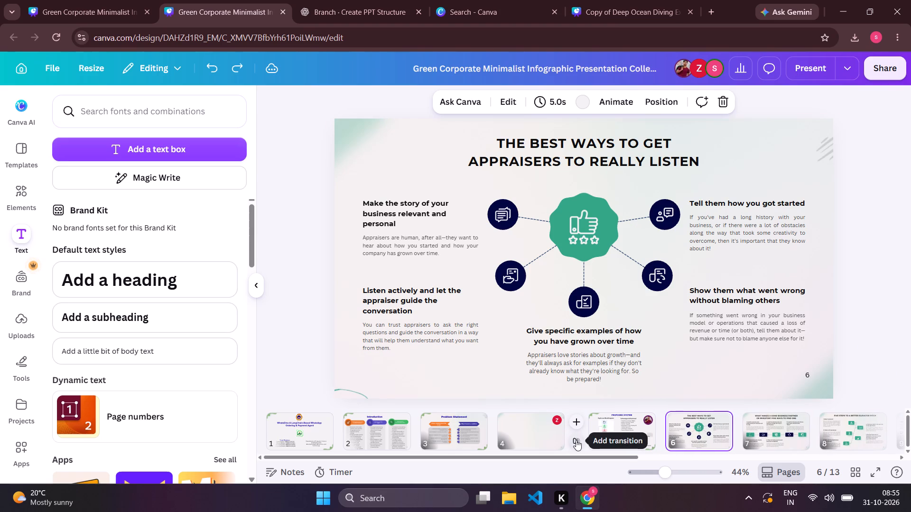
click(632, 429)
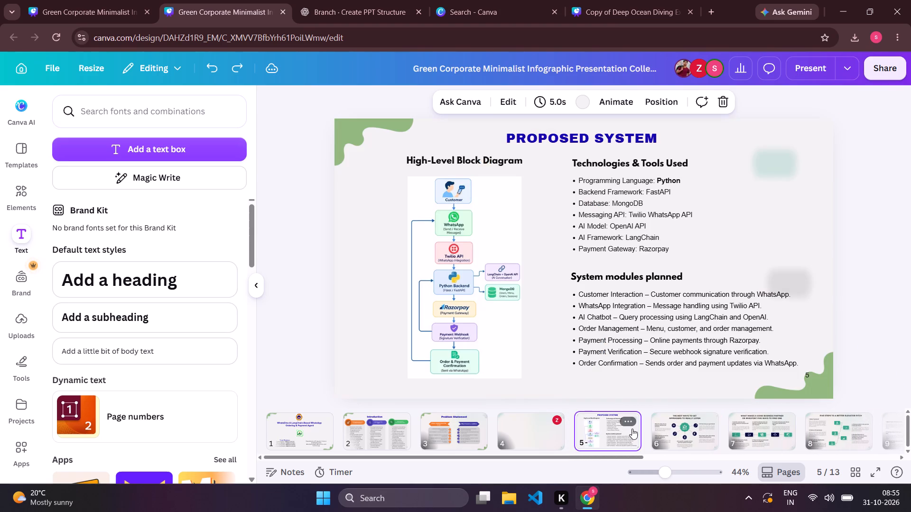
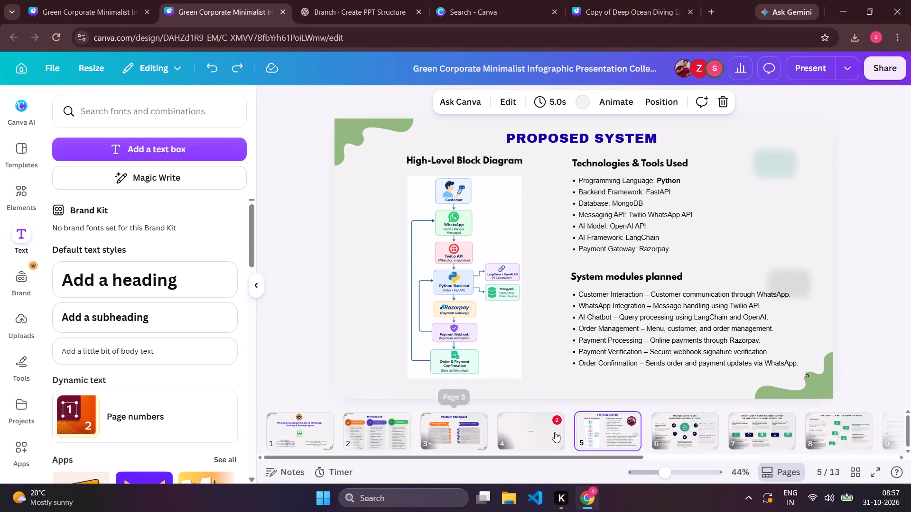
Look through slides 4 to 6, examining the Objectives page, the Proposed System page and the following template page, and return to slide 5.
click(535, 434)
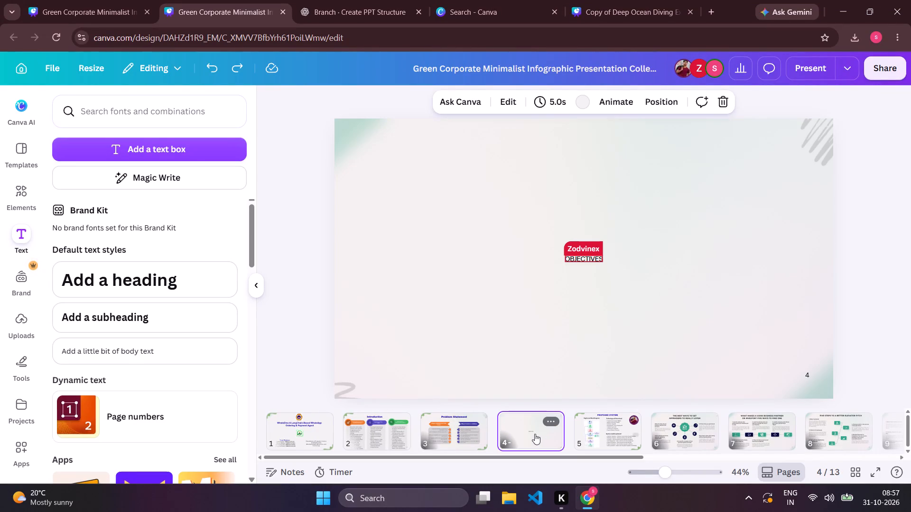
click(535, 434)
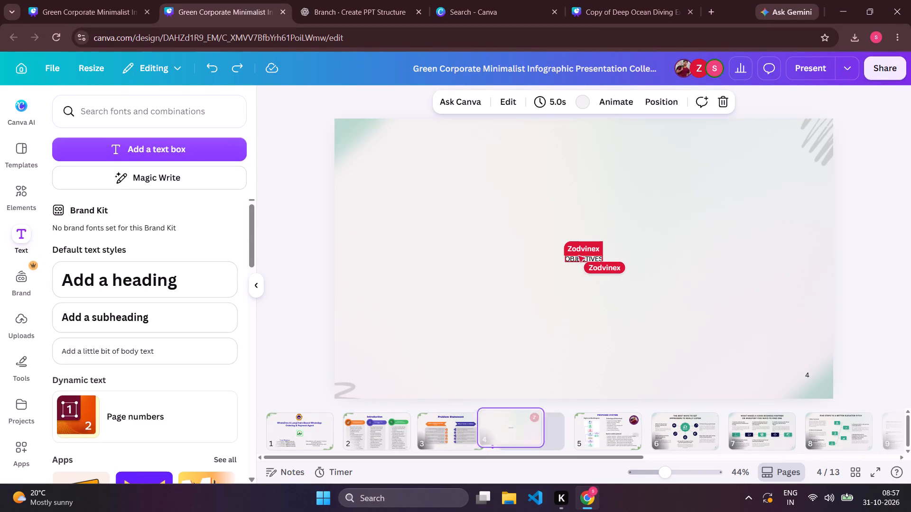
click(538, 434)
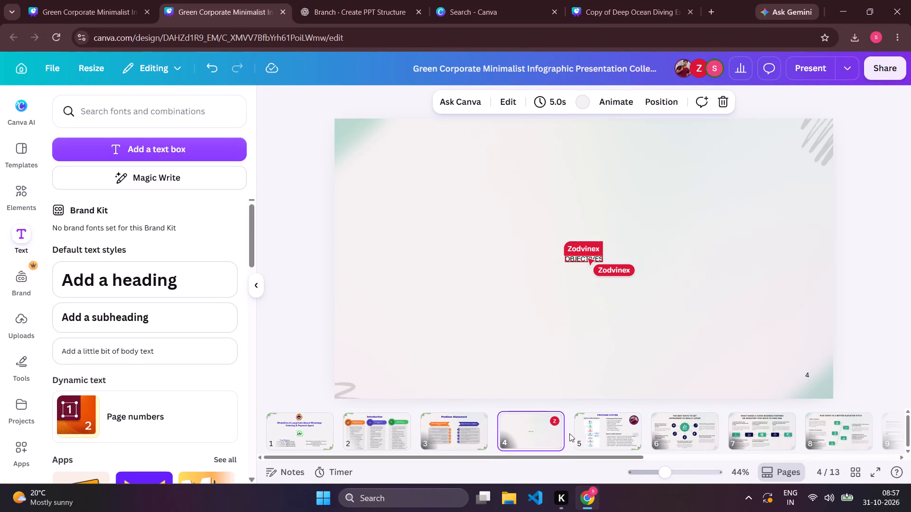
click(604, 435)
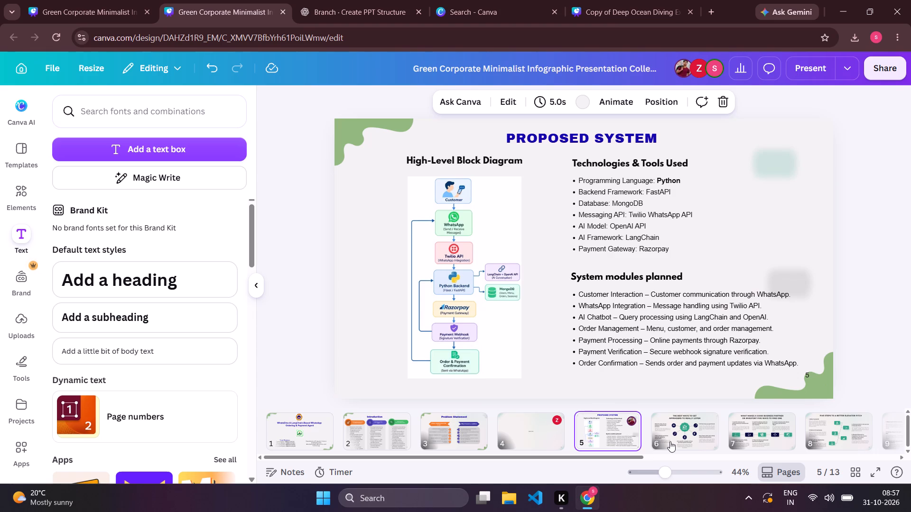
click(690, 433)
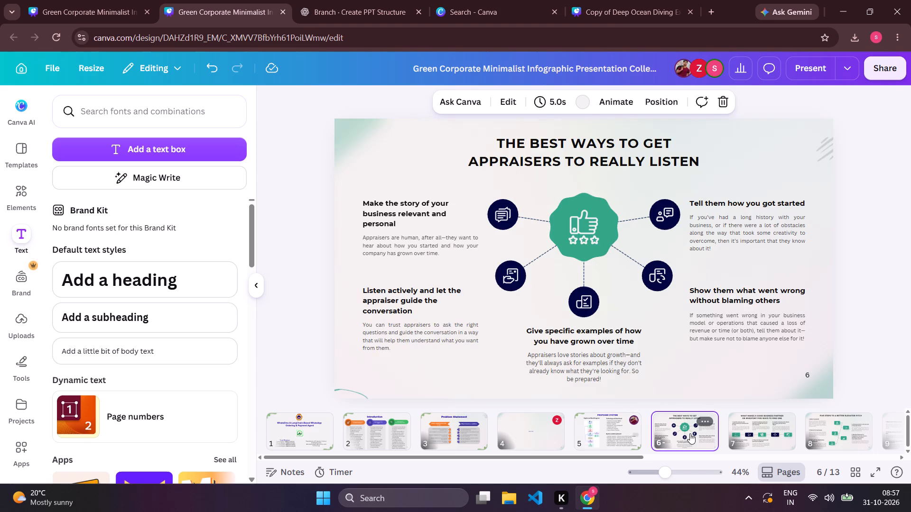
click(629, 440)
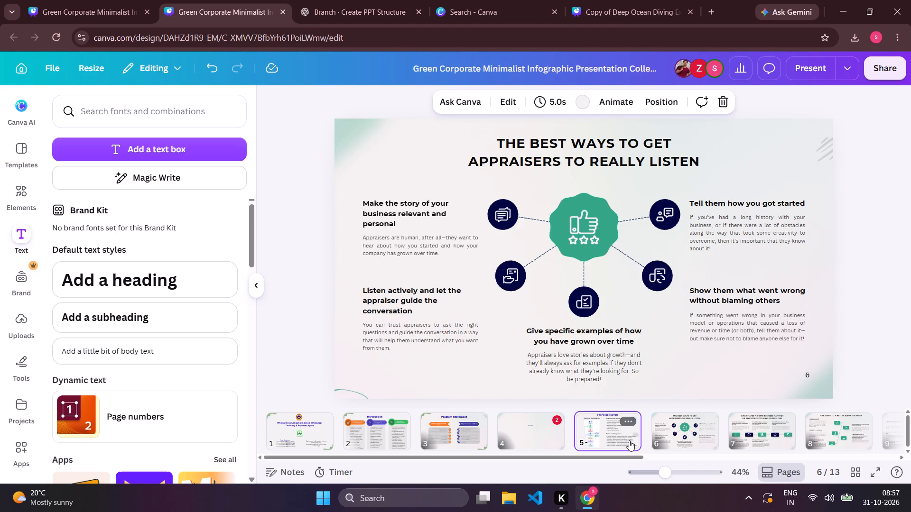